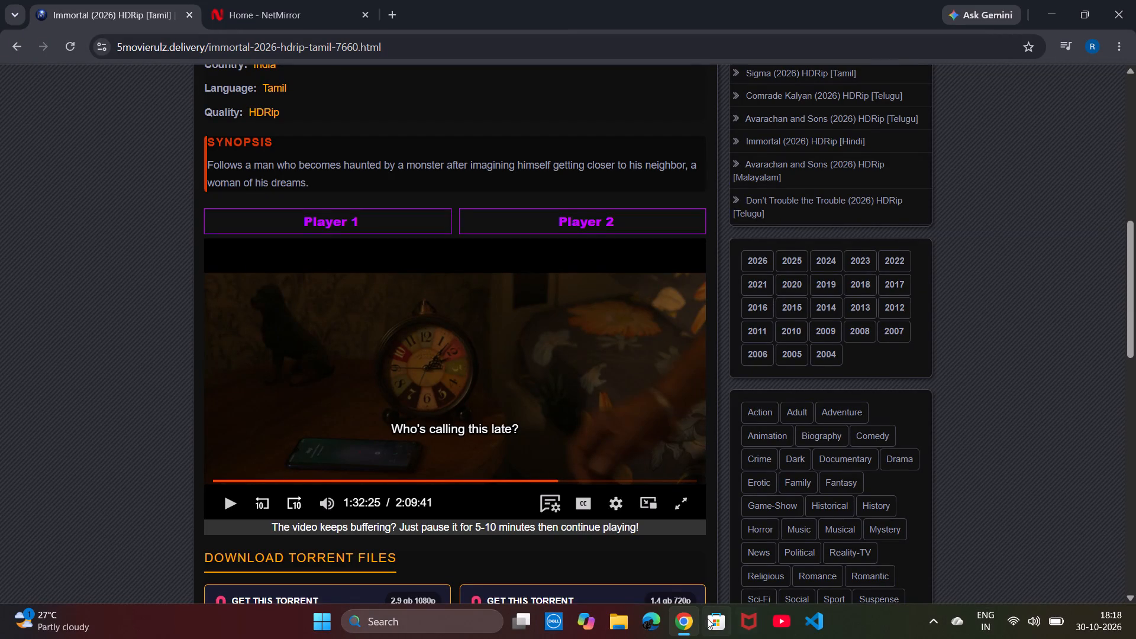
Leave the browser and open the AKNOWLEDGEMENT document from the int-2 folder on the desktop.
left_click(1037, 4)
right_click(680, 108)
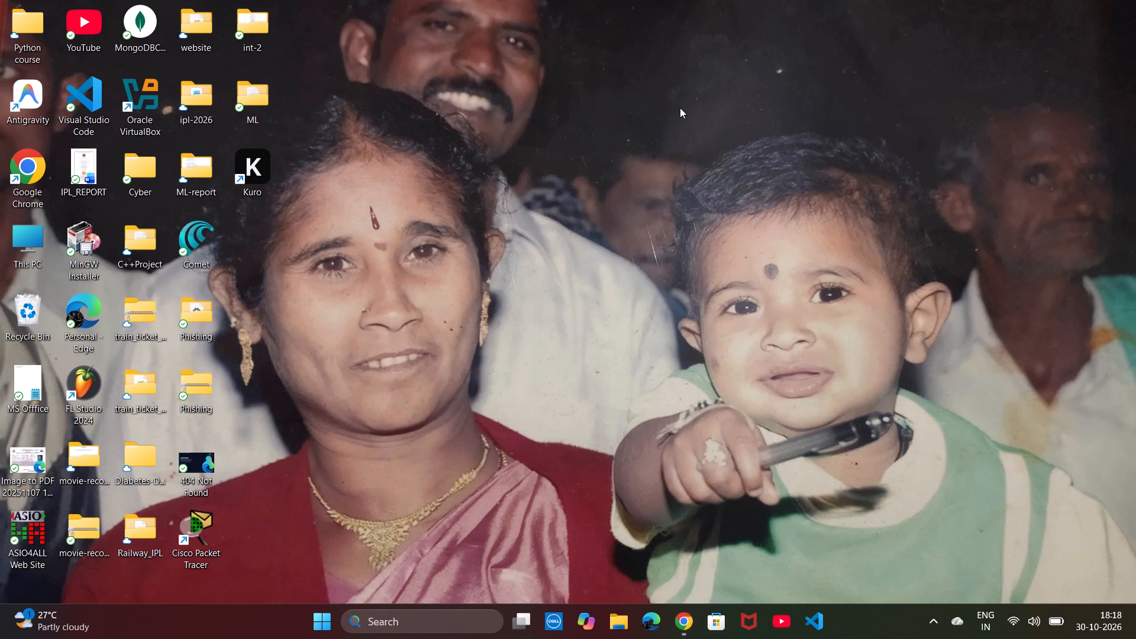
left_click(719, 182)
double_click(263, 38)
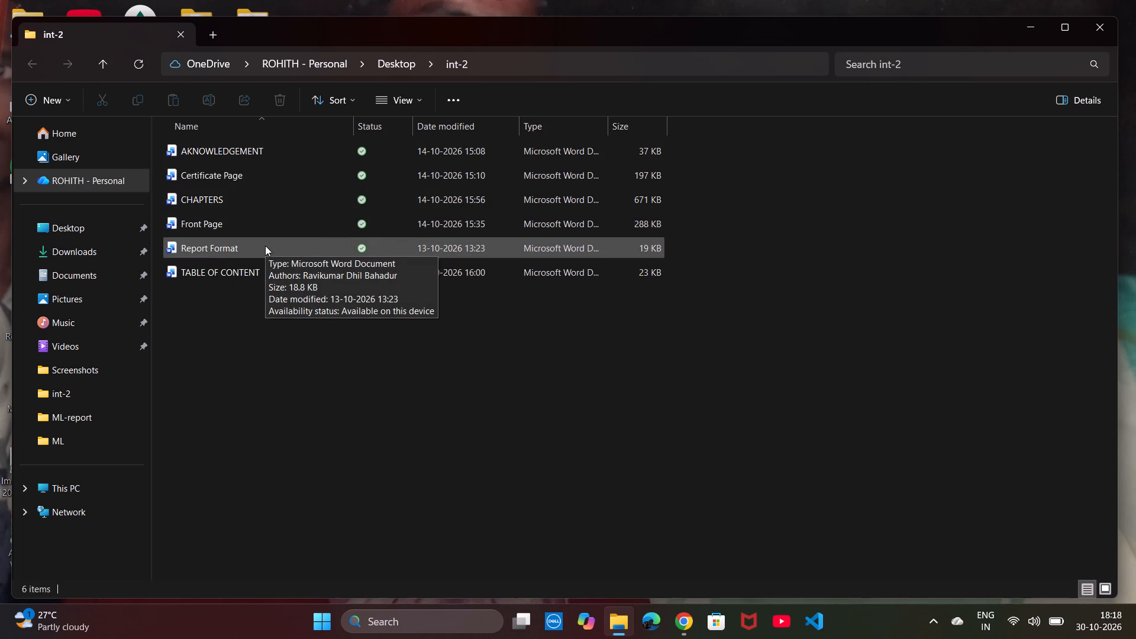
left_click(272, 159)
double_click(272, 159)
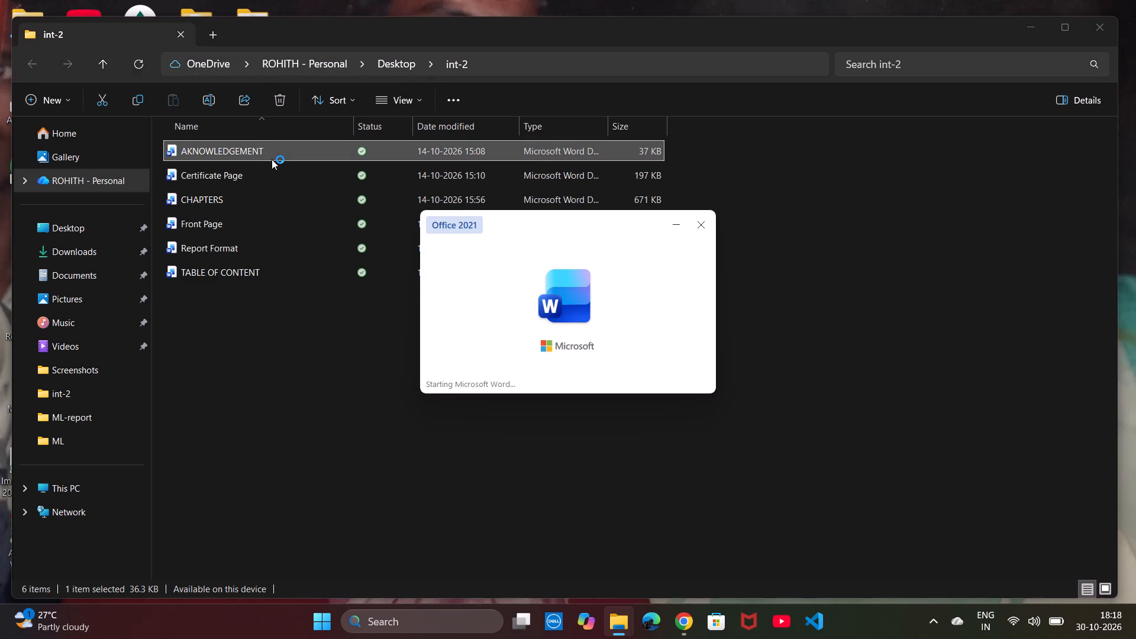
Delete the empty lines above the ACKNOWLEDGEMENT heading and look over the rest of the page.
scroll(518, 240, "down", 1)
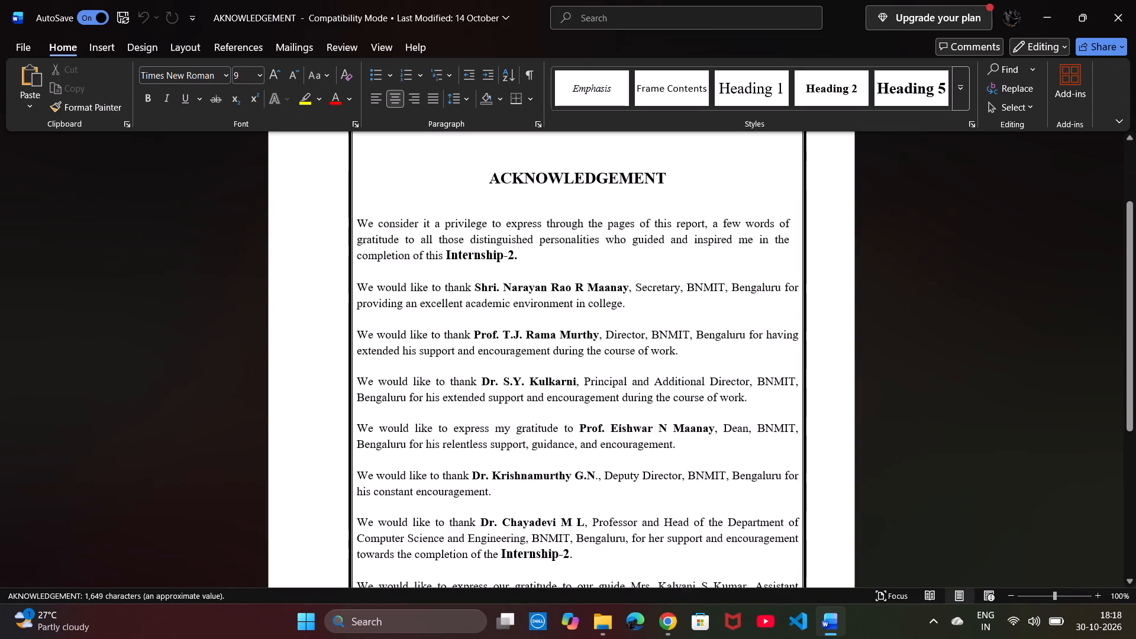
scroll(518, 240, "down", 3)
scroll(518, 240, "right", 1)
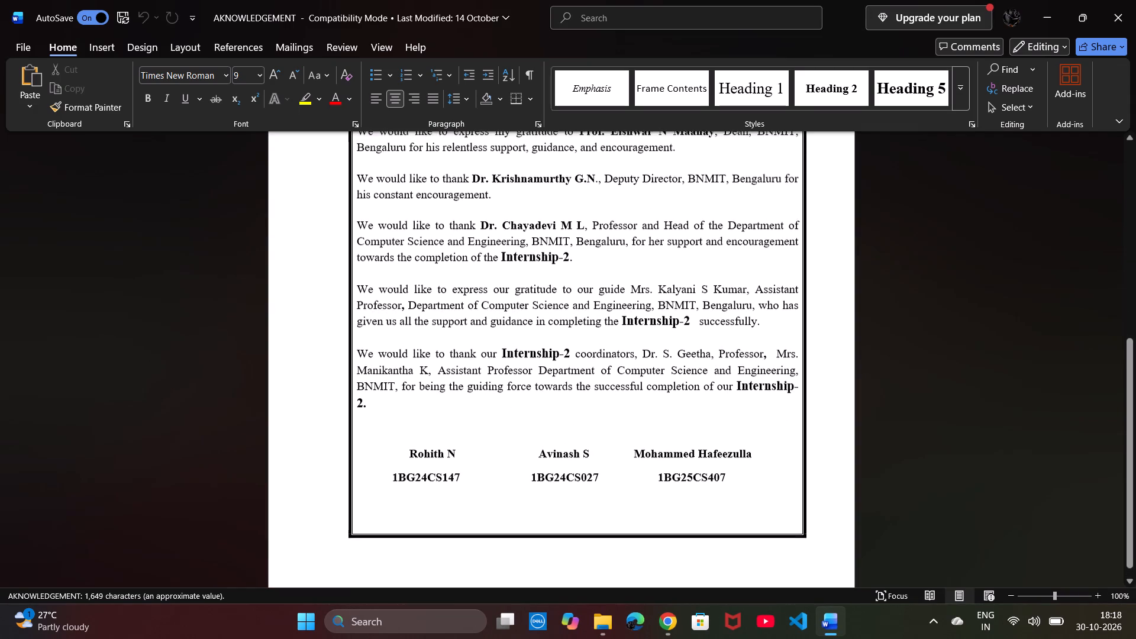
scroll(518, 240, "right", 1)
scroll(518, 240, "up", 3)
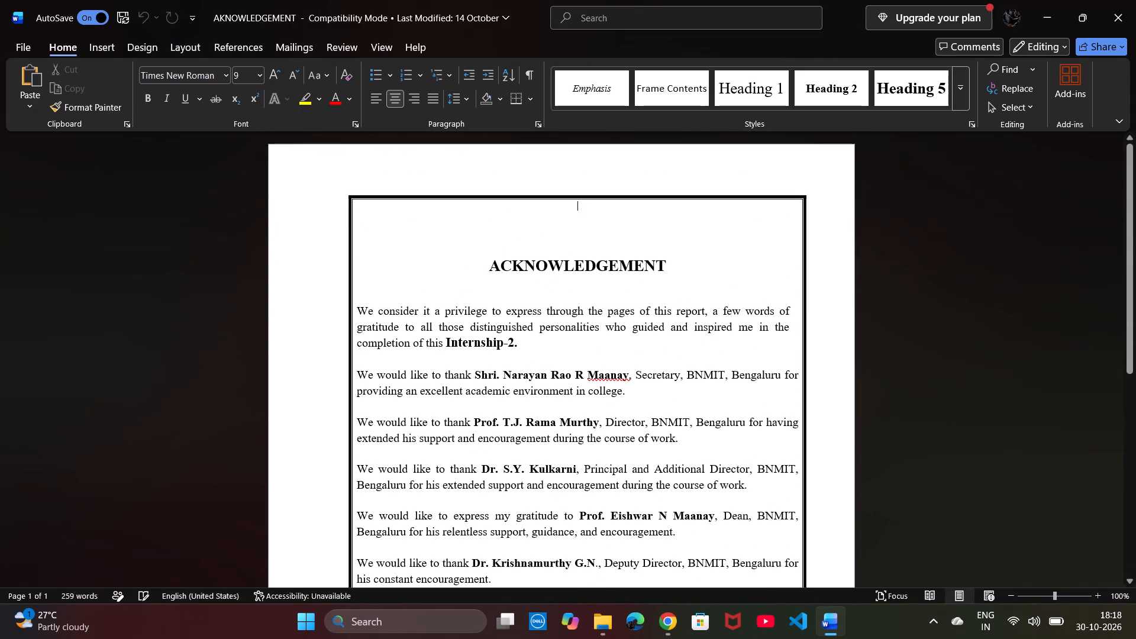
key("Down")
key("BackSpace")
key("BackSpace")
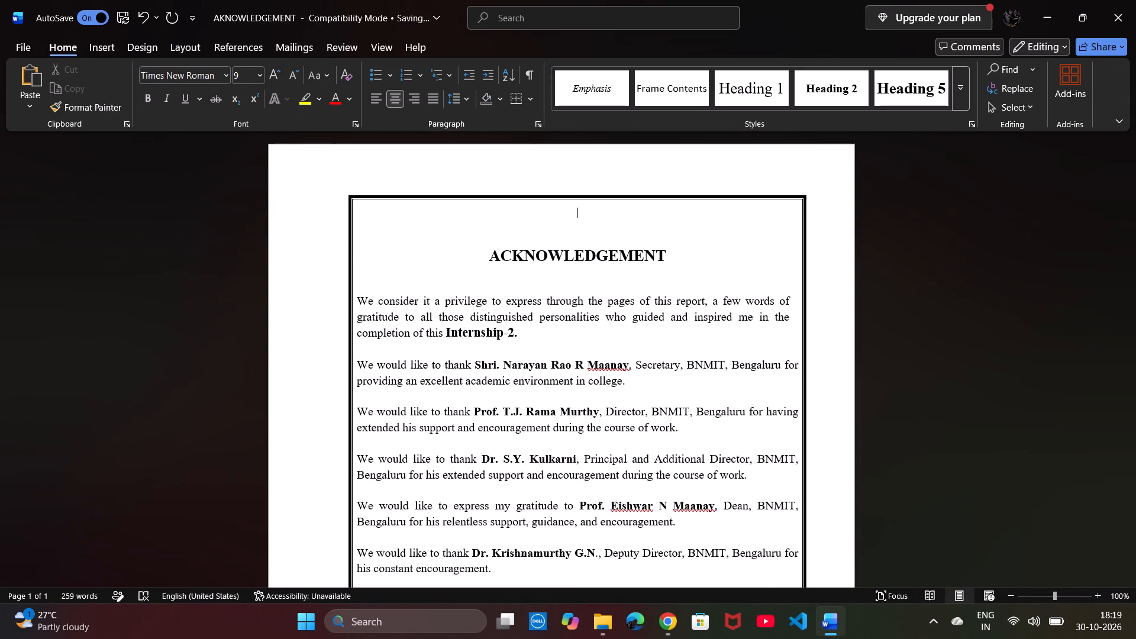
key("Up")
key("Down")
key("BackSpace")
scroll(518, 240, "right", 1)
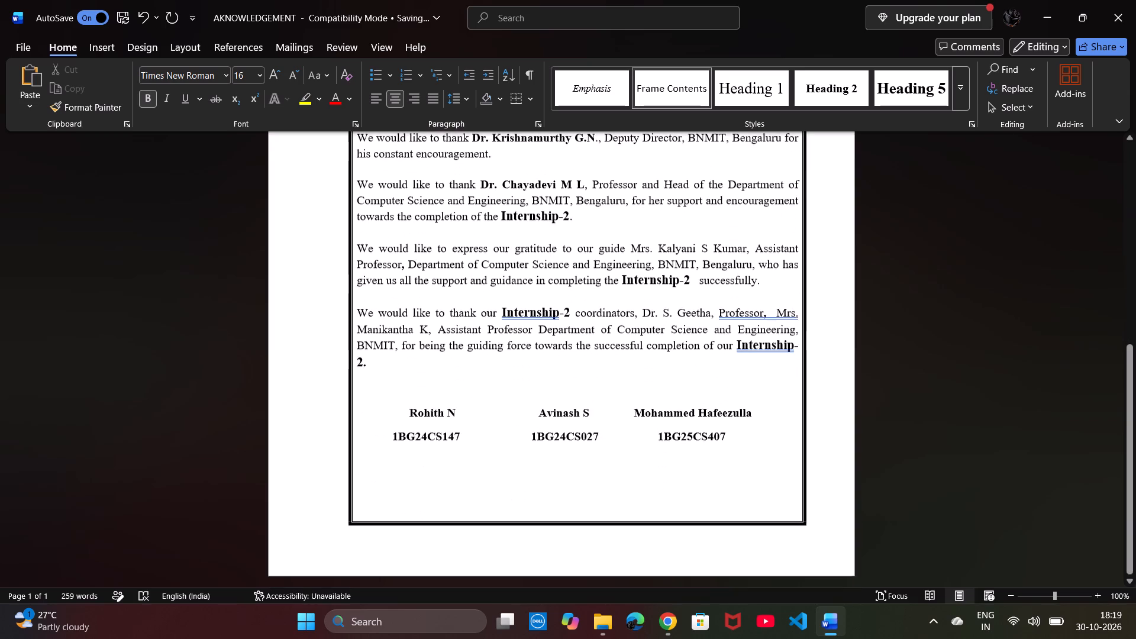
scroll(518, 240, "right", 1)
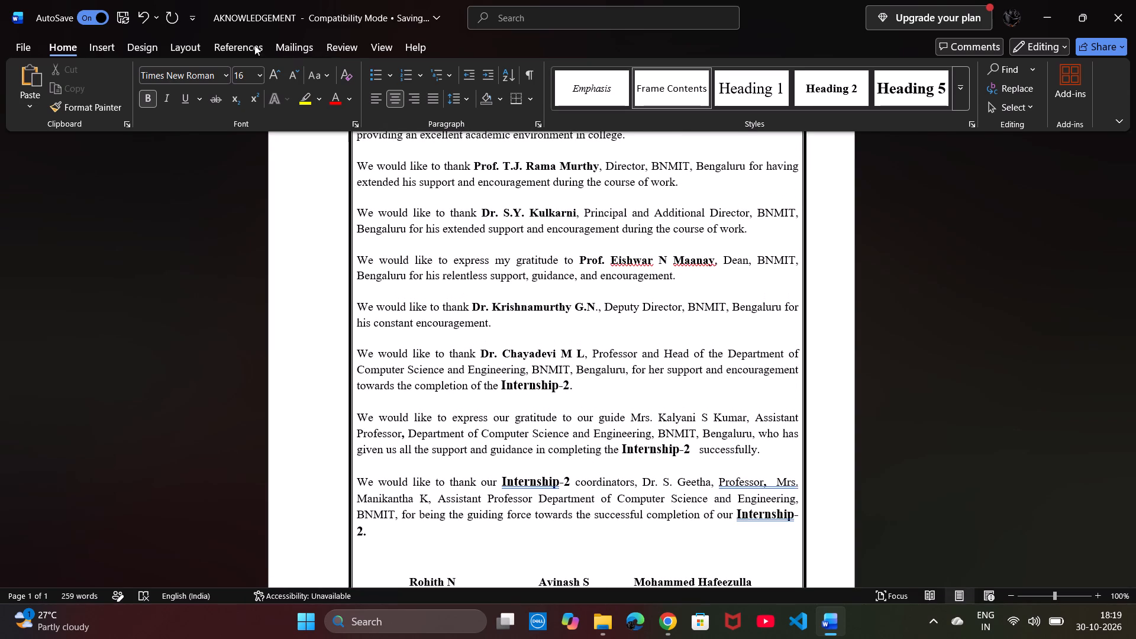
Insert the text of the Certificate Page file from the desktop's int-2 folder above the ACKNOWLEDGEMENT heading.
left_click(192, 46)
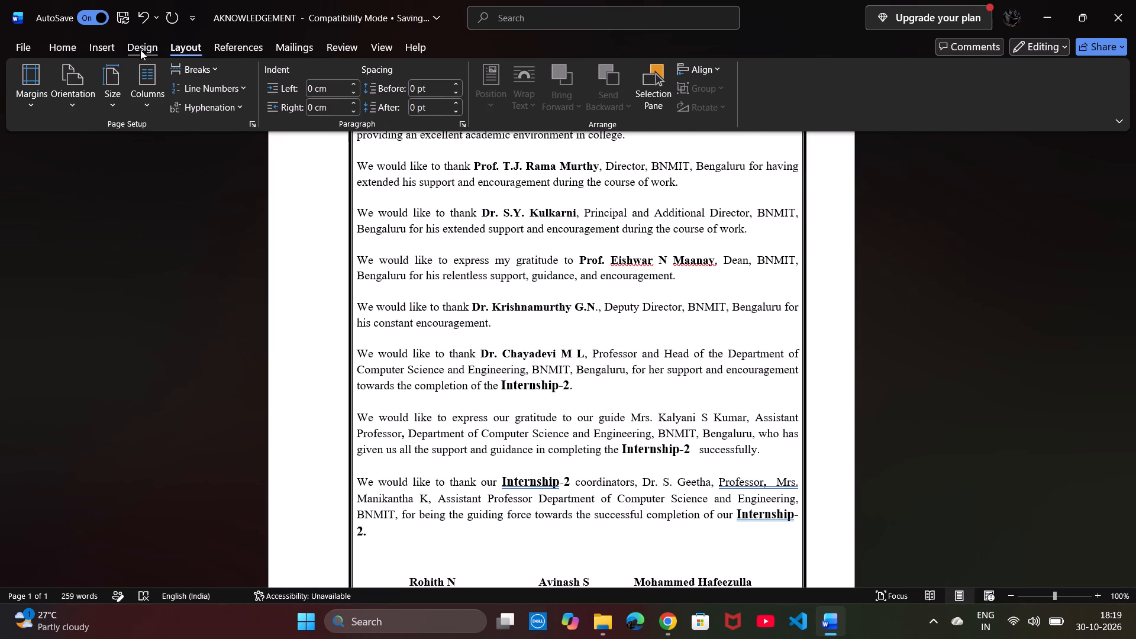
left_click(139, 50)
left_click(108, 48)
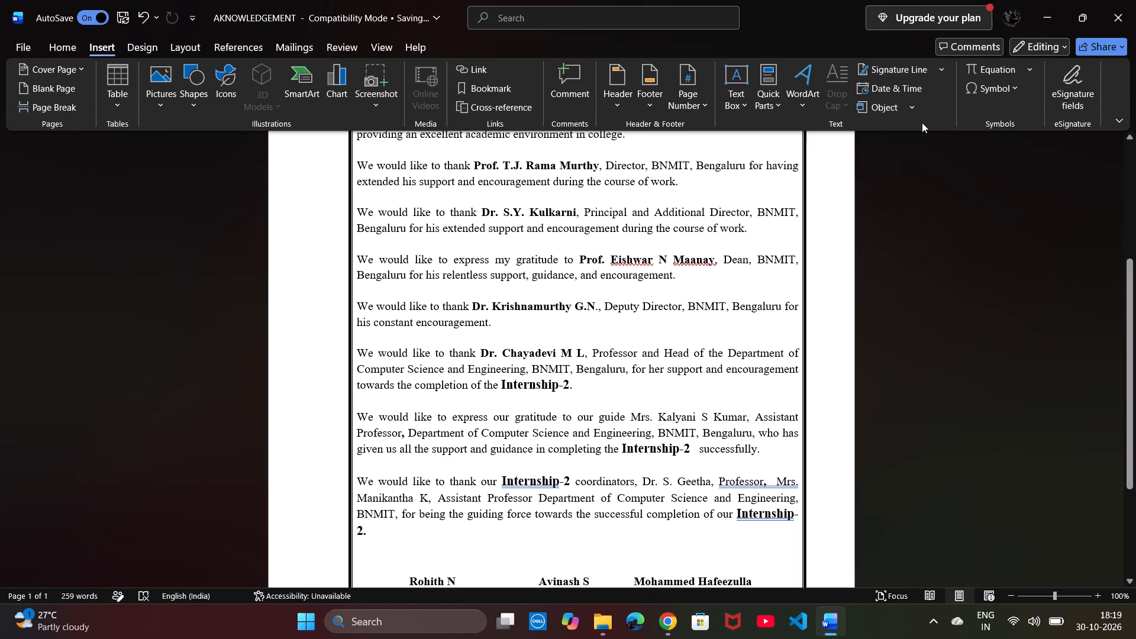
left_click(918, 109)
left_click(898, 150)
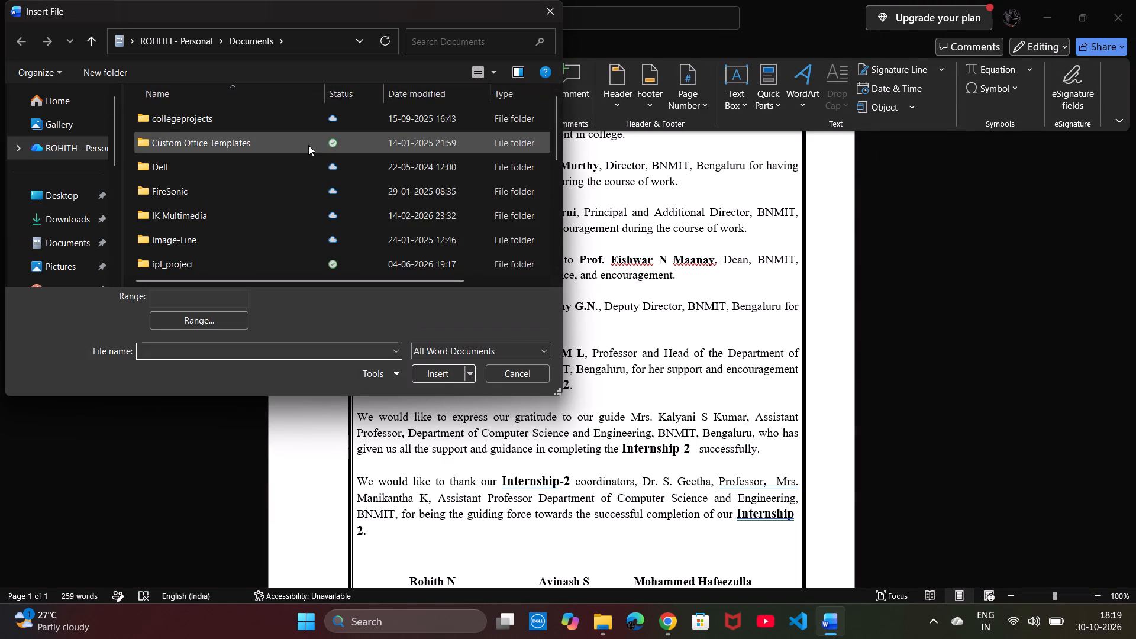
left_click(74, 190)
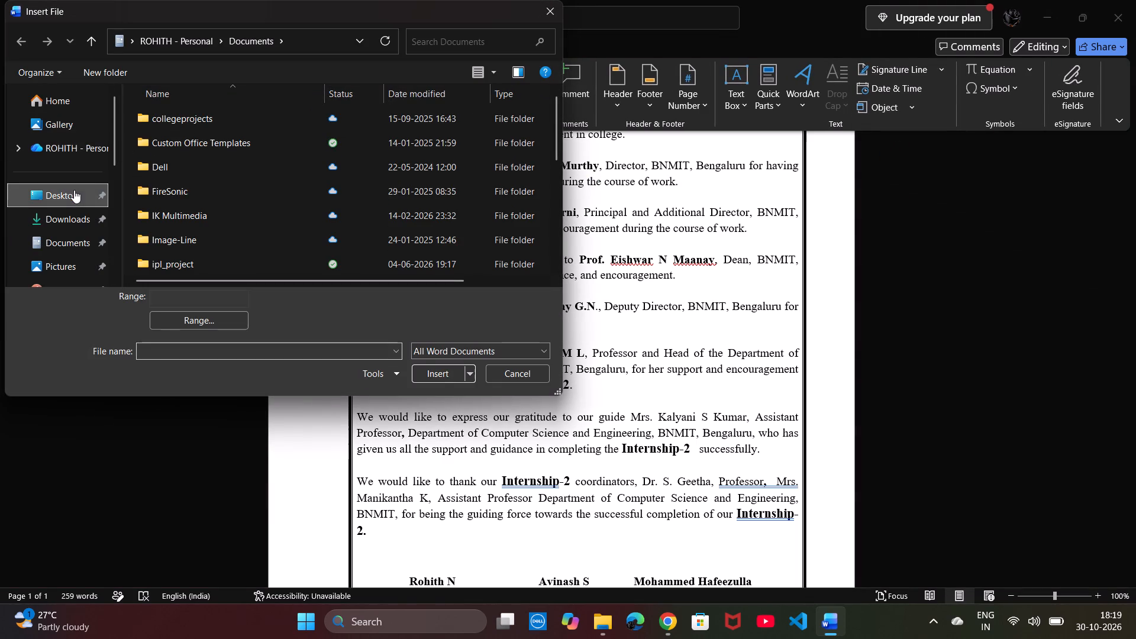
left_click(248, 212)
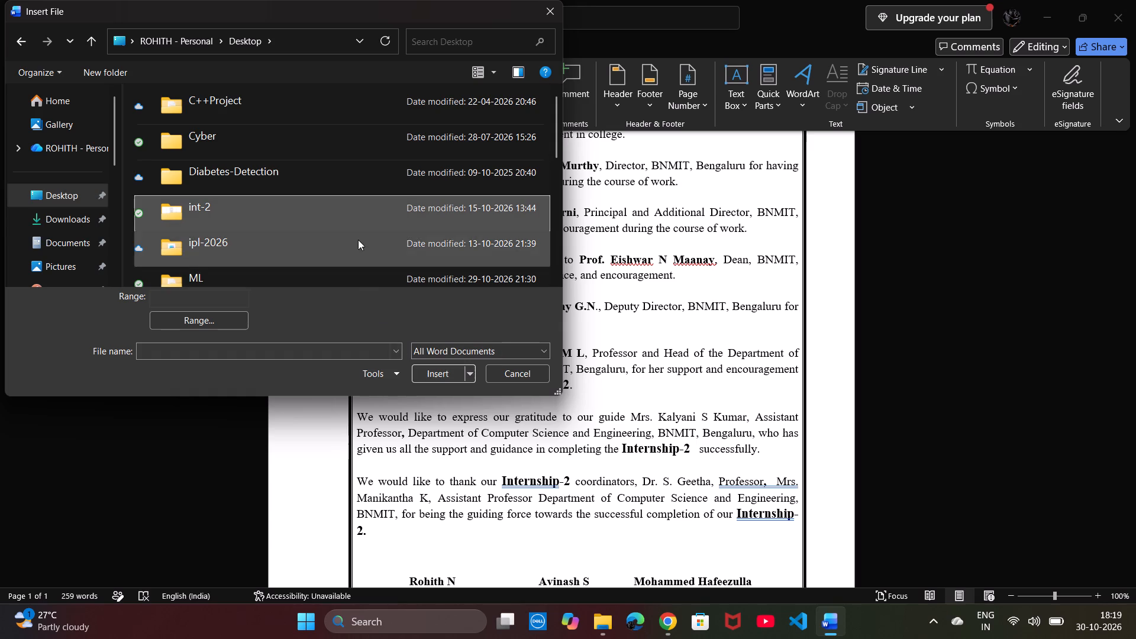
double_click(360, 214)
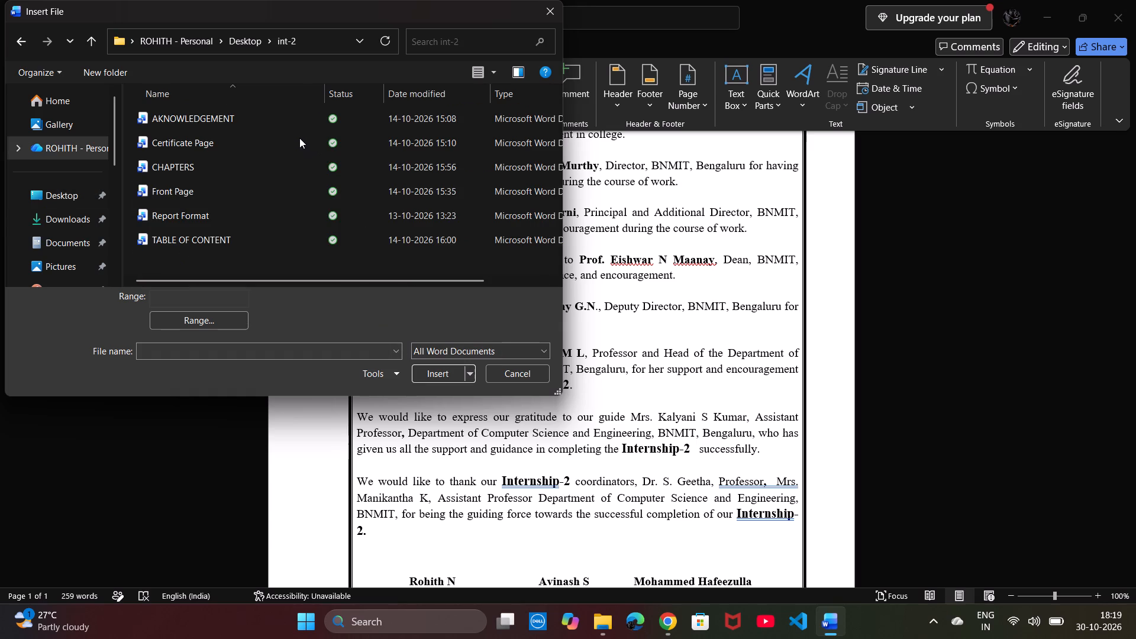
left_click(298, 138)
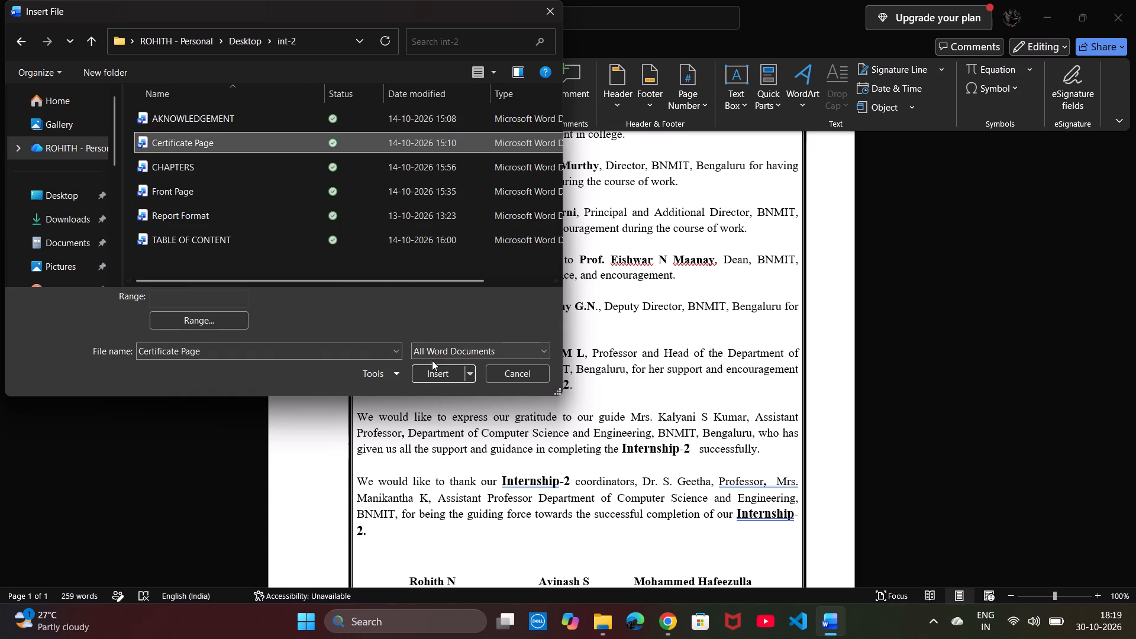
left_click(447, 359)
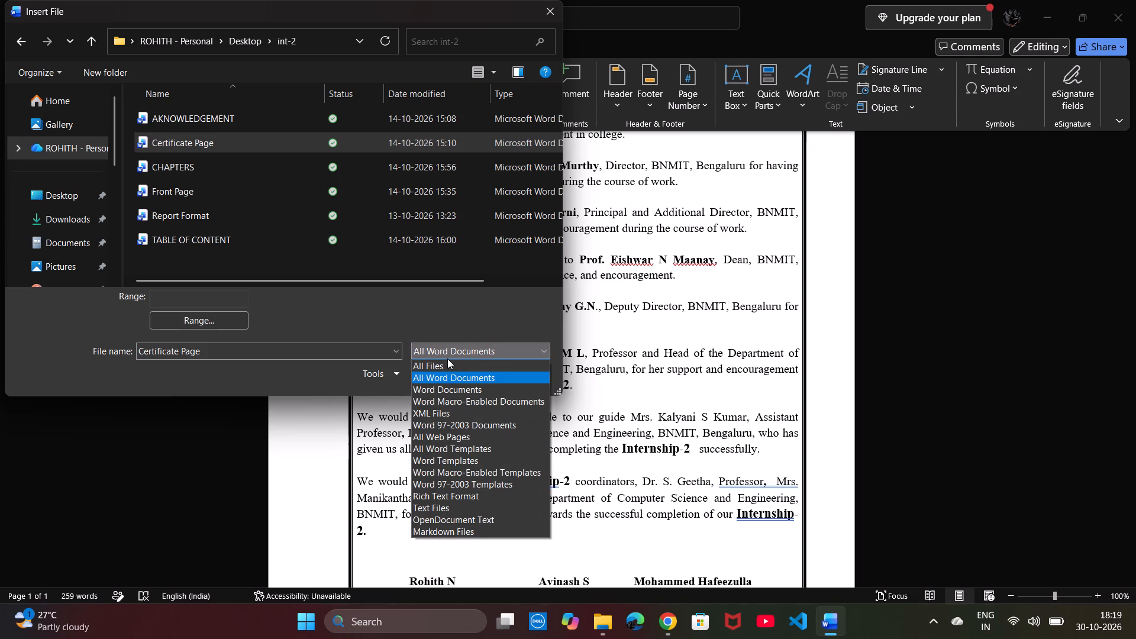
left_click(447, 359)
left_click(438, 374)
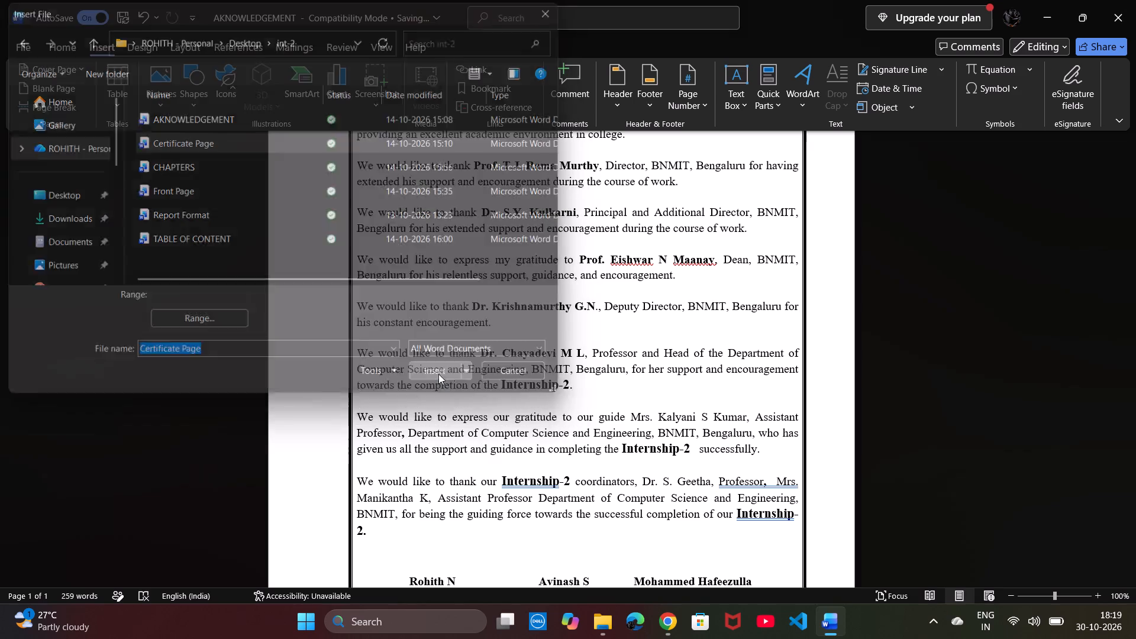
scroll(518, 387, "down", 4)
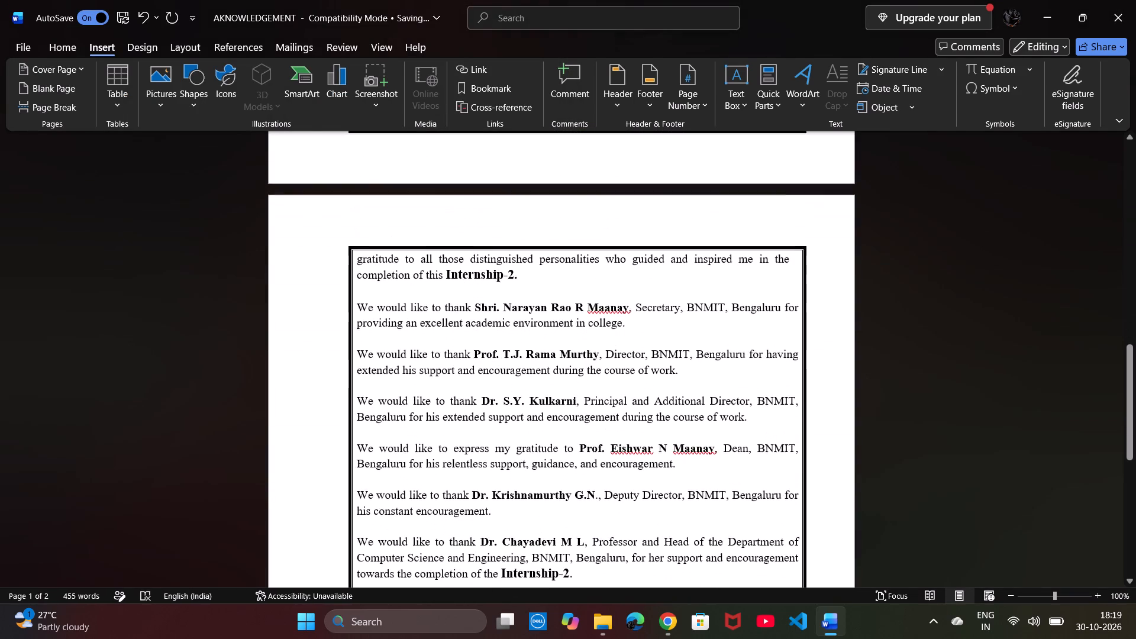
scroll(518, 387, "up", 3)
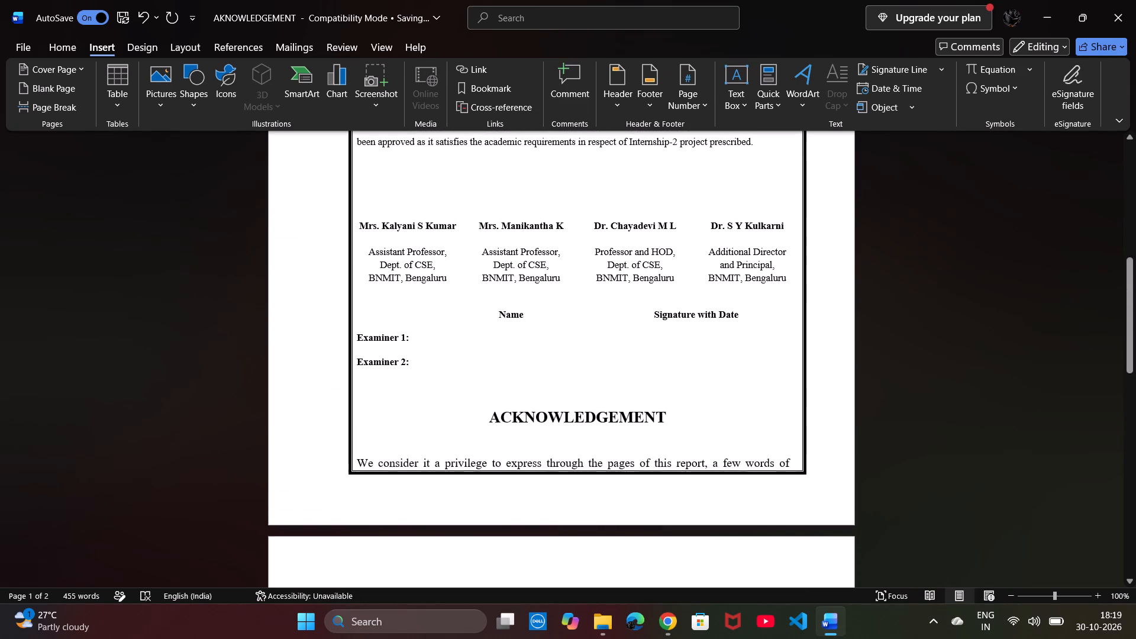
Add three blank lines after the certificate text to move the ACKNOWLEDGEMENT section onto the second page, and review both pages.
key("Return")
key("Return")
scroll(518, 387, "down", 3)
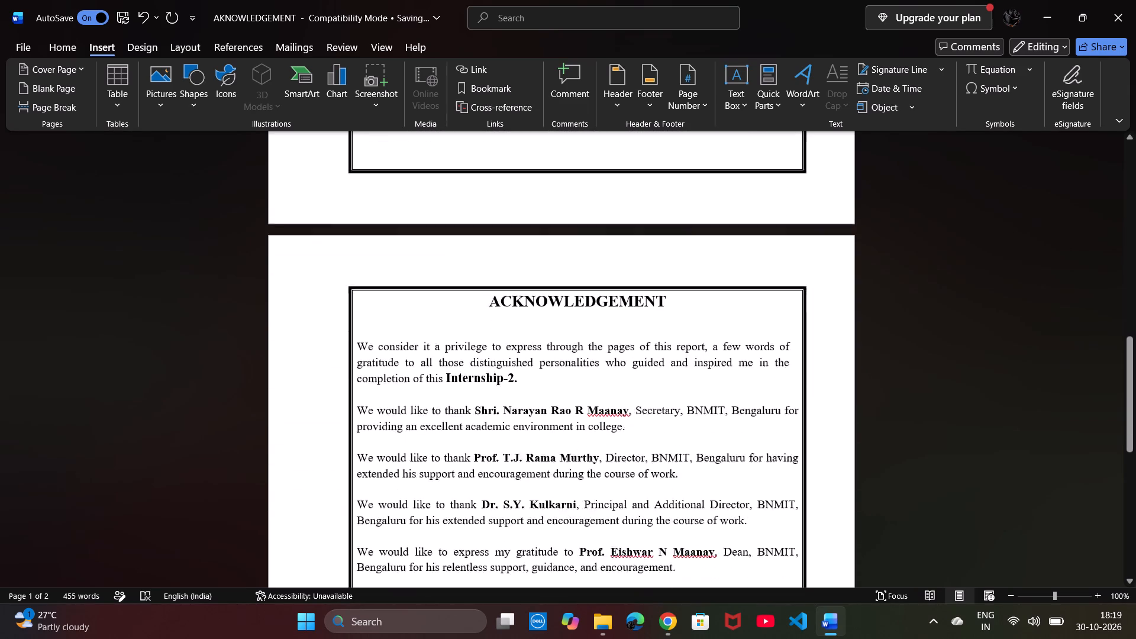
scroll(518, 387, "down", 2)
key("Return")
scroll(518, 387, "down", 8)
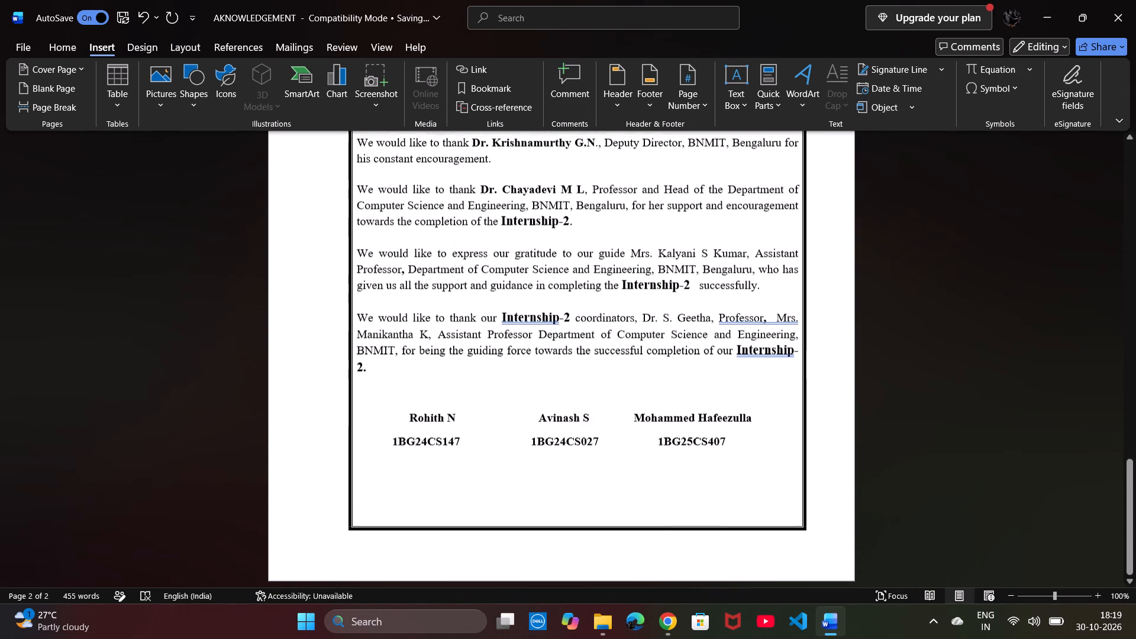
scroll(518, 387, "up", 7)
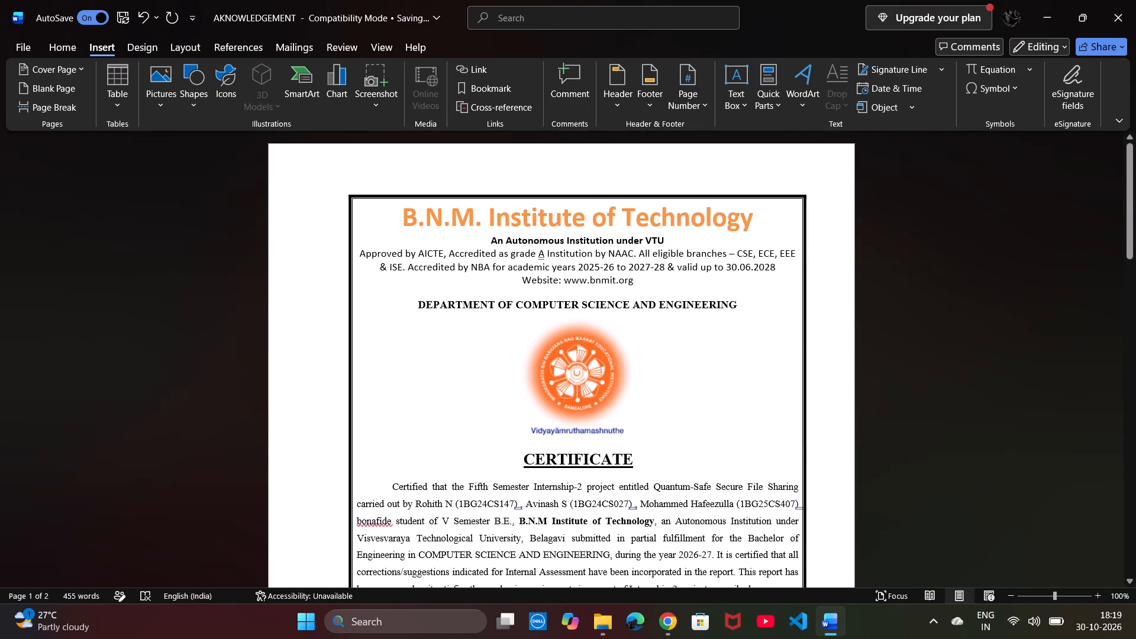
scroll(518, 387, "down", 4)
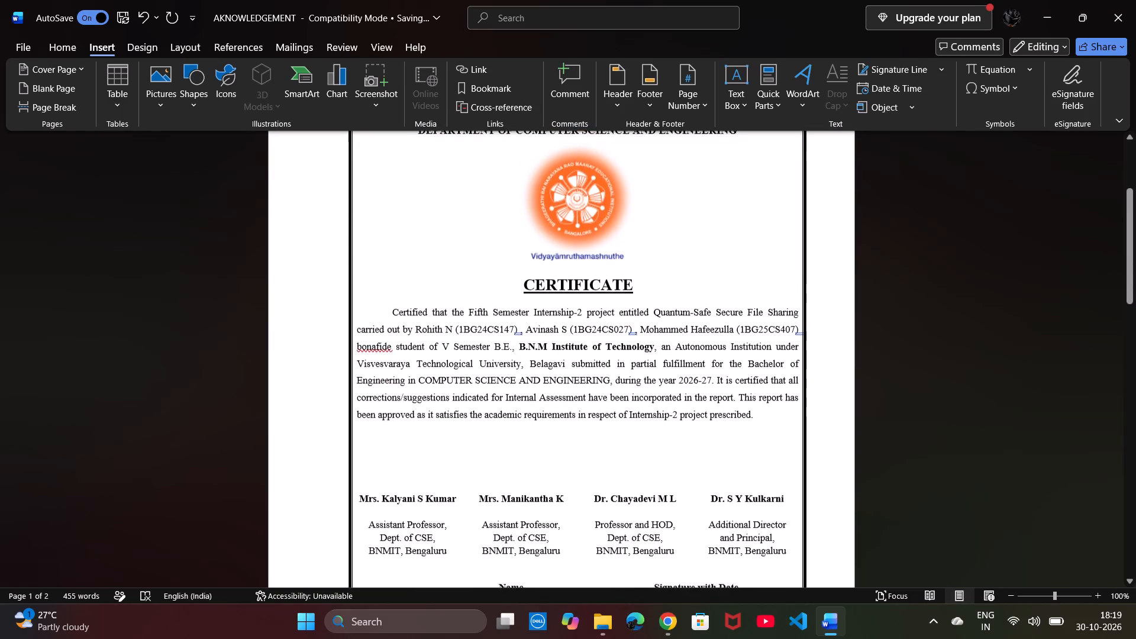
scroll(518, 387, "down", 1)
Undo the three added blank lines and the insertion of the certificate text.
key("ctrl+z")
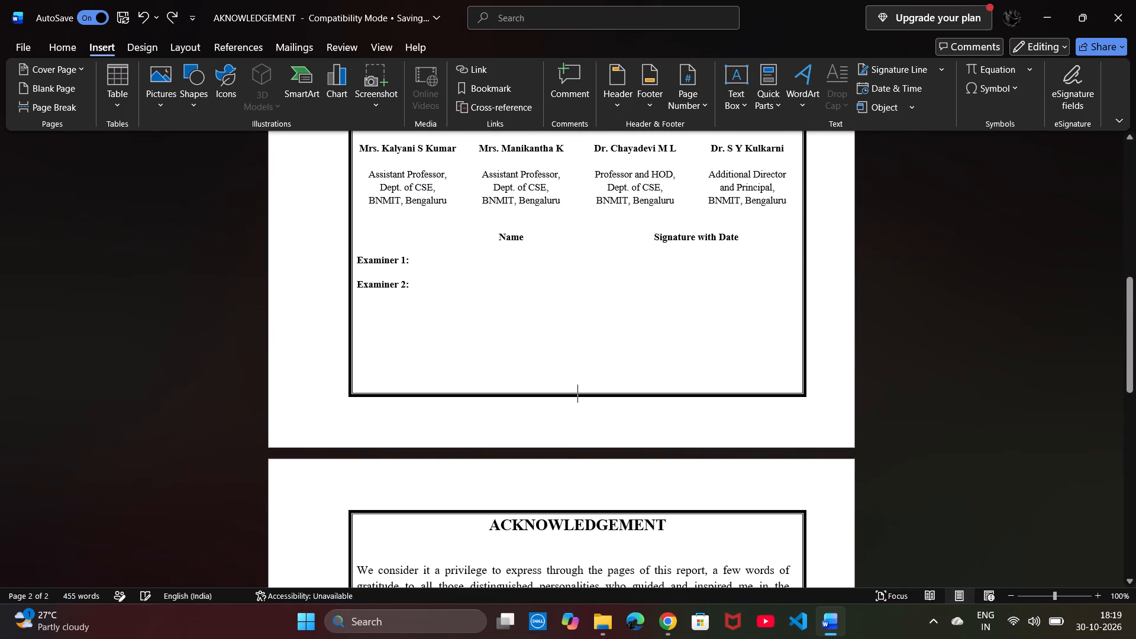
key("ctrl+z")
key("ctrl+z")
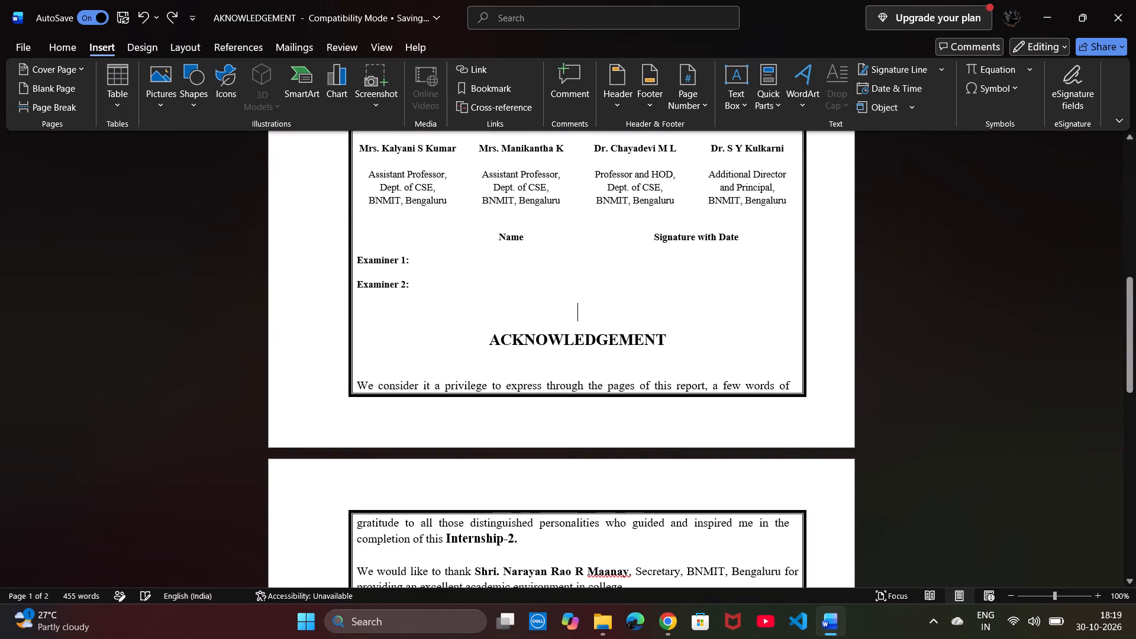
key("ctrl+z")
Close the acknowledgement document and open the CHAPTERS document from the int-2 folder.
scroll(518, 387, "down", 3, "ctrl")
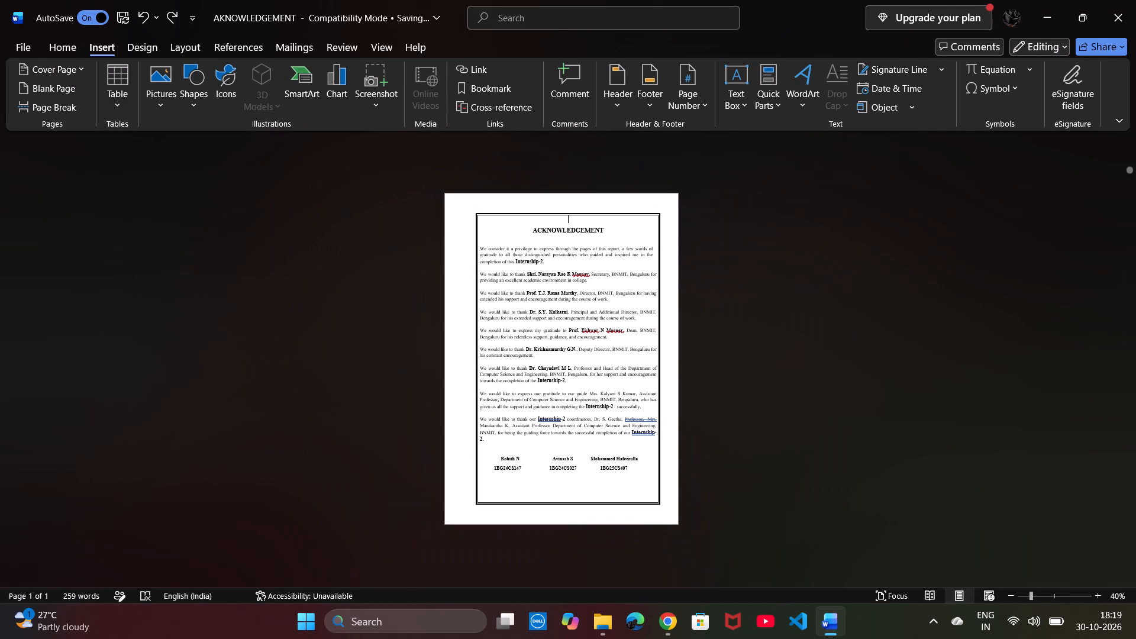
scroll(518, 387, "up", 1)
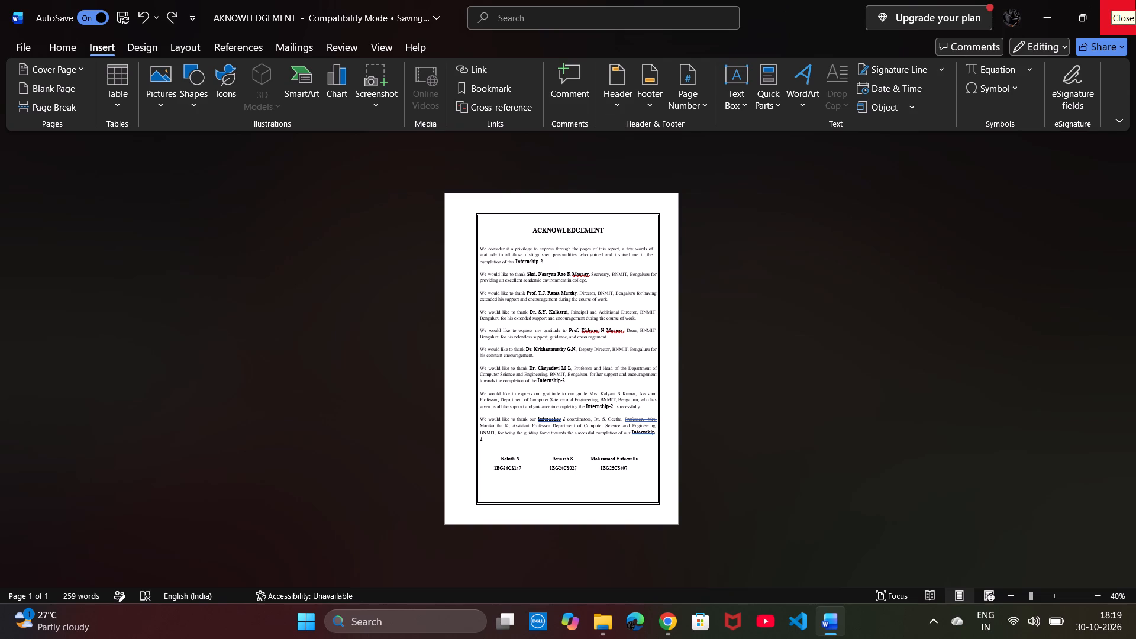
left_click(1135, 0)
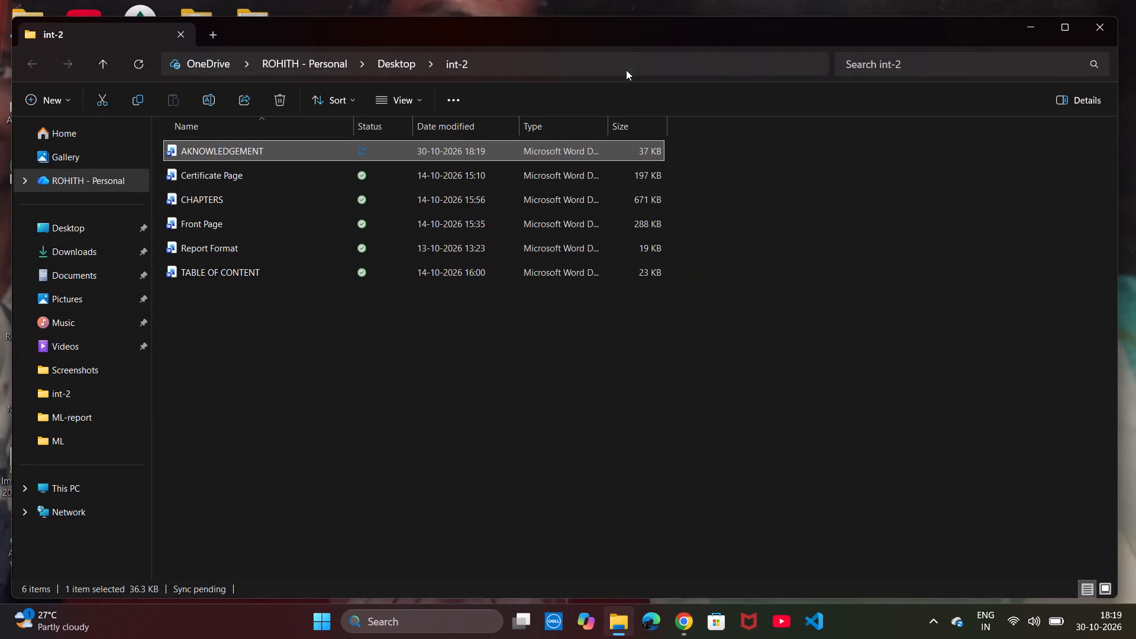
double_click(316, 198)
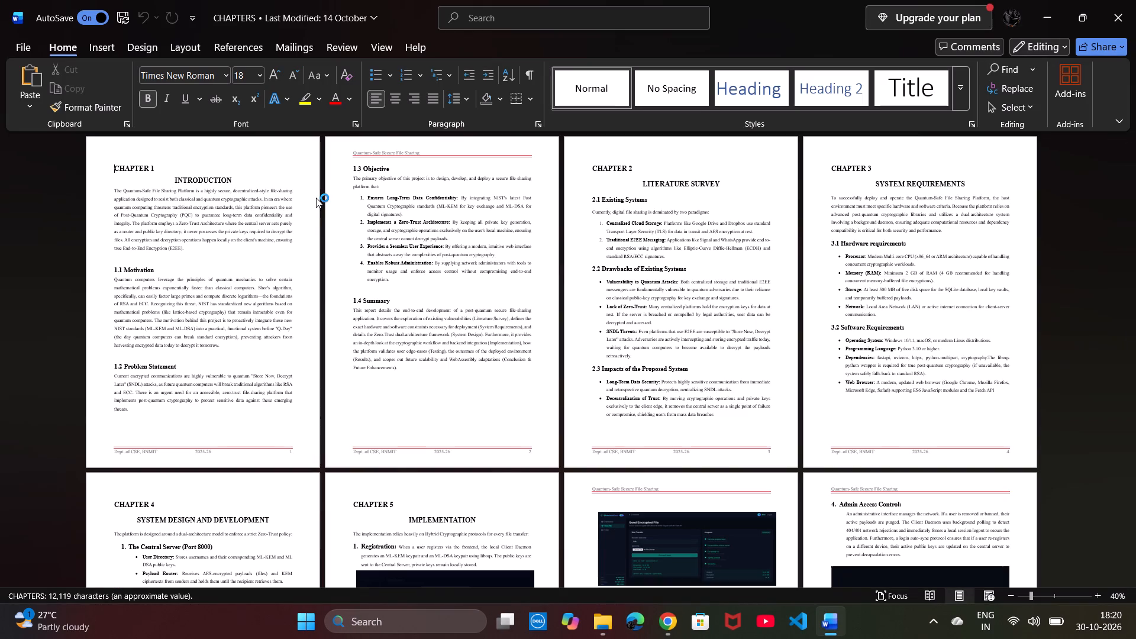
scroll(369, 257, "left", 1)
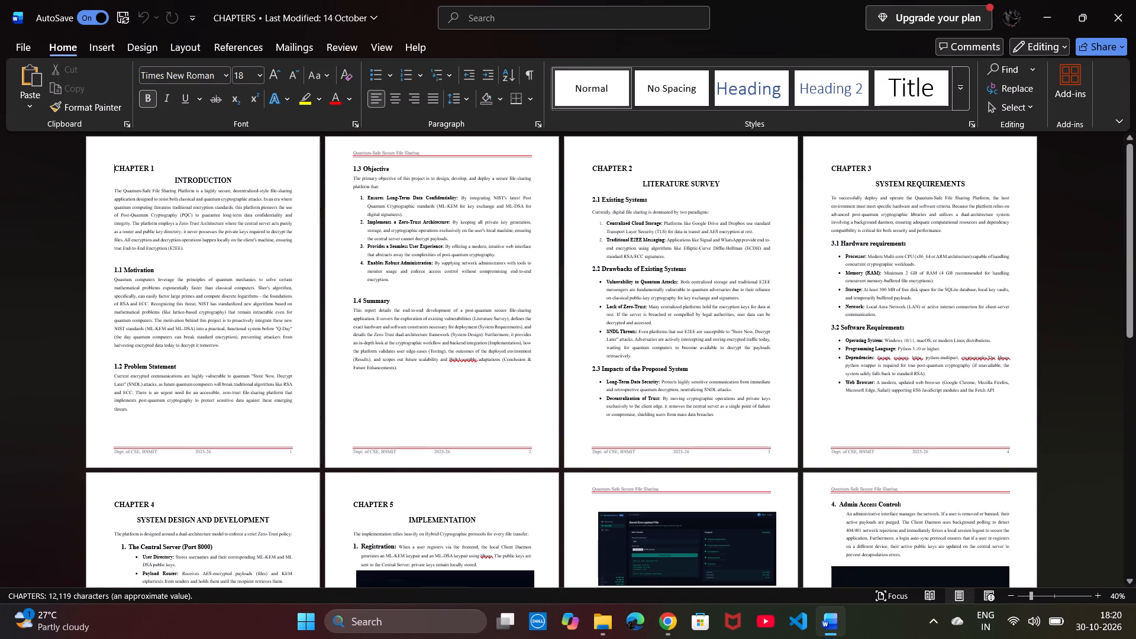
scroll(369, 257, "up", 4, "ctrl")
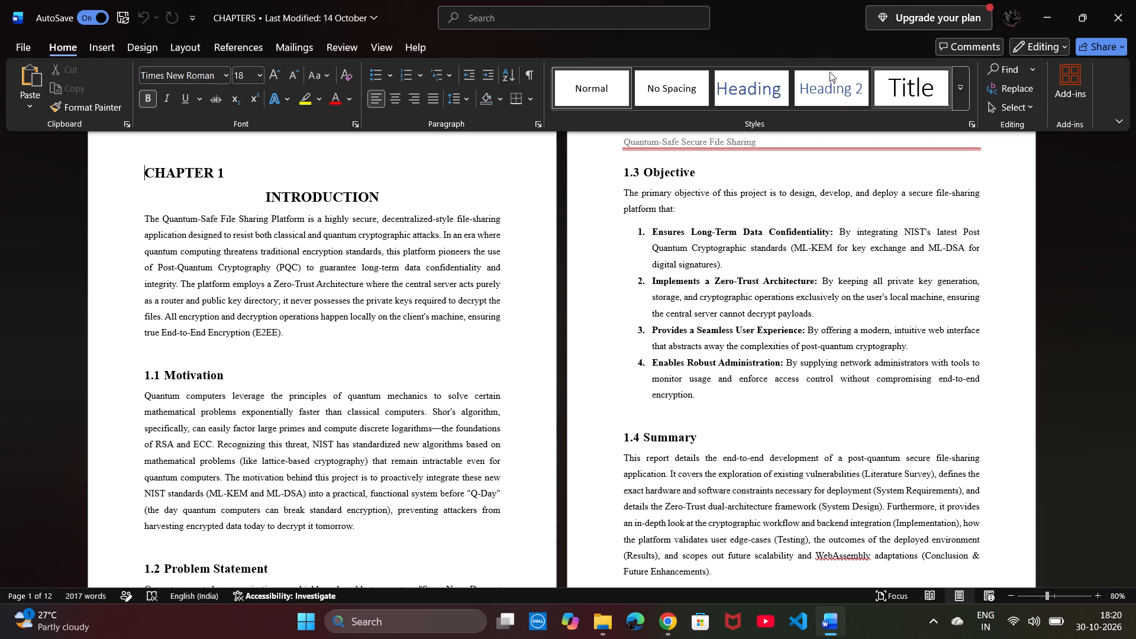
Start inserting text from a file before the CHAPTER 1 heading, browsing to the int-2 folder on the desktop.
left_click(142, 47)
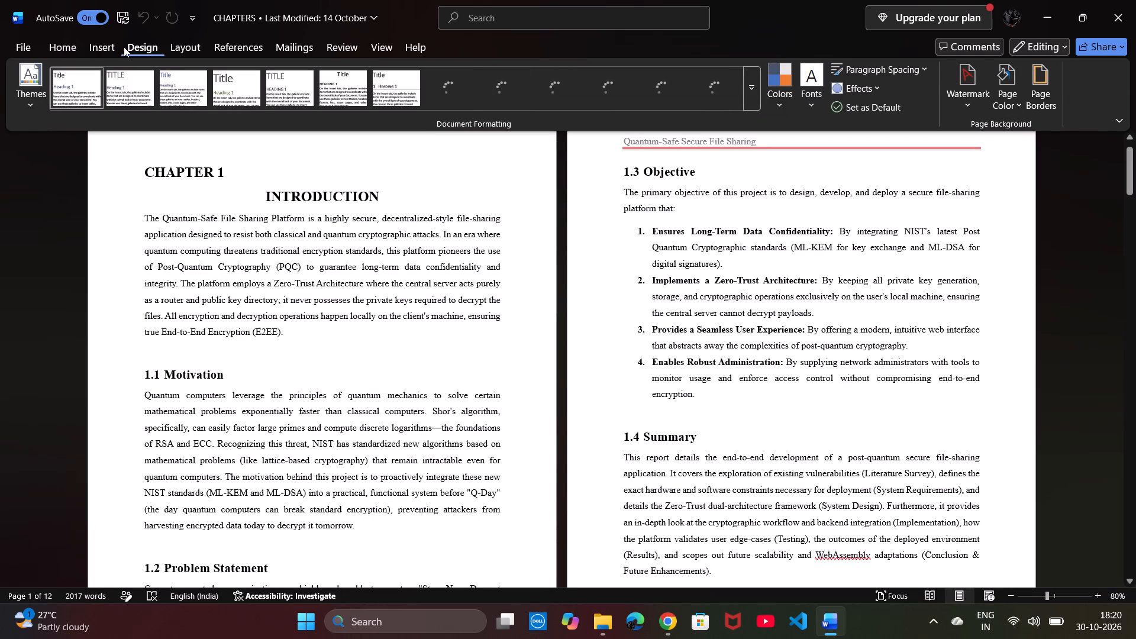
left_click(116, 47)
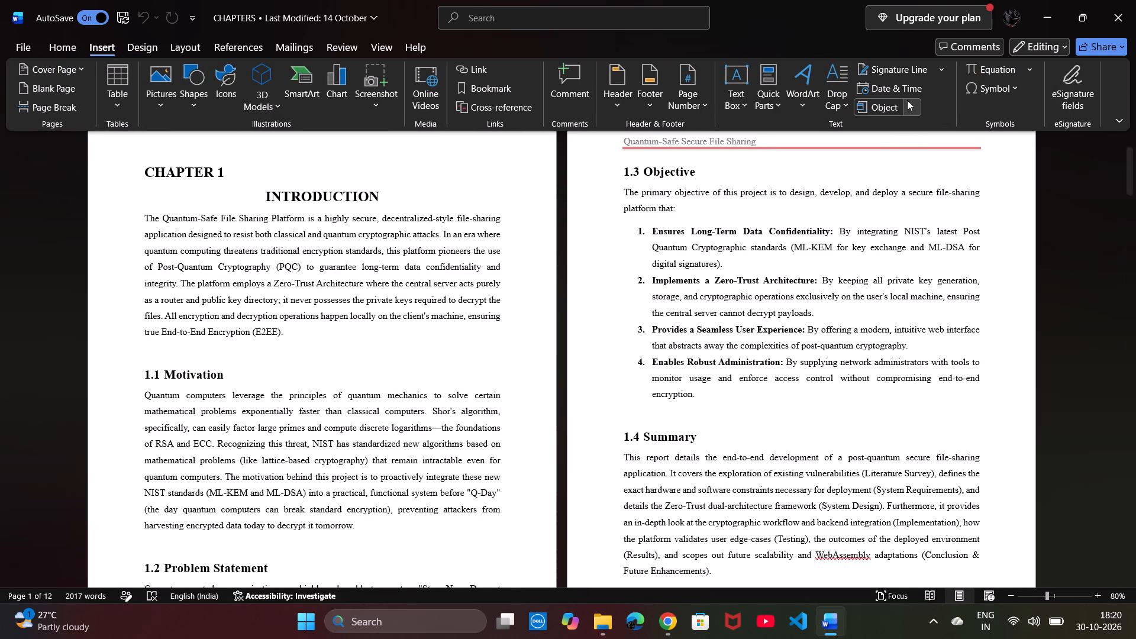
left_click(908, 101)
left_click(894, 150)
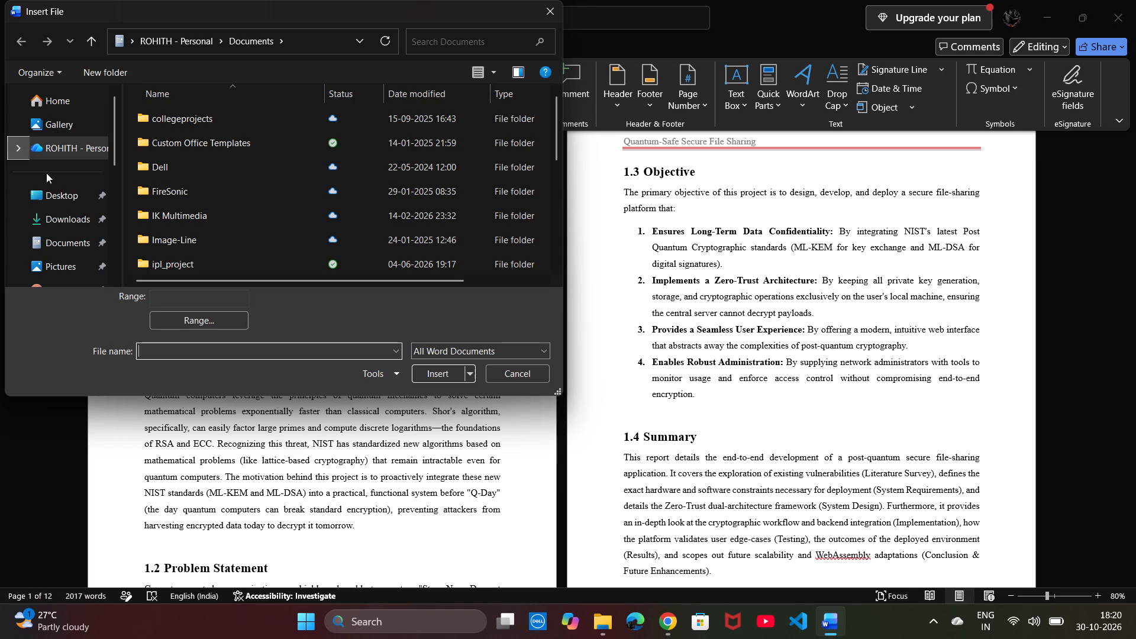
left_click(48, 192)
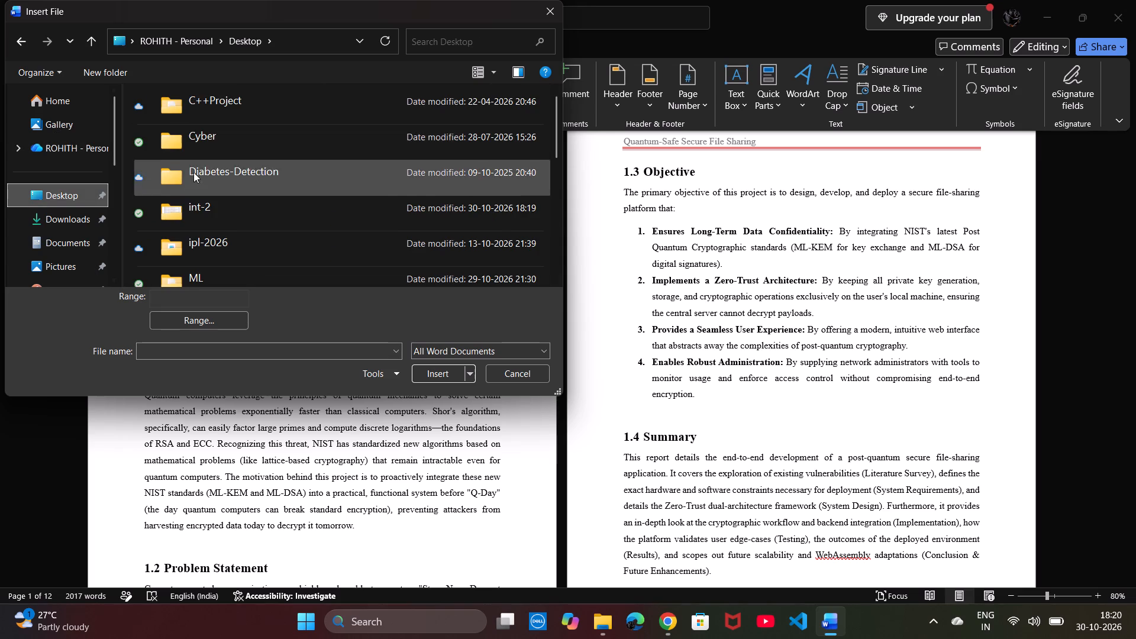
left_click(205, 204)
double_click(205, 204)
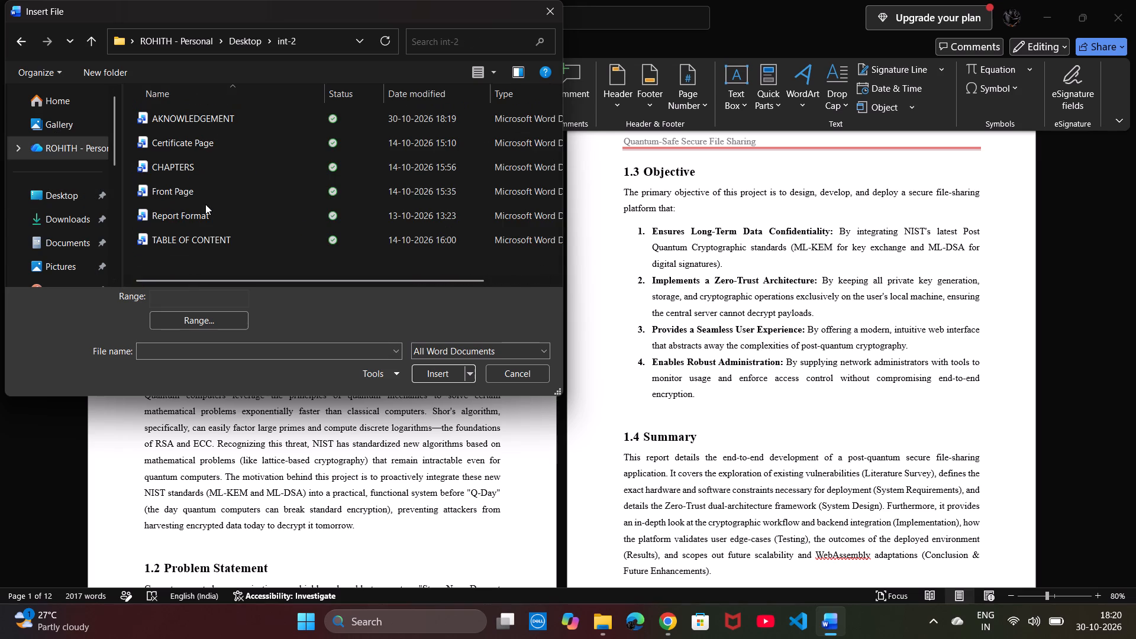
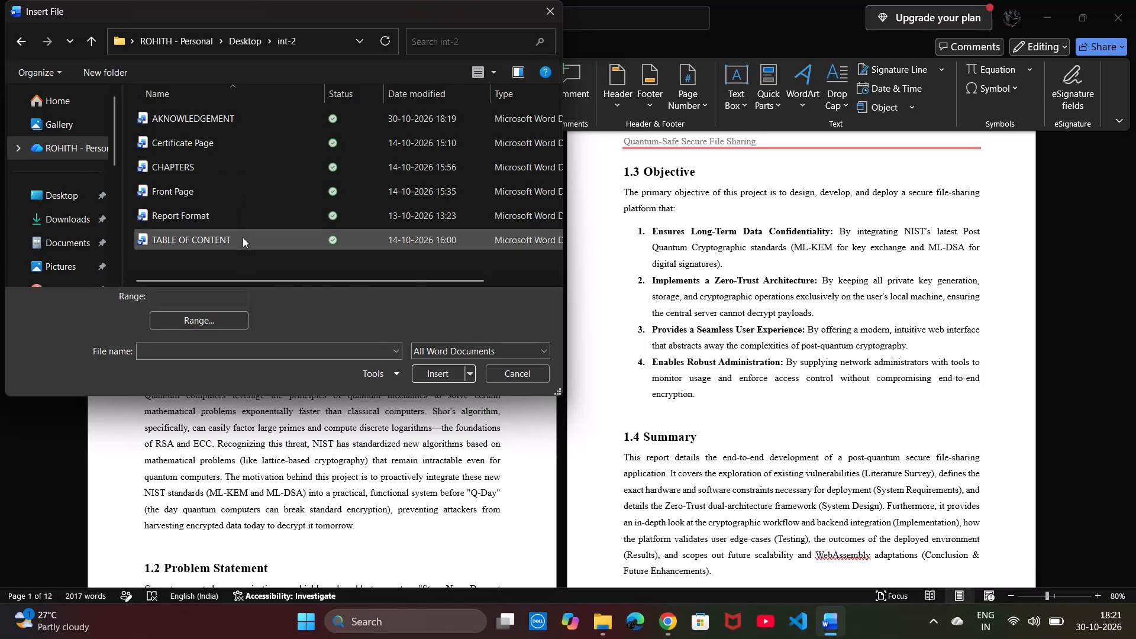
Insert the text of the TABLE OF CONTENT file before the CHAPTER 1 heading.
left_click(243, 237)
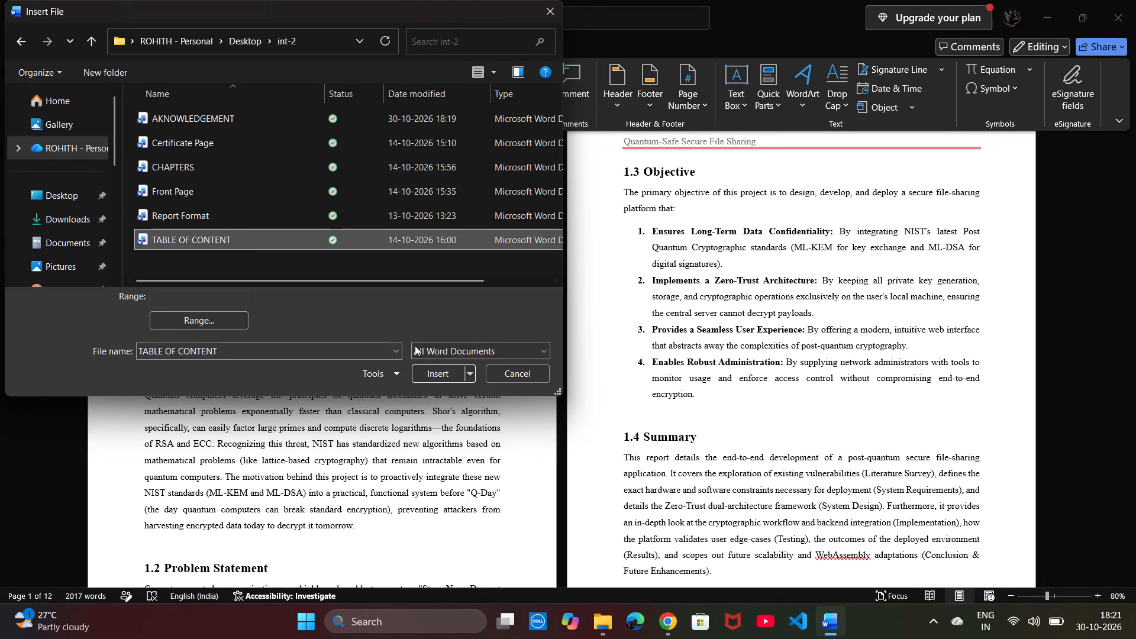
left_click(431, 372)
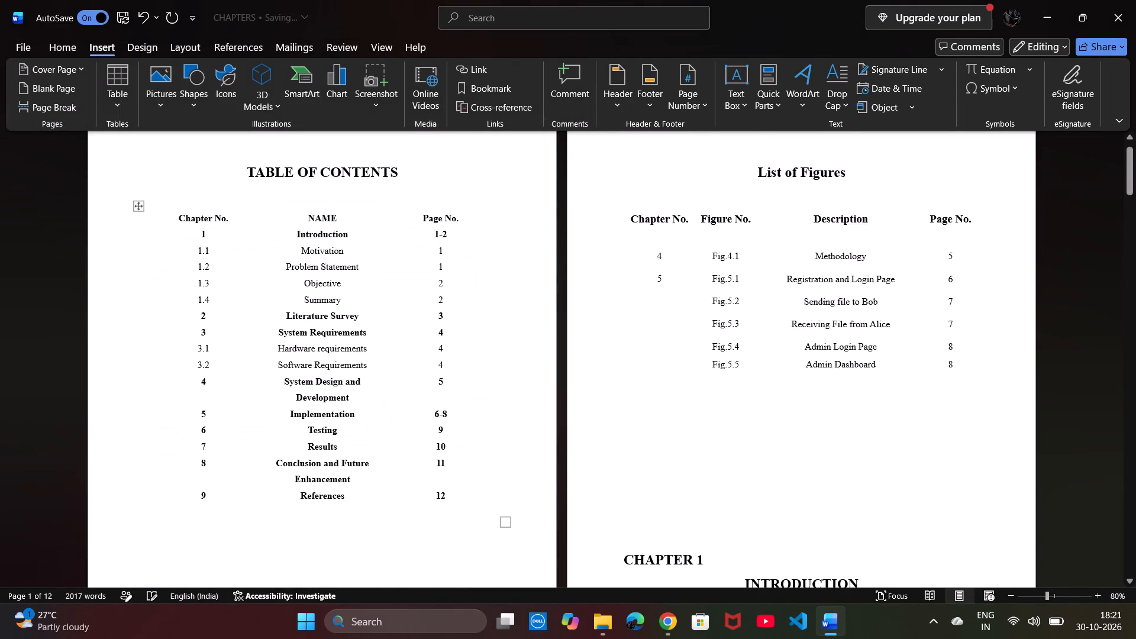
Add seven blank lines before the CHAPTER 1 heading to move it from the List of Figures page onto a new page.
scroll(597, 357, "up", 1)
scroll(597, 357, "down", 2)
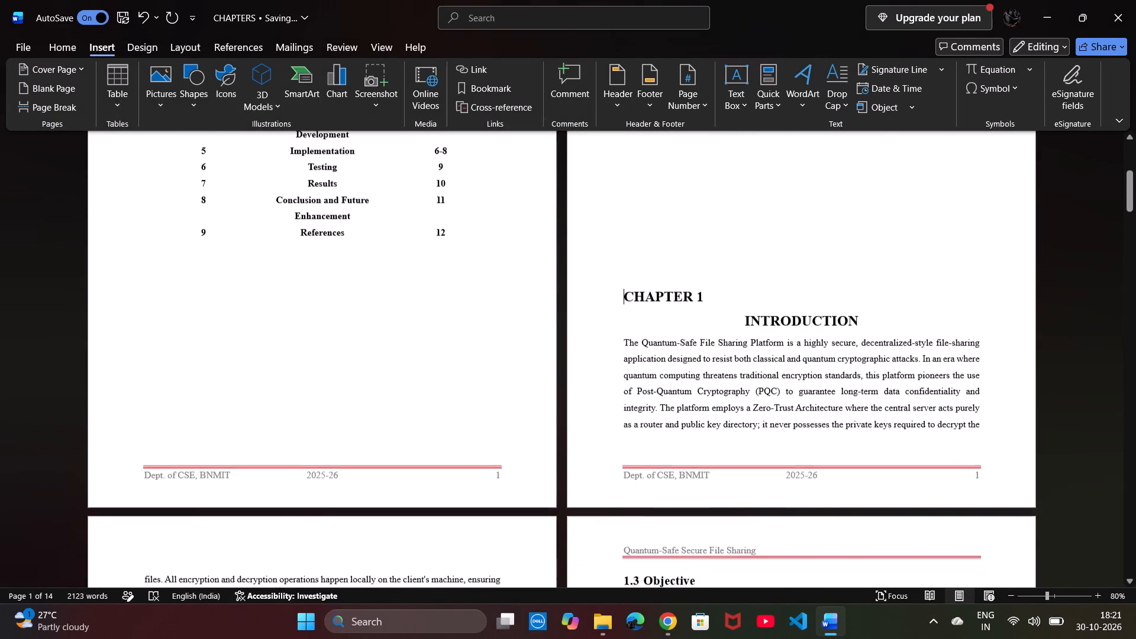
scroll(597, 357, "down", 2)
key("Return")
key("Return")
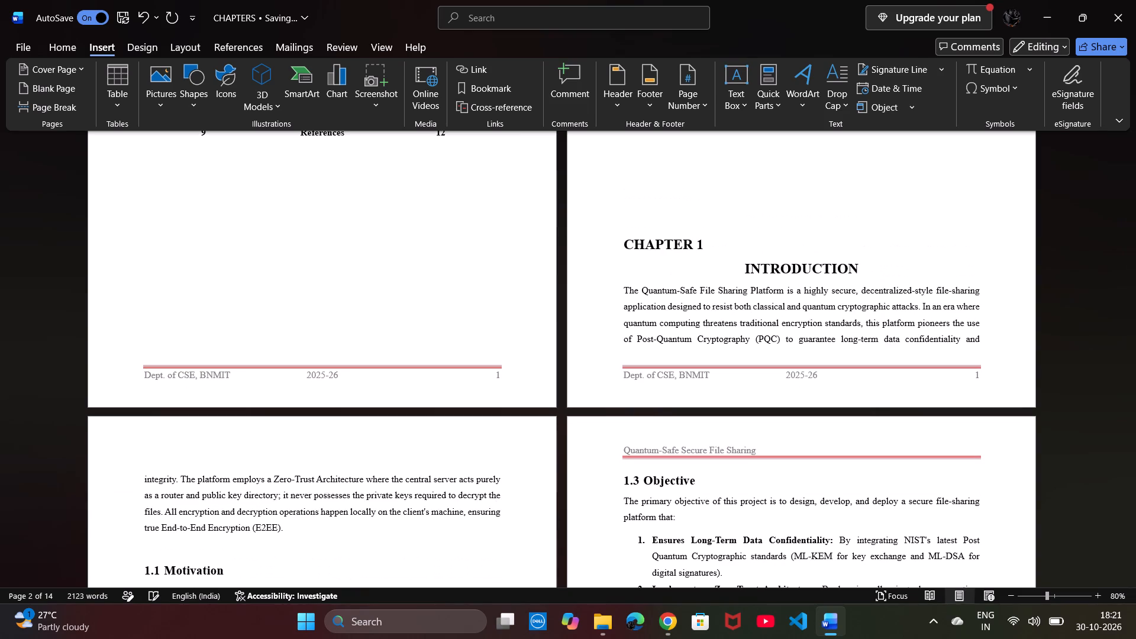
key("Return")
key("Return")
key("Return")
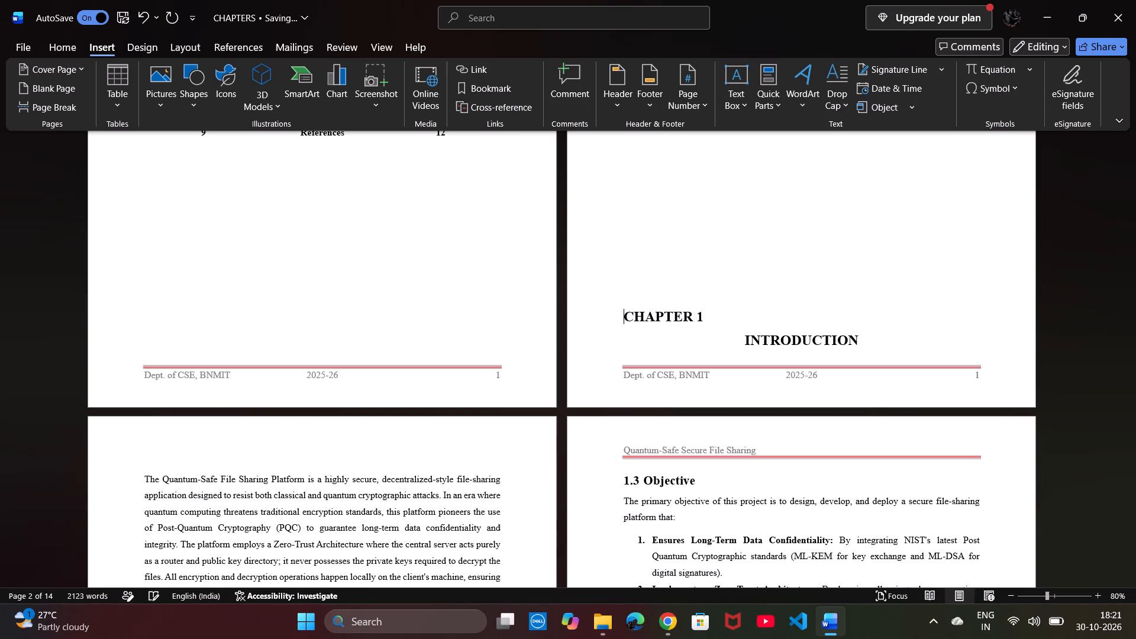
key("Return")
key("Return")
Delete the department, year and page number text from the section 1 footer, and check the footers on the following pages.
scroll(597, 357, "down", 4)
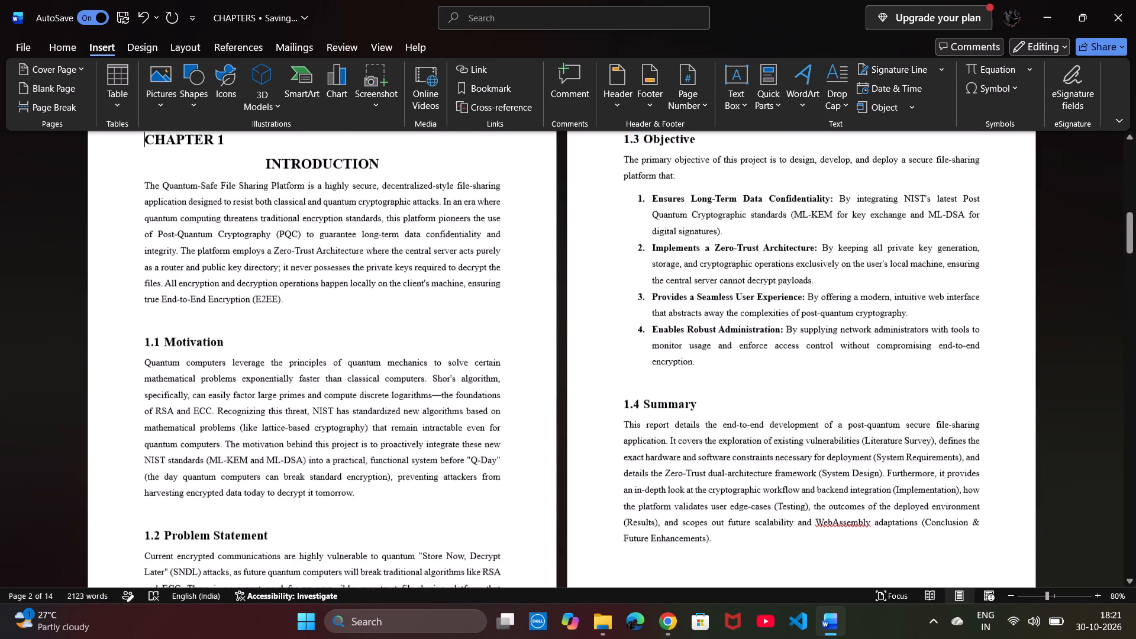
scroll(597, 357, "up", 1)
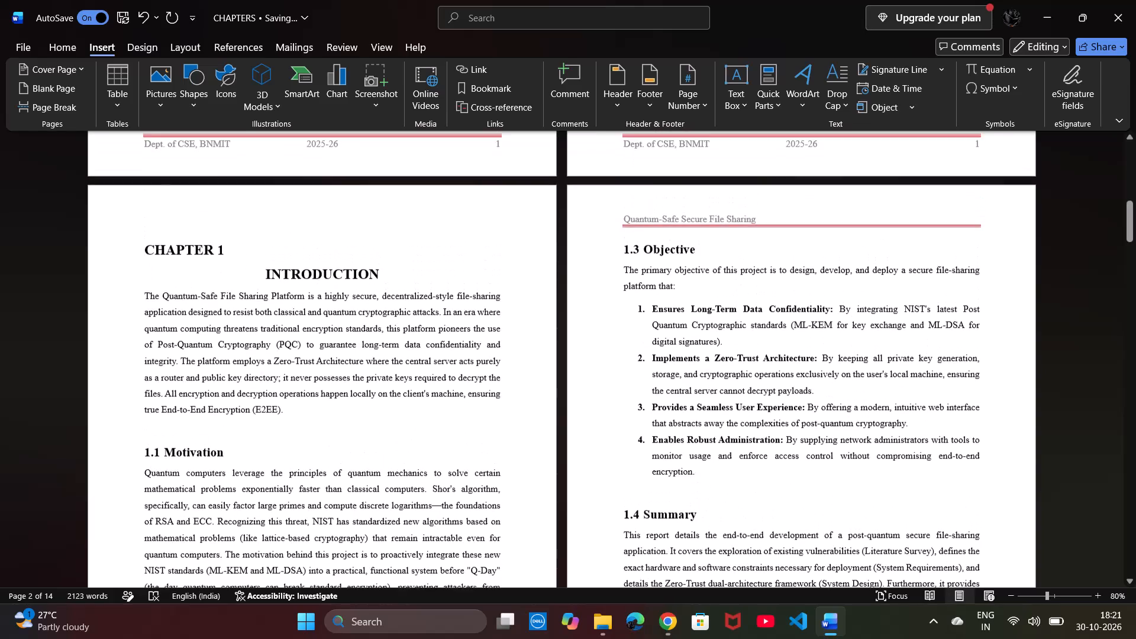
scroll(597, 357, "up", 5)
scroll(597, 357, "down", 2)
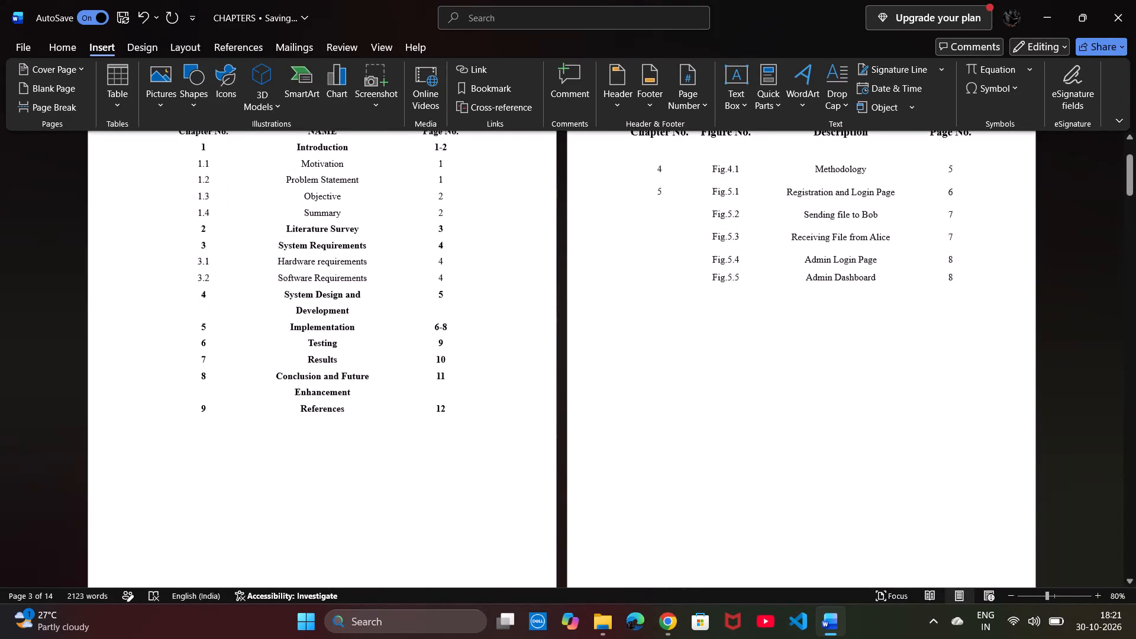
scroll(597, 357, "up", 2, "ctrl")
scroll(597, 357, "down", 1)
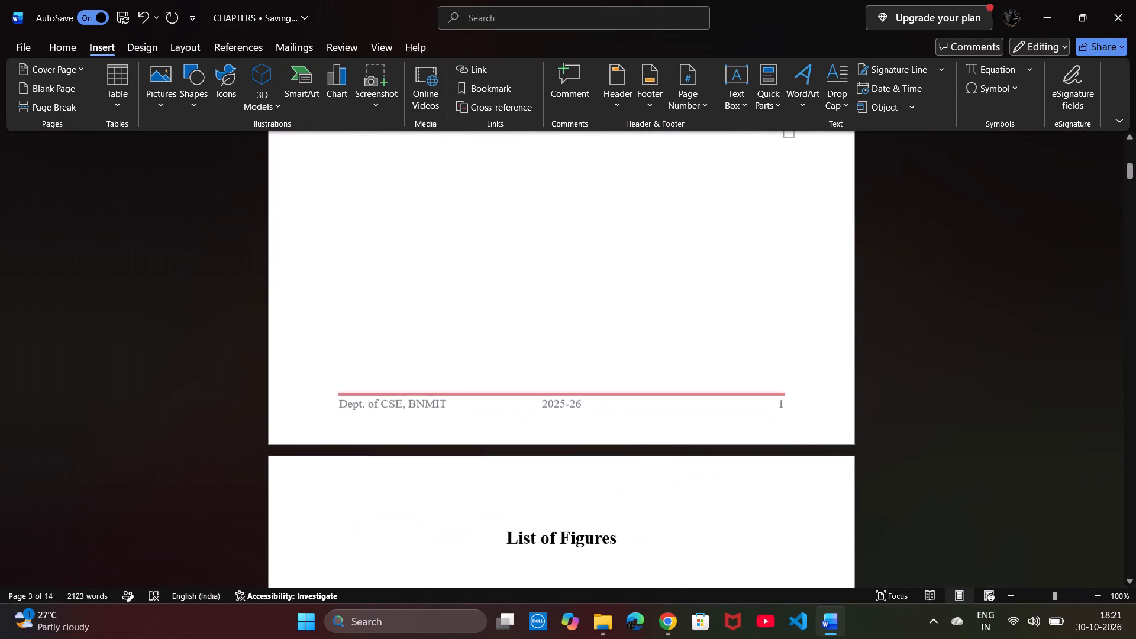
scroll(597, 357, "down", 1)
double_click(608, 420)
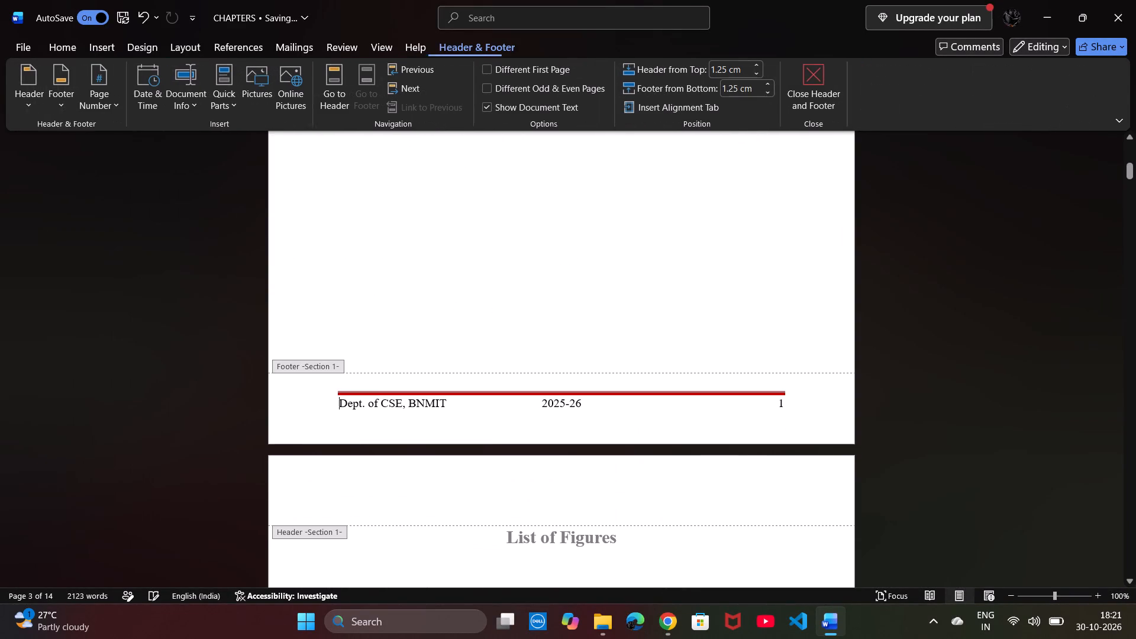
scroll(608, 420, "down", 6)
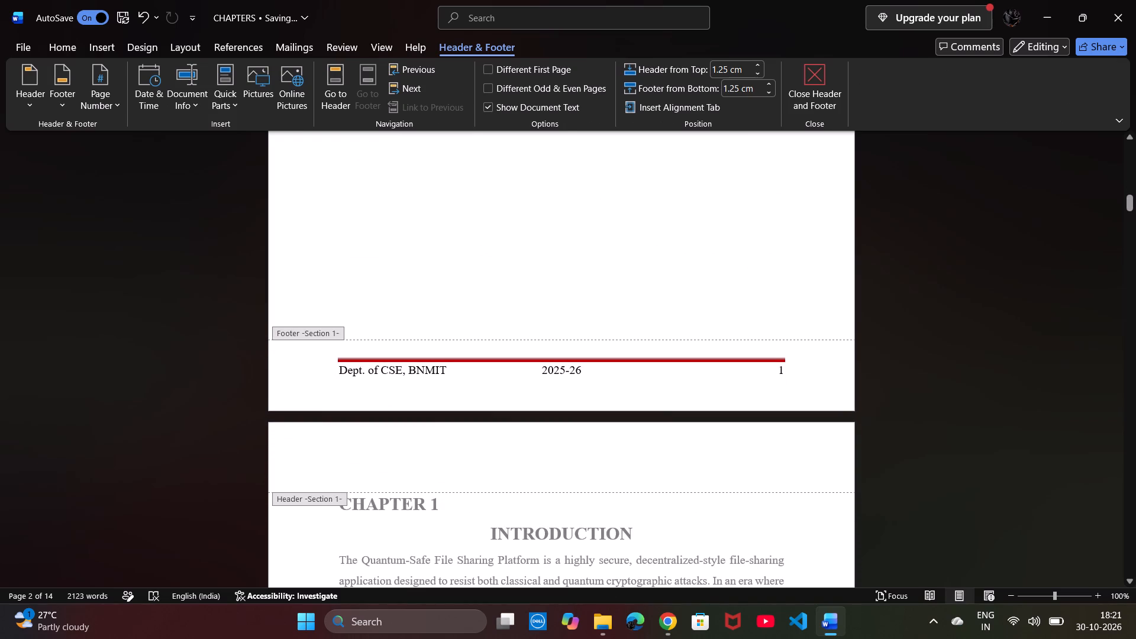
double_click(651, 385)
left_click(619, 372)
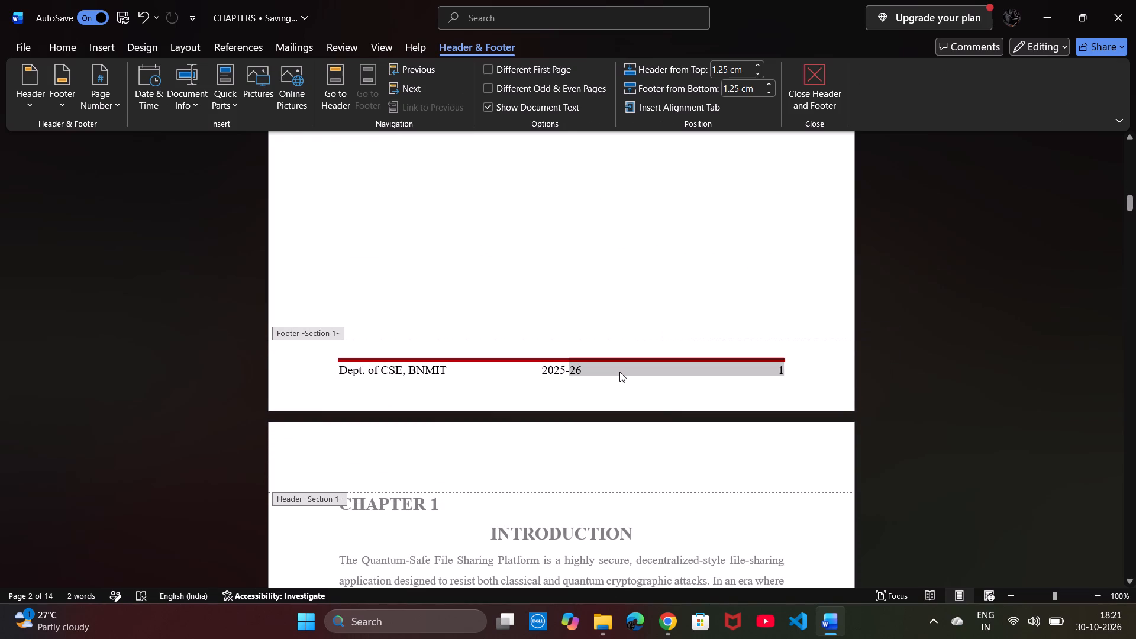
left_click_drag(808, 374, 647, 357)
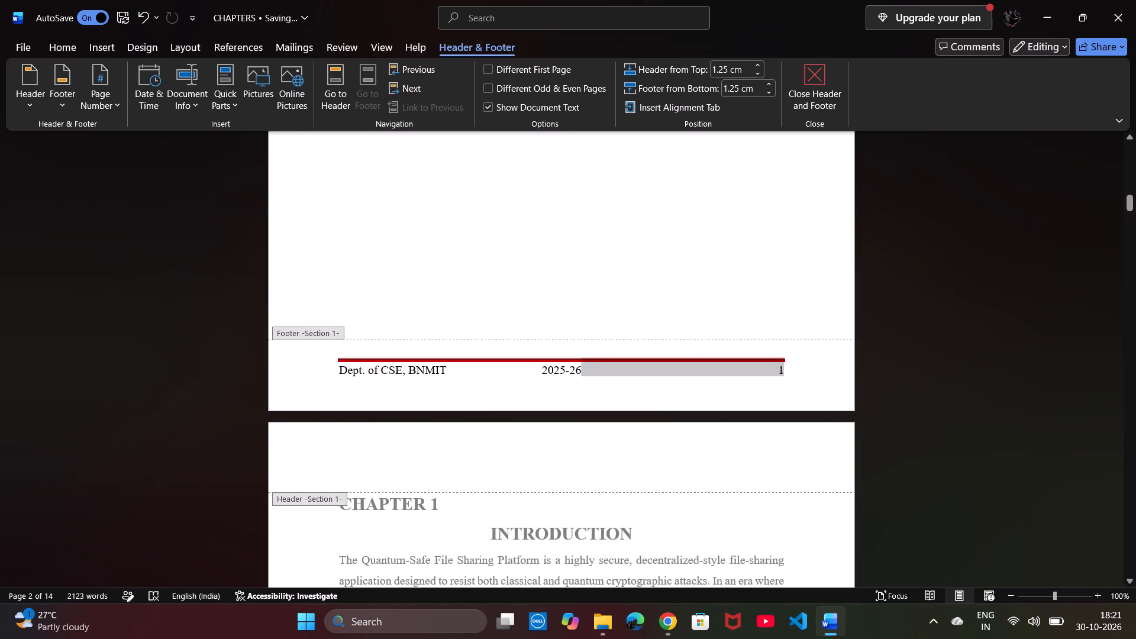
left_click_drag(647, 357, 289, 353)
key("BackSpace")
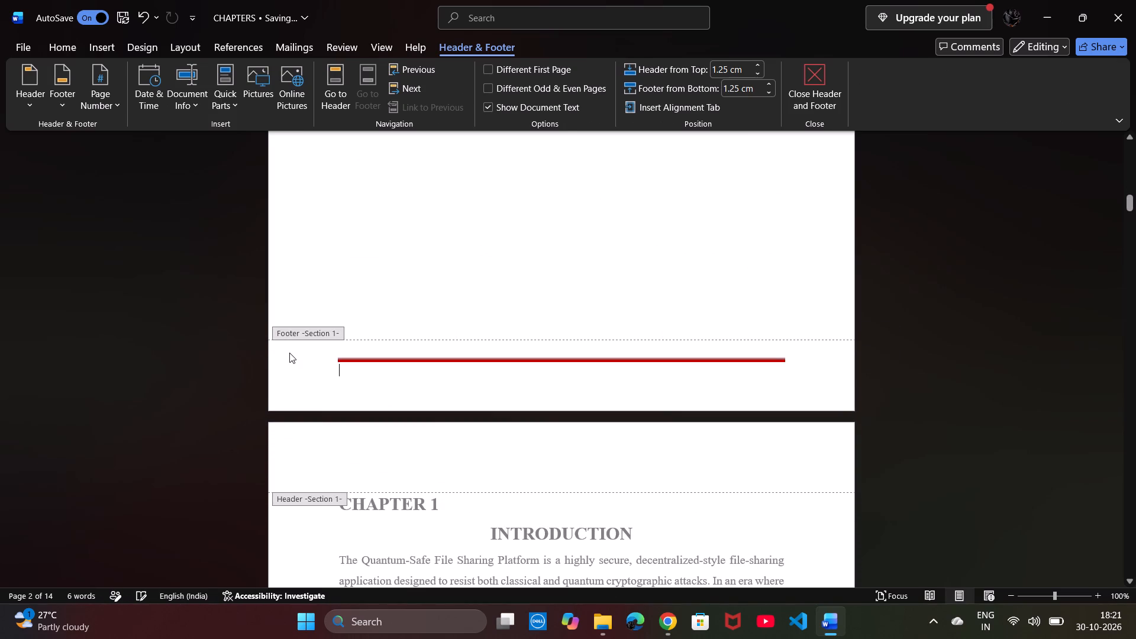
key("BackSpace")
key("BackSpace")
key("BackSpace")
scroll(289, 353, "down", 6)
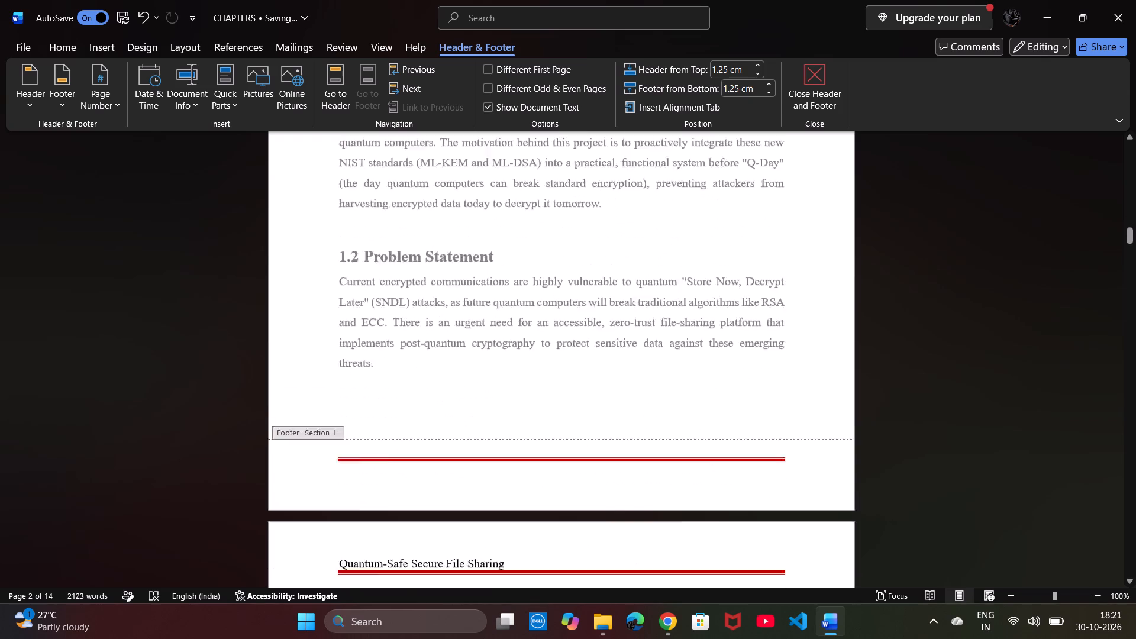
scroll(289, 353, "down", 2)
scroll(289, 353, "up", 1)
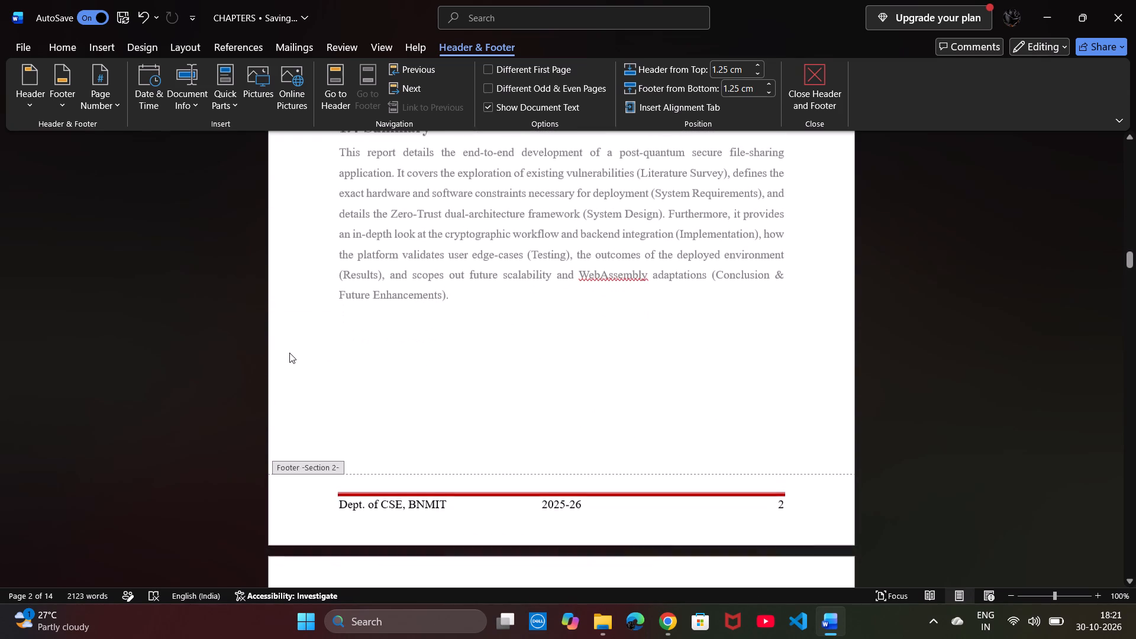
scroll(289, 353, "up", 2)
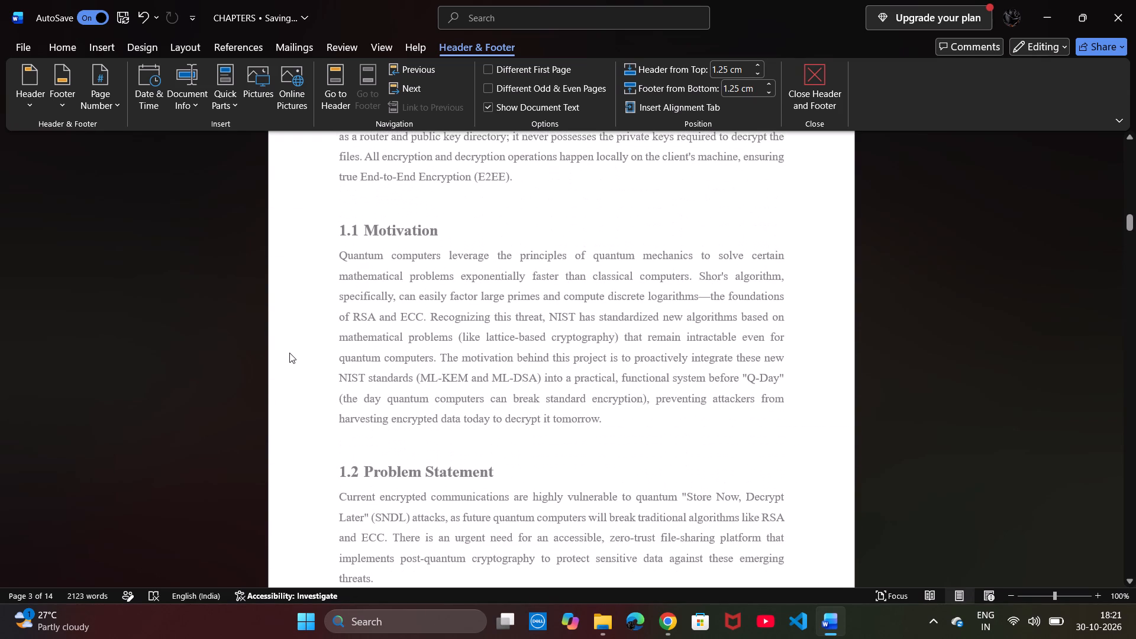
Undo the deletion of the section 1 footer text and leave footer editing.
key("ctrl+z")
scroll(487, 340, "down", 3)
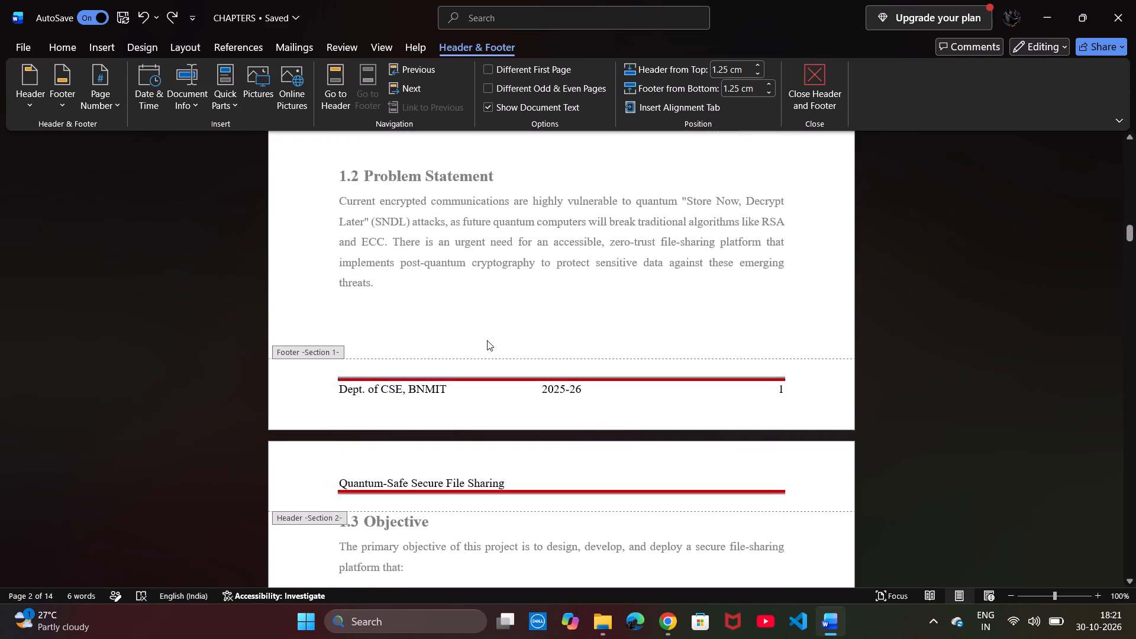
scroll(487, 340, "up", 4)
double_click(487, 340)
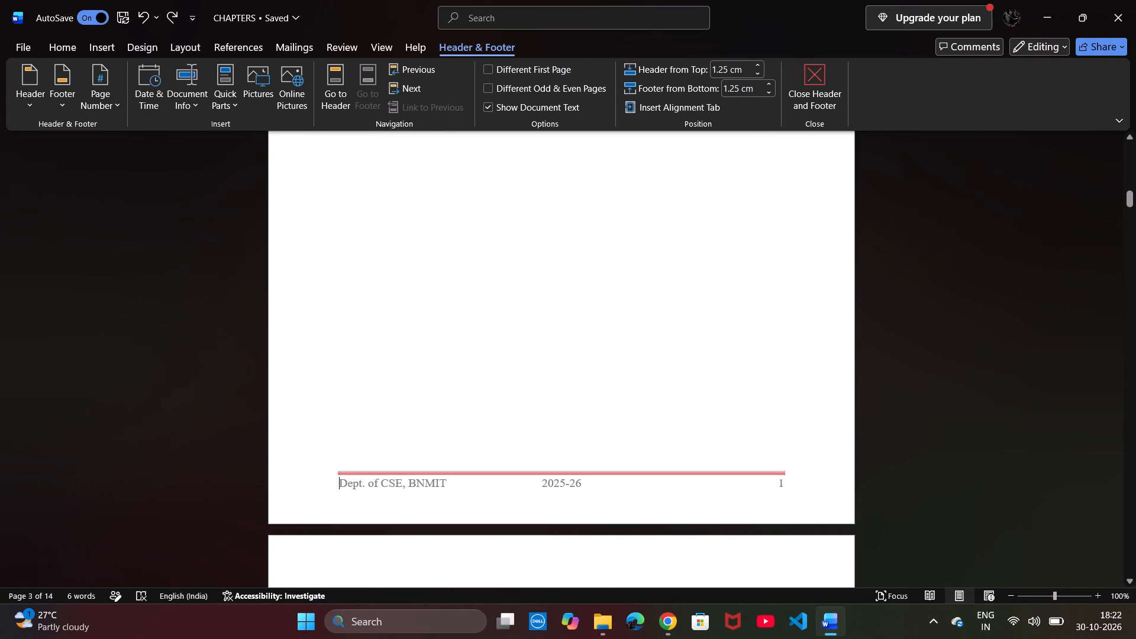
Insert a Next Page section break in the blank space below the List of Figures table.
scroll(487, 340, "up", 1)
scroll(487, 340, "down", 2)
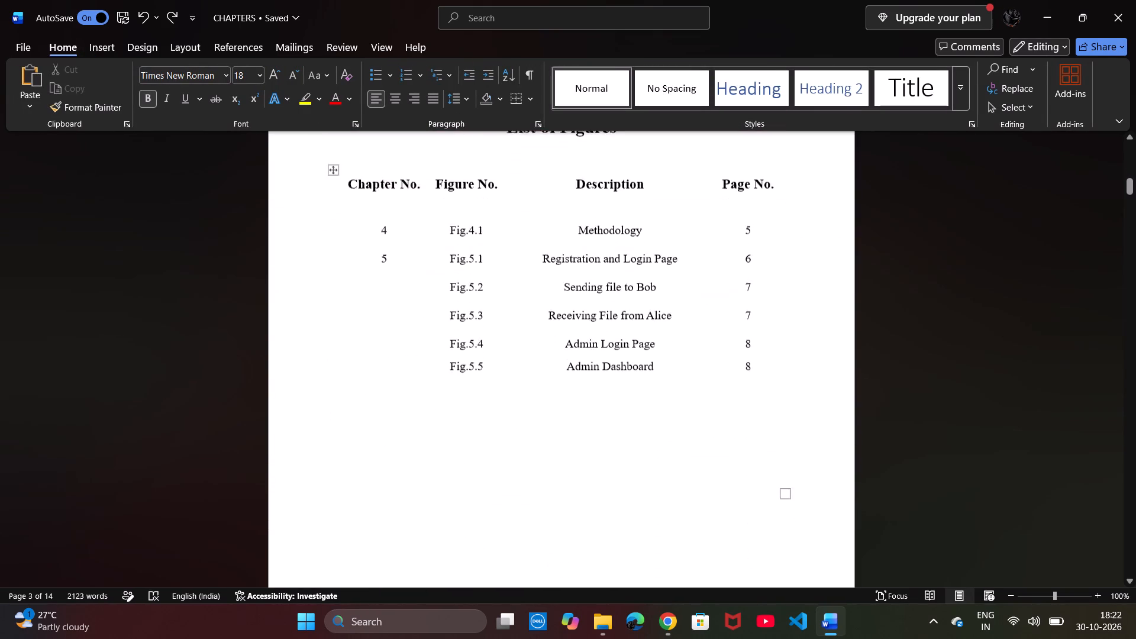
scroll(487, 340, "down", 1)
left_click(487, 340)
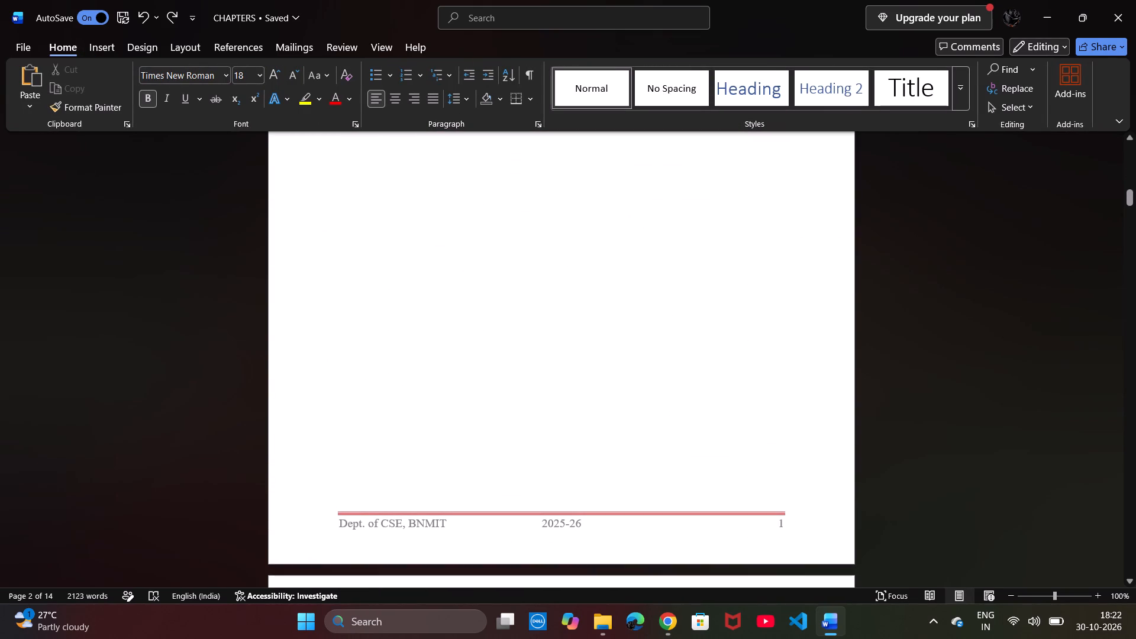
left_click(117, 47)
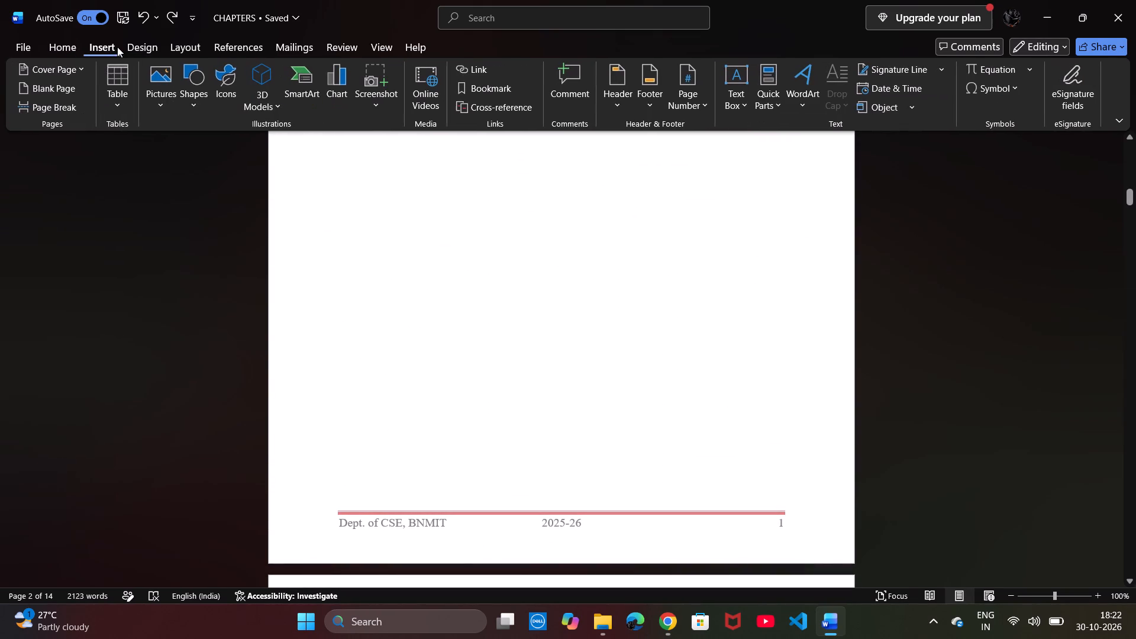
left_click(135, 49)
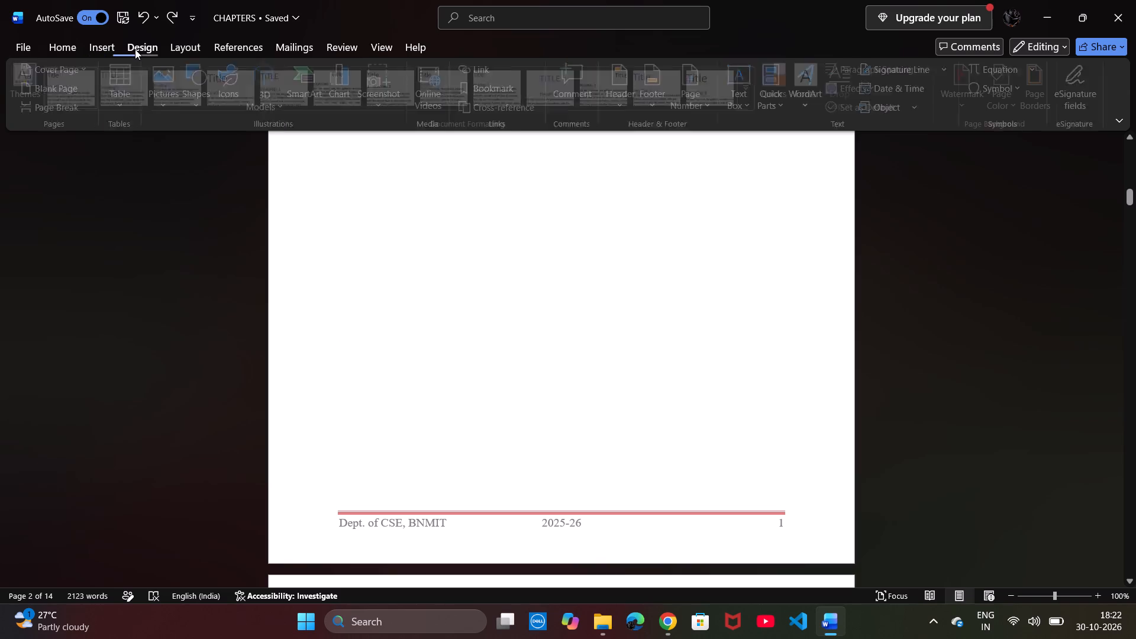
left_click(96, 46)
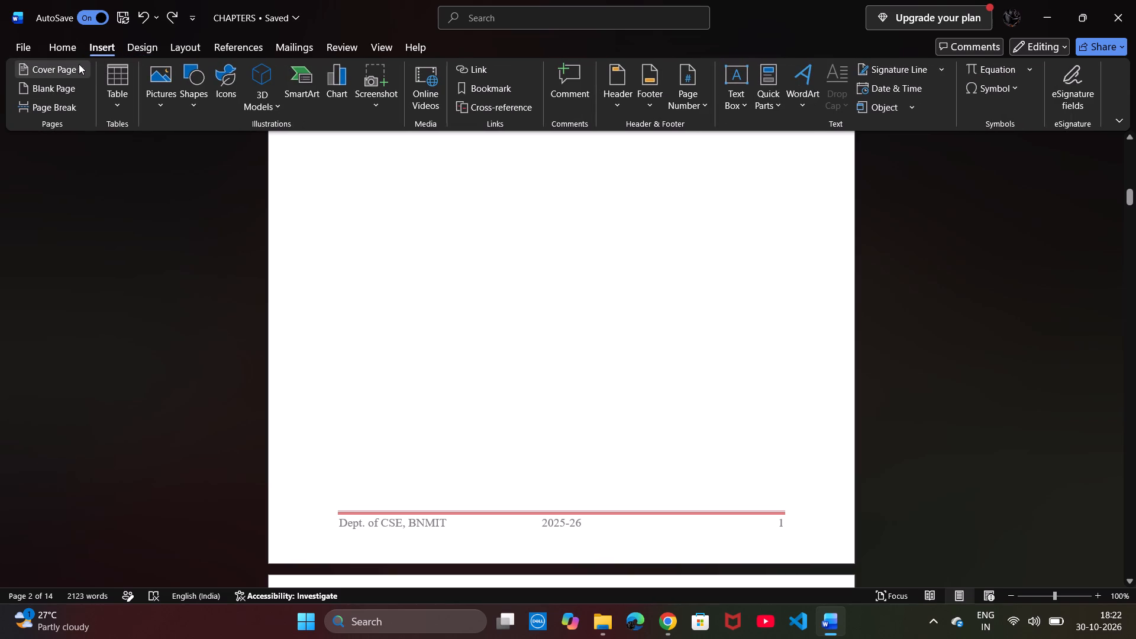
left_click(77, 66)
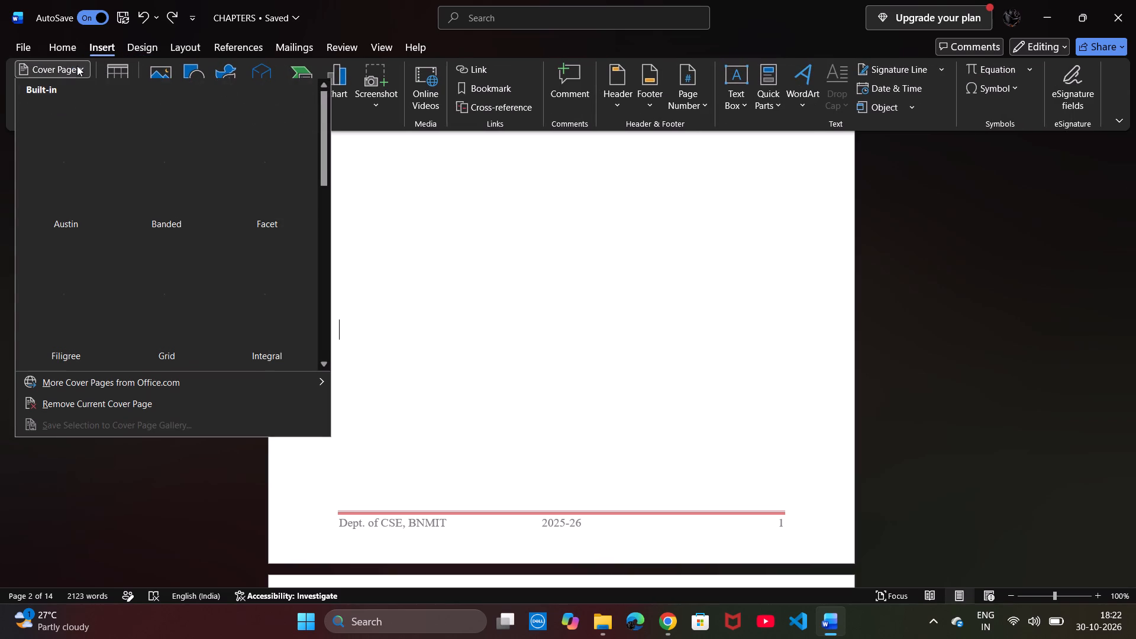
left_click(180, 44)
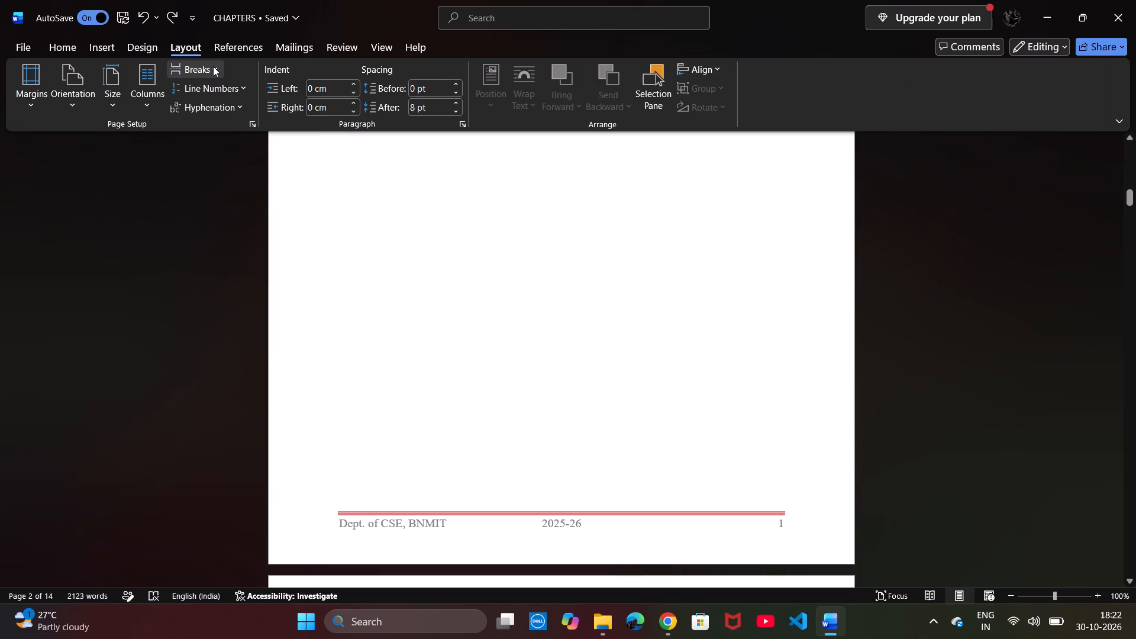
left_click(213, 66)
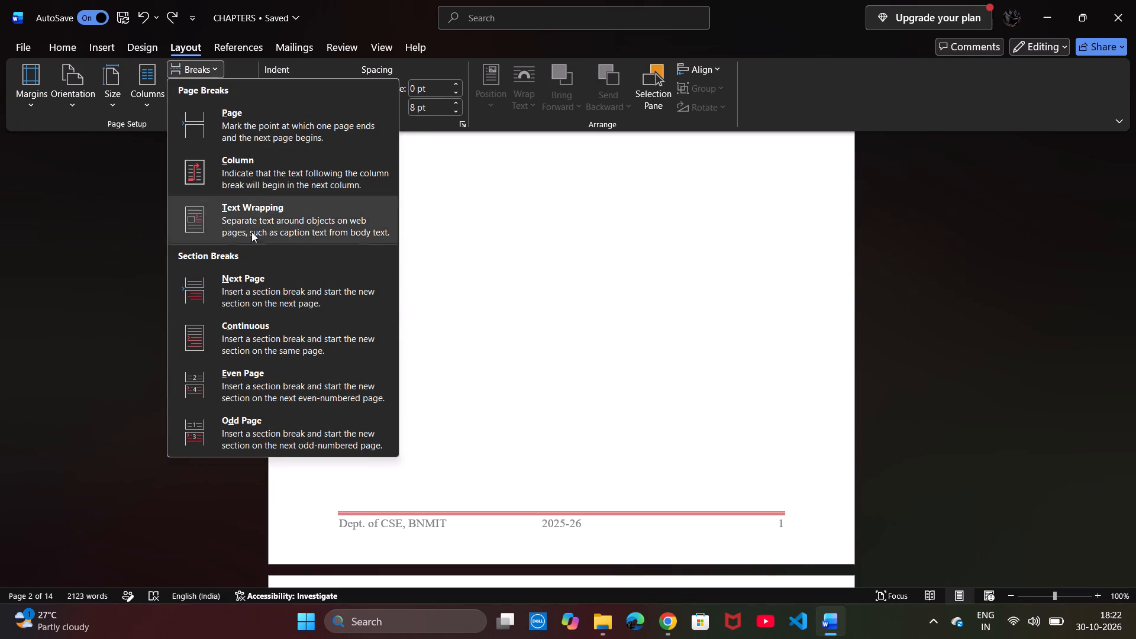
left_click(253, 295)
Delete the extra blank lines above the CHAPTER 1 heading so it starts at the top of its page.
scroll(451, 330, "down", 1)
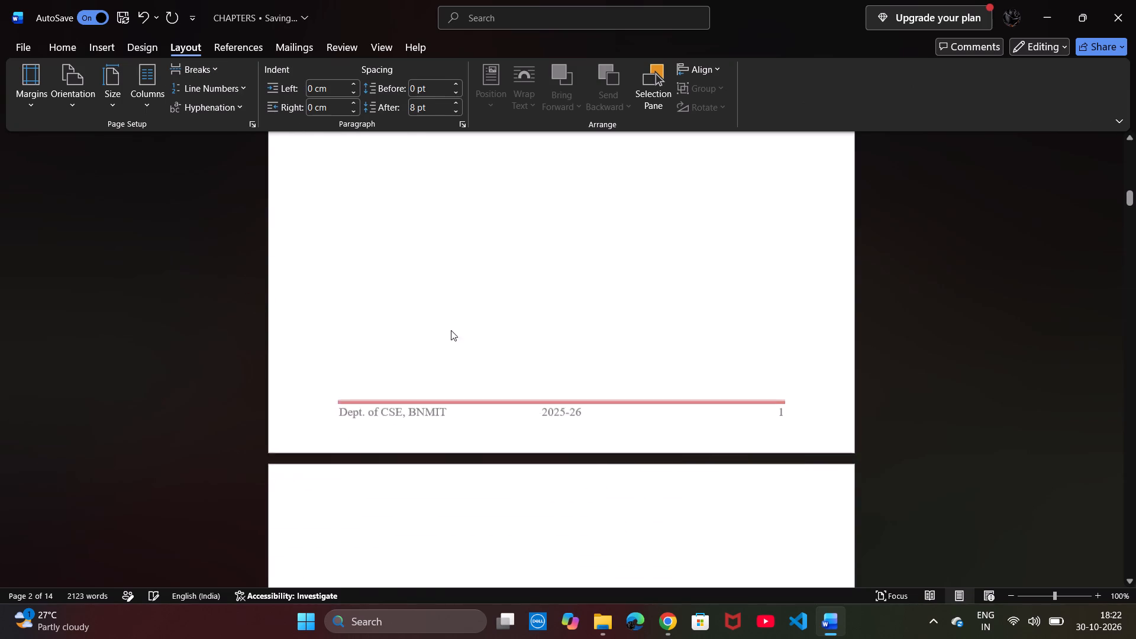
scroll(451, 330, "down", 2)
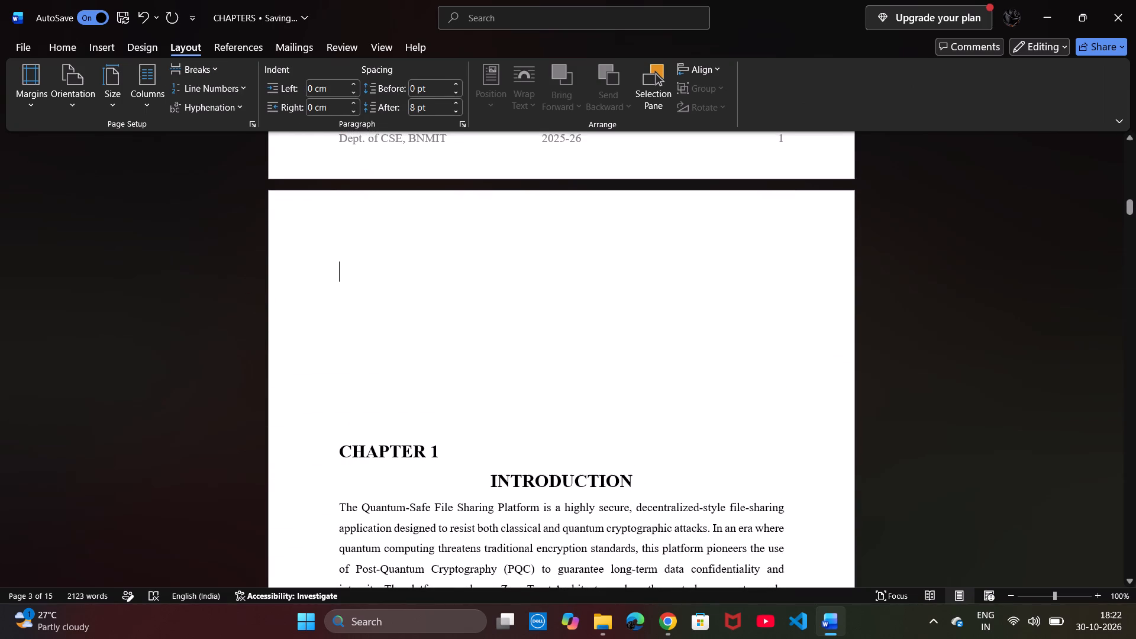
left_click(340, 446)
key("BackSpace")
key("BackSpace")
key("BackSpace")
key("BackSpace")
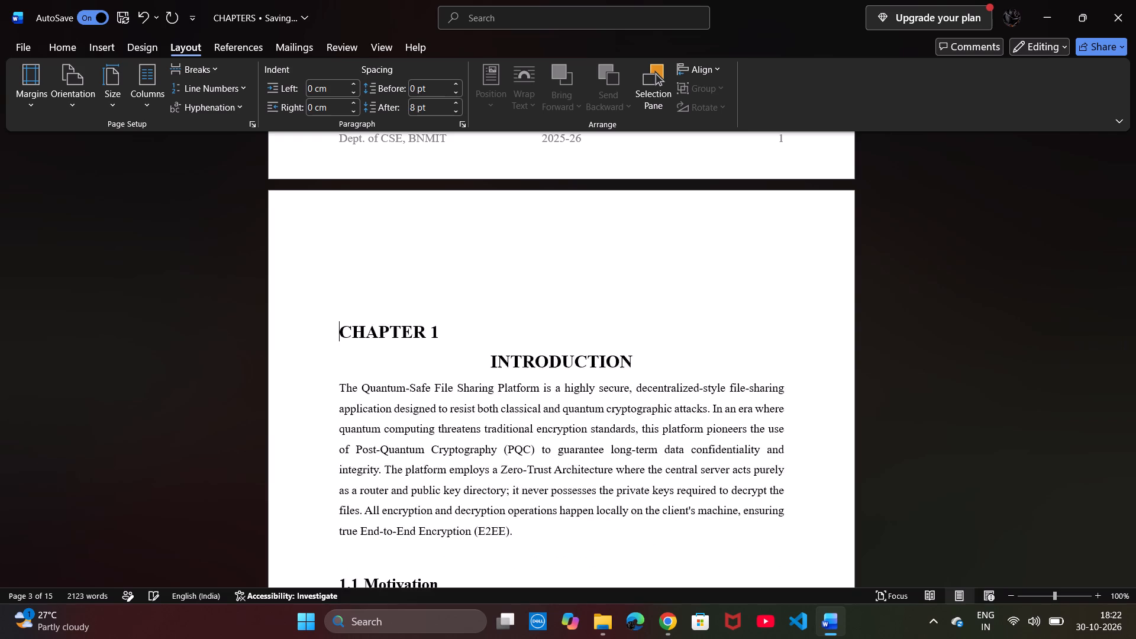
key("BackSpace")
key("BackSpace")
key("BackSpace")
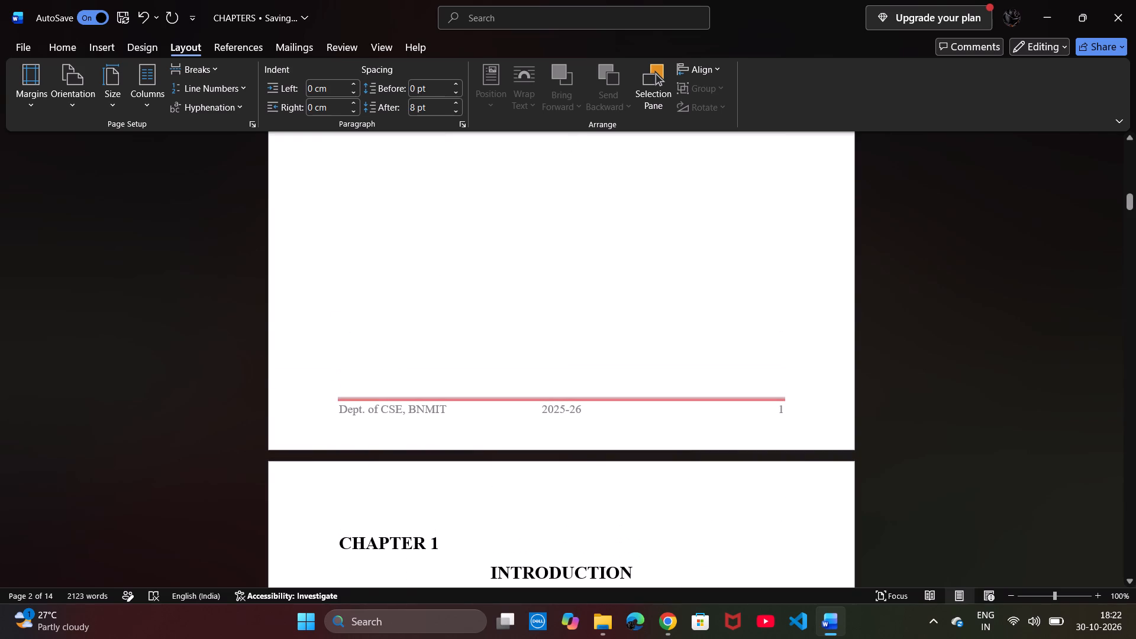
Turn off Link to Previous for the section 2 footer and return to the body text.
double_click(498, 415)
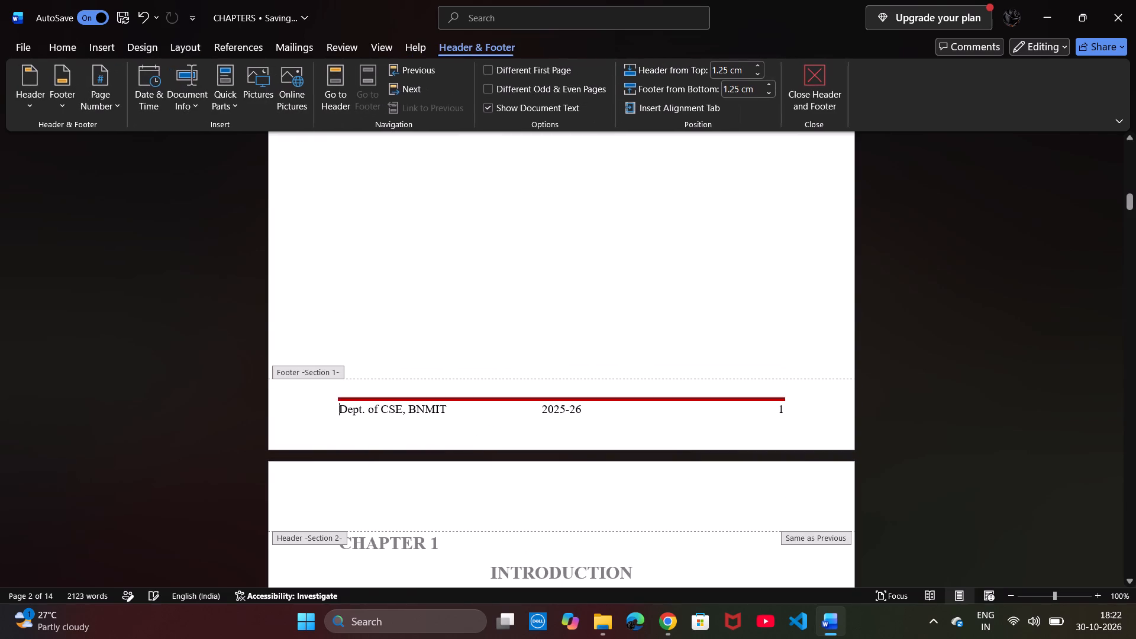
scroll(498, 415, "down", 5)
left_click(498, 415)
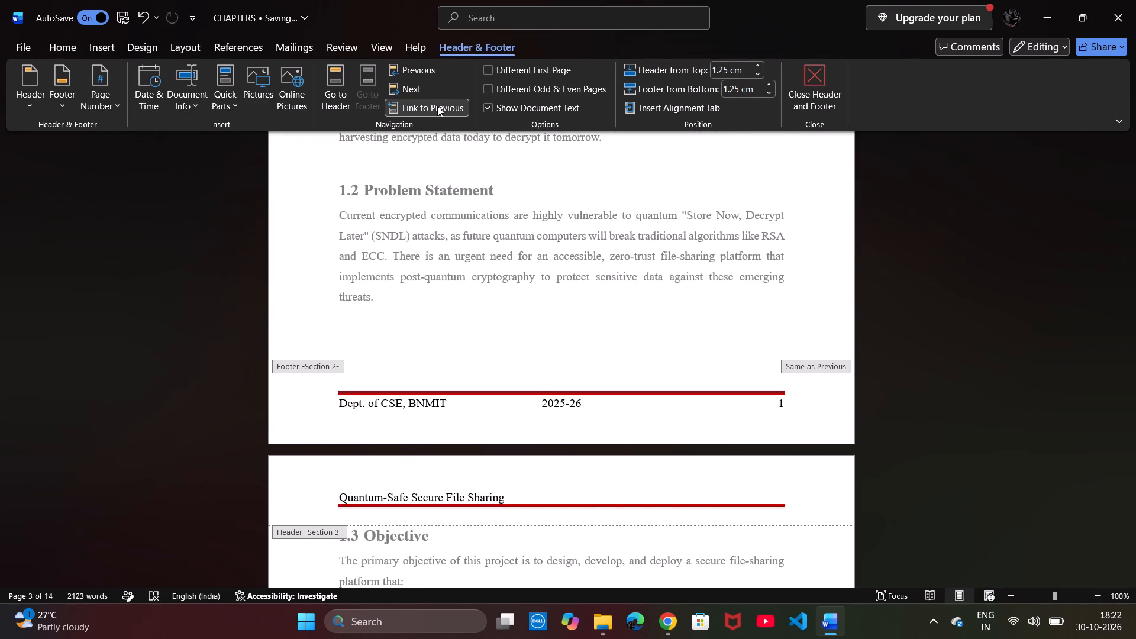
left_click(437, 106)
left_click(451, 224)
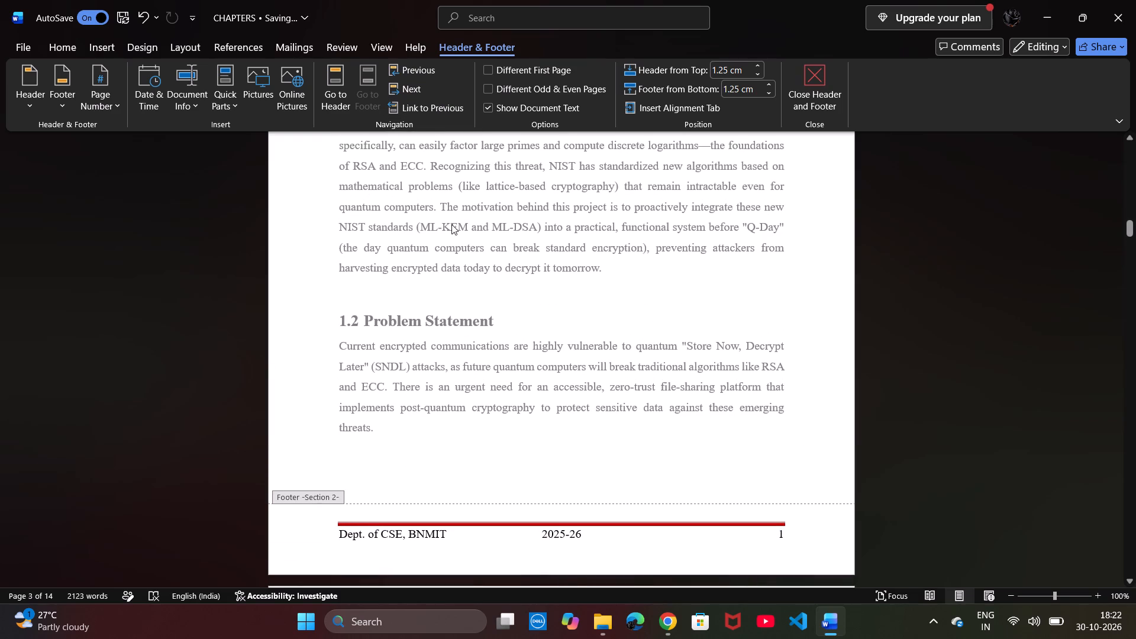
double_click(451, 224)
Delete the department name, year and page number from the section 1 footer.
scroll(451, 224, "up", 5)
double_click(479, 234)
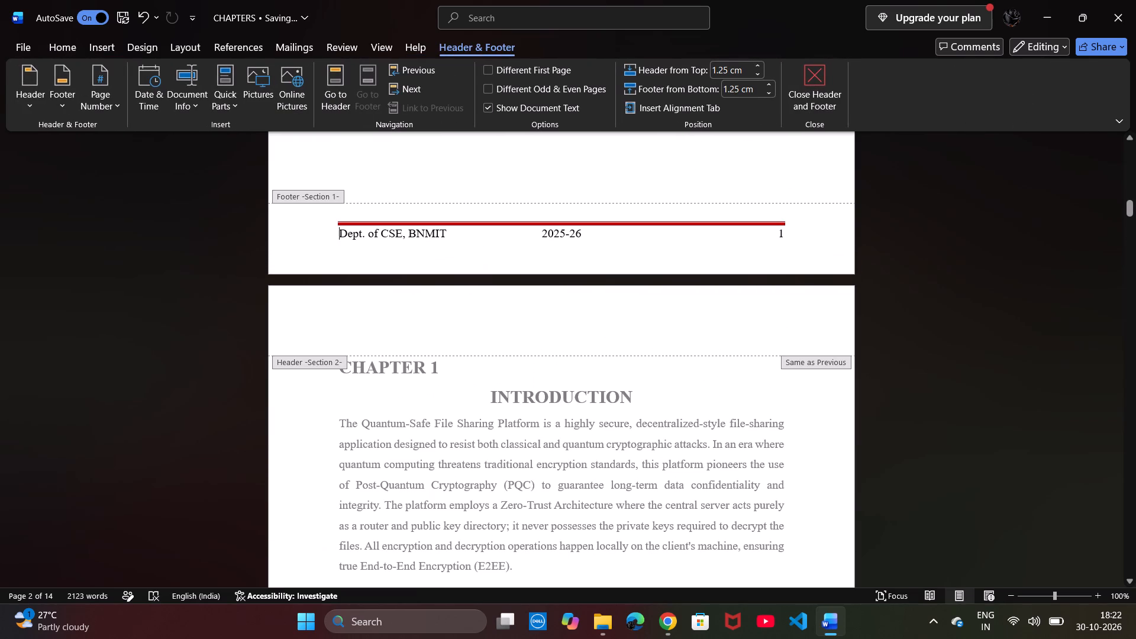
left_click_drag(789, 238, 598, 211)
key("BackSpace")
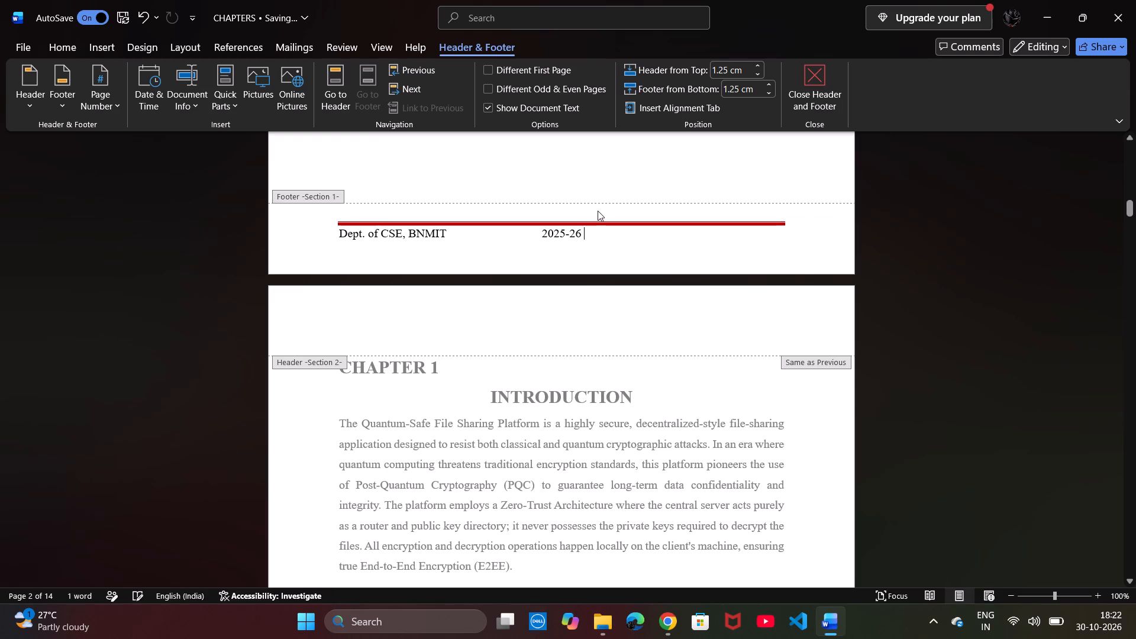
left_click_drag(608, 241, 370, 207)
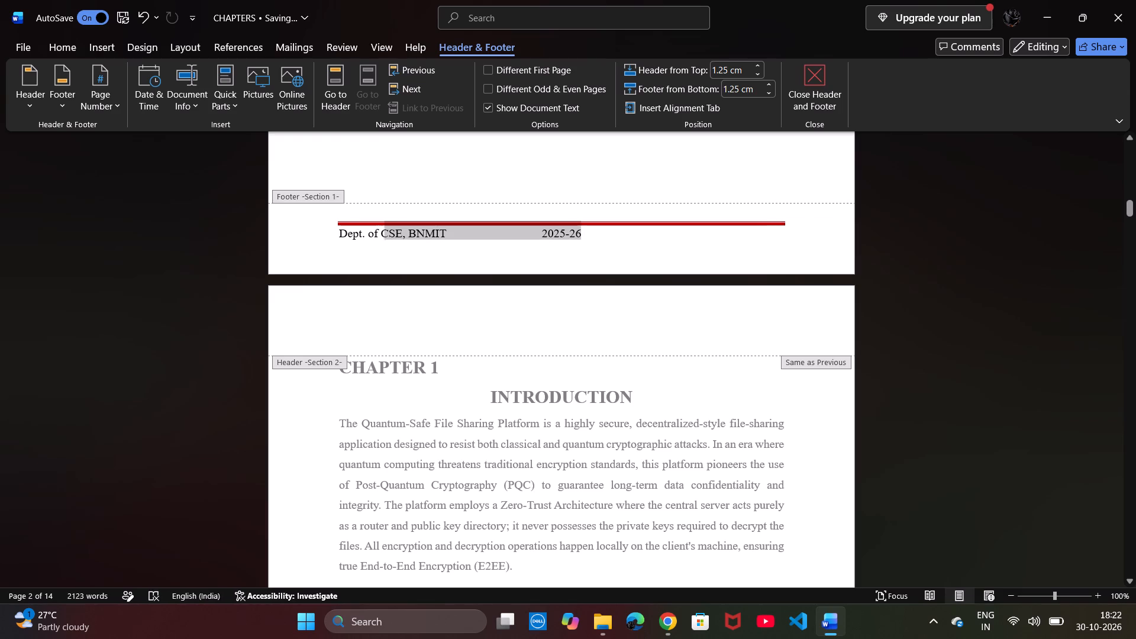
left_click_drag(370, 207, 299, 214)
key("BackSpace")
key("BackSpace")
key("BackSpace")
key("BackSpace")
key("BackSpace")
key("BackSpace")
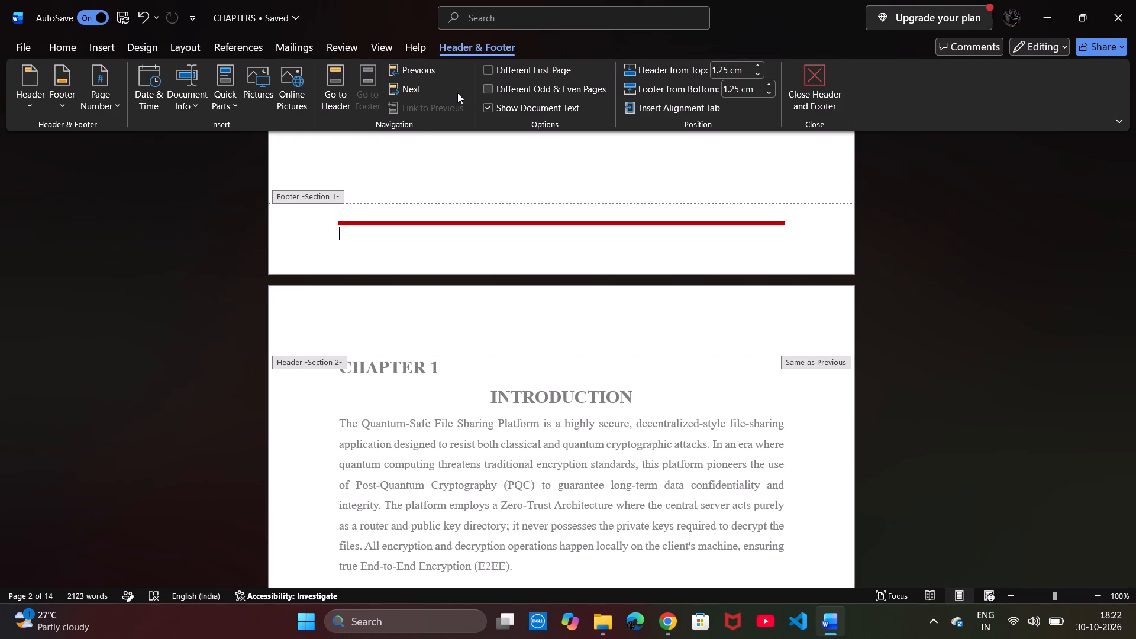
Set the section 1 footer paragraph's border to None to remove its red line, and return to the body text.
left_click(392, 224)
left_click(112, 44)
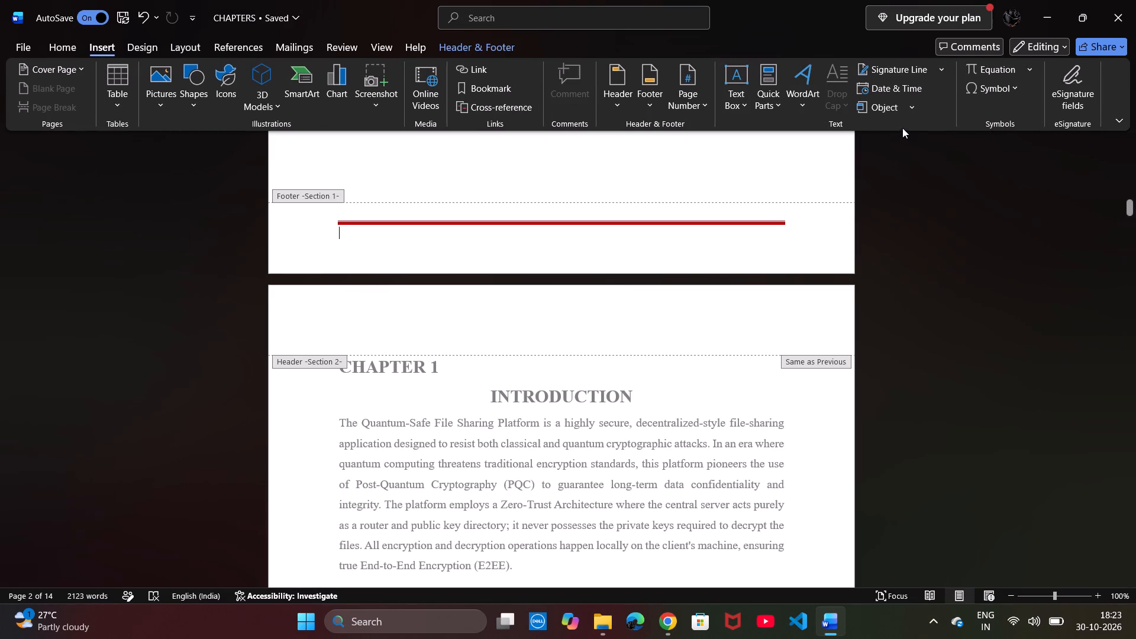
double_click(648, 106)
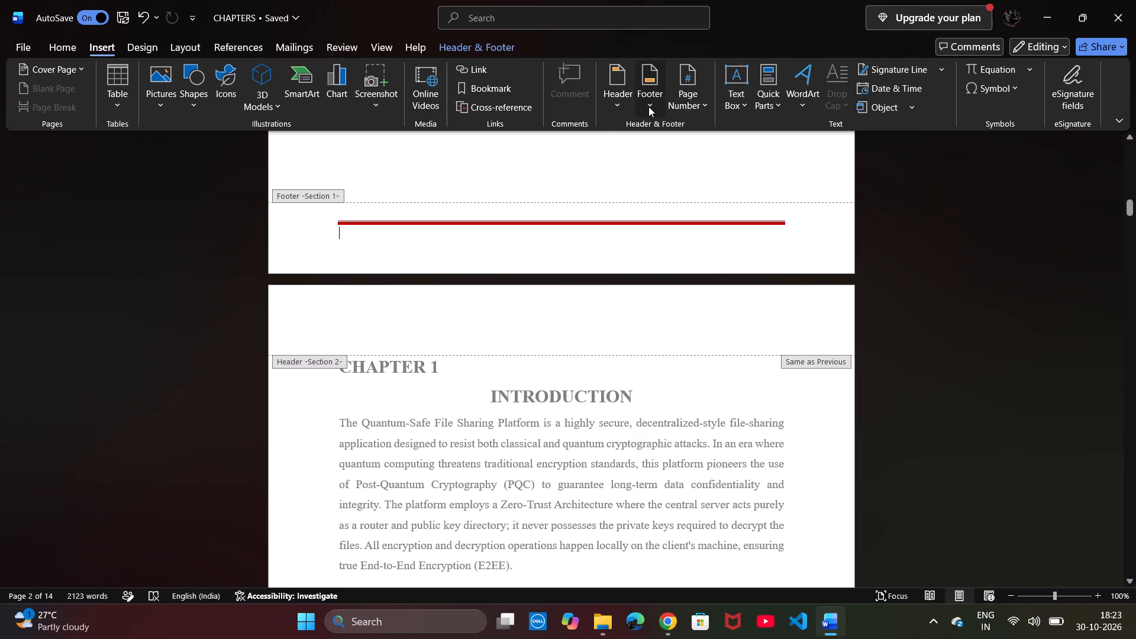
left_click(648, 106)
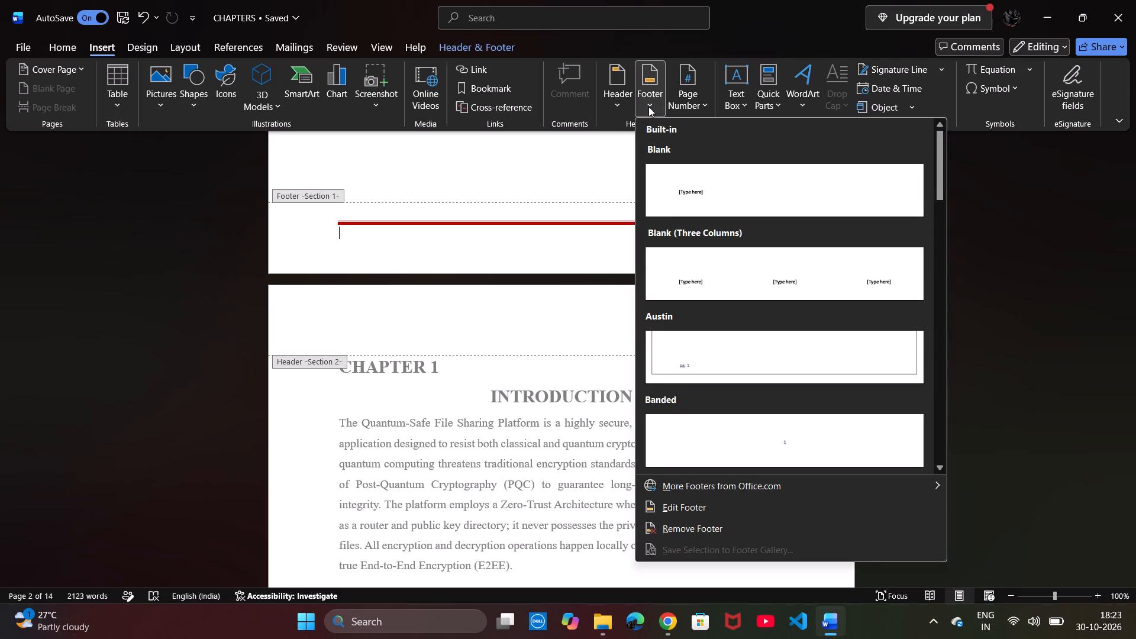
left_click(648, 106)
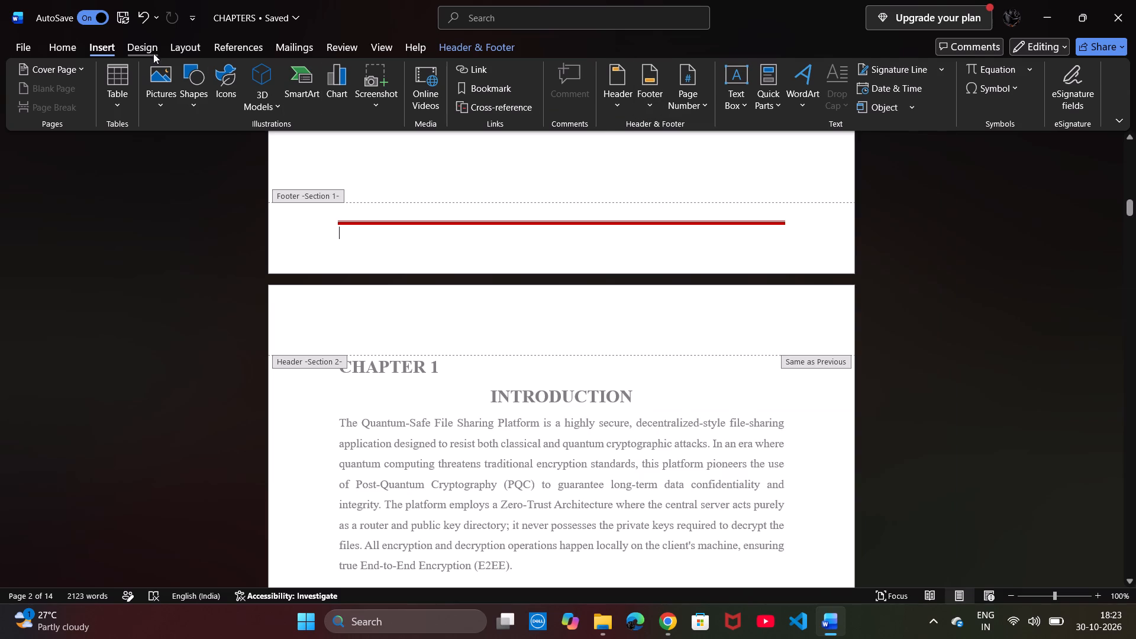
left_click(150, 51)
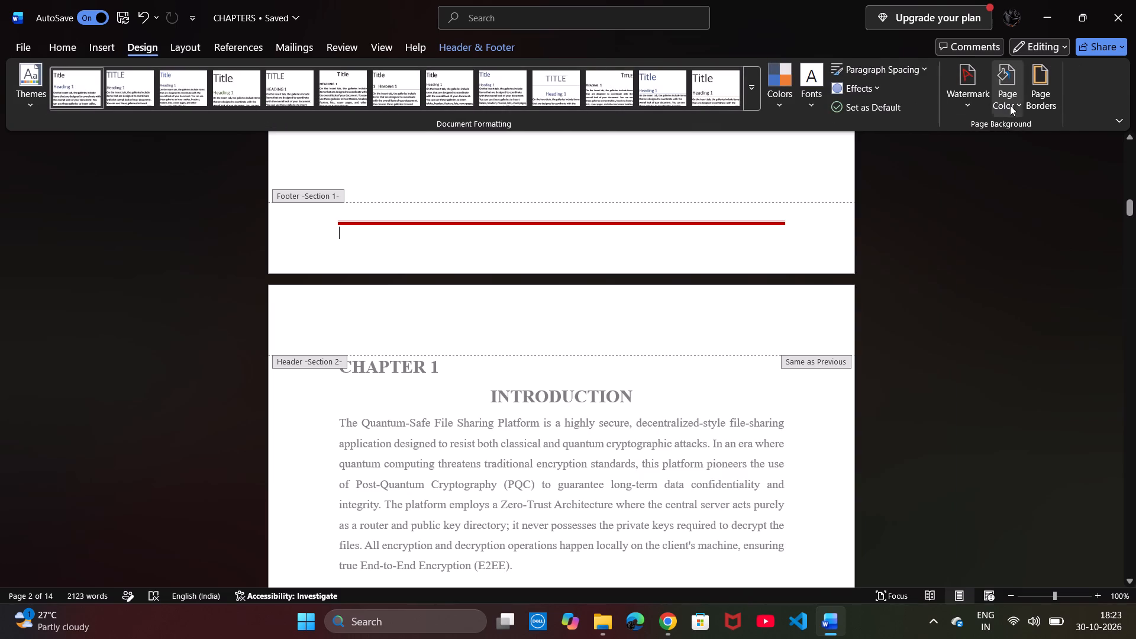
left_click(1034, 105)
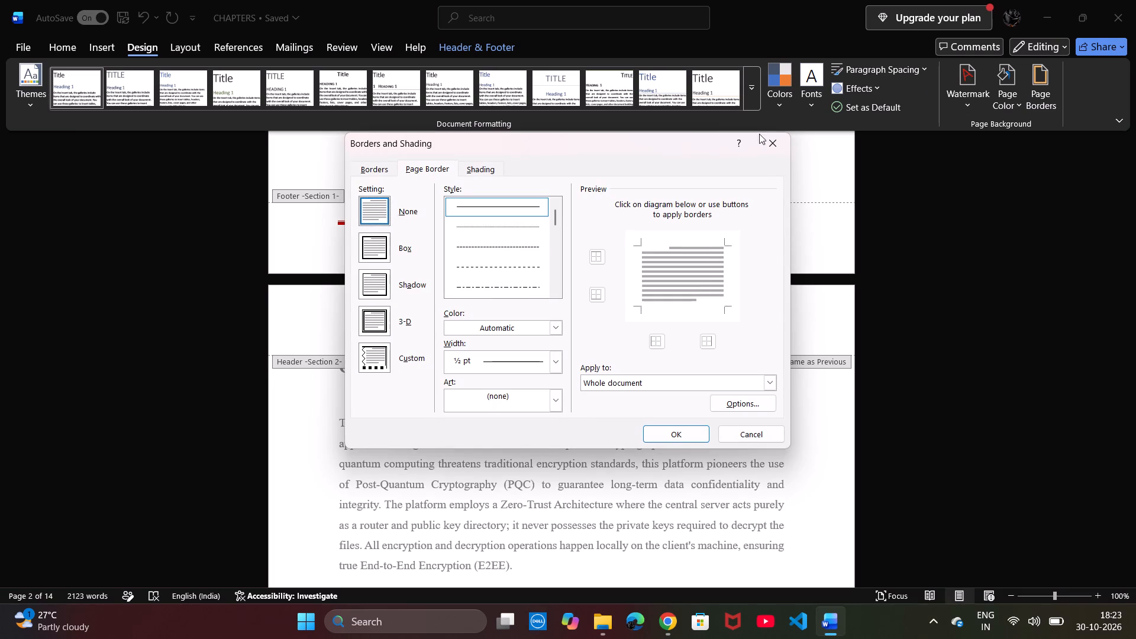
left_click(370, 172)
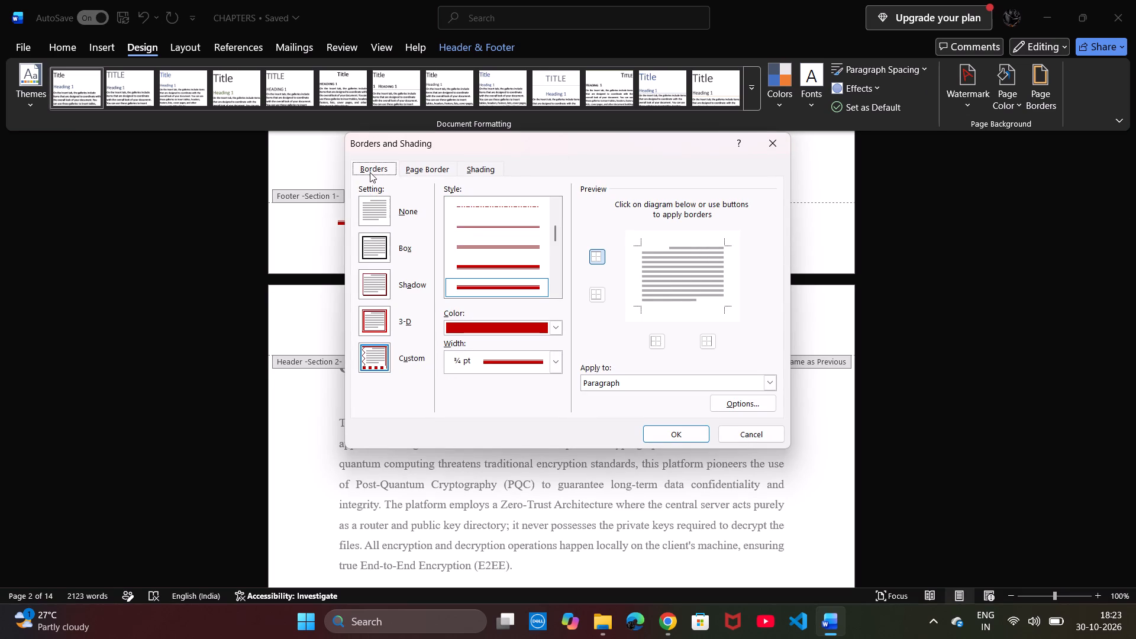
left_click(381, 214)
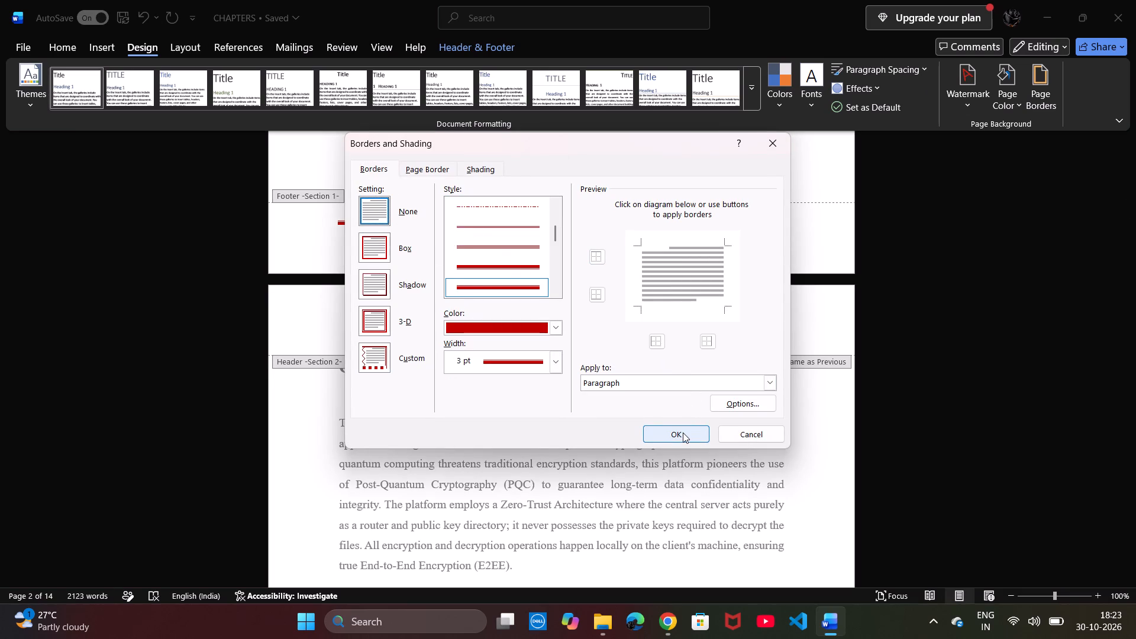
left_click(683, 433)
scroll(587, 343, "down", 5)
scroll(587, 343, "up", 3)
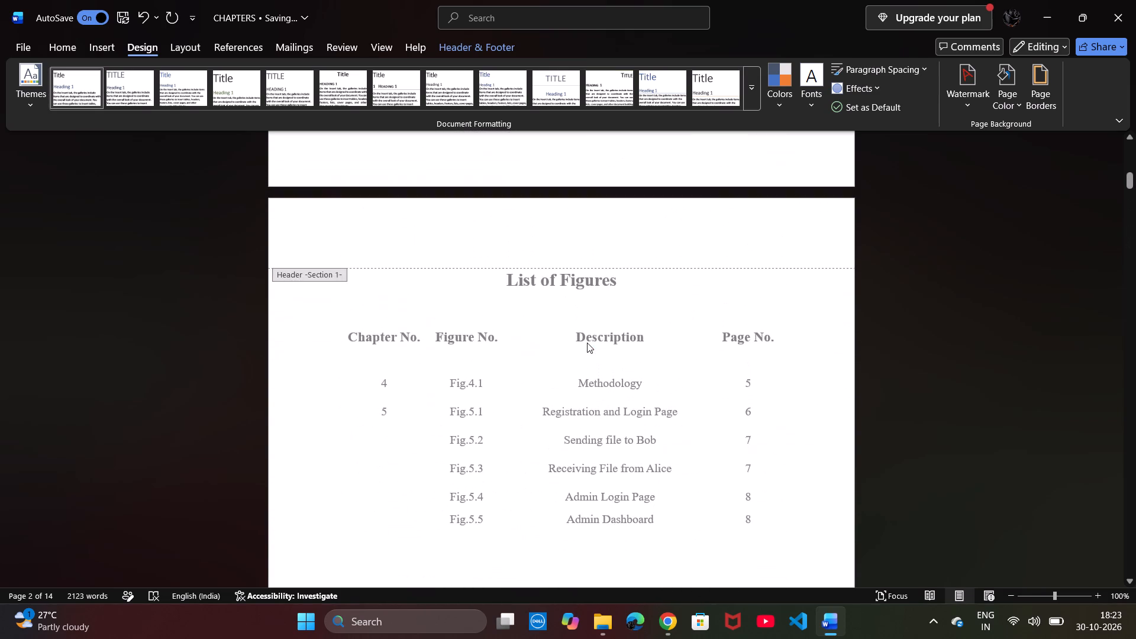
scroll(587, 343, "up", 2)
double_click(587, 343)
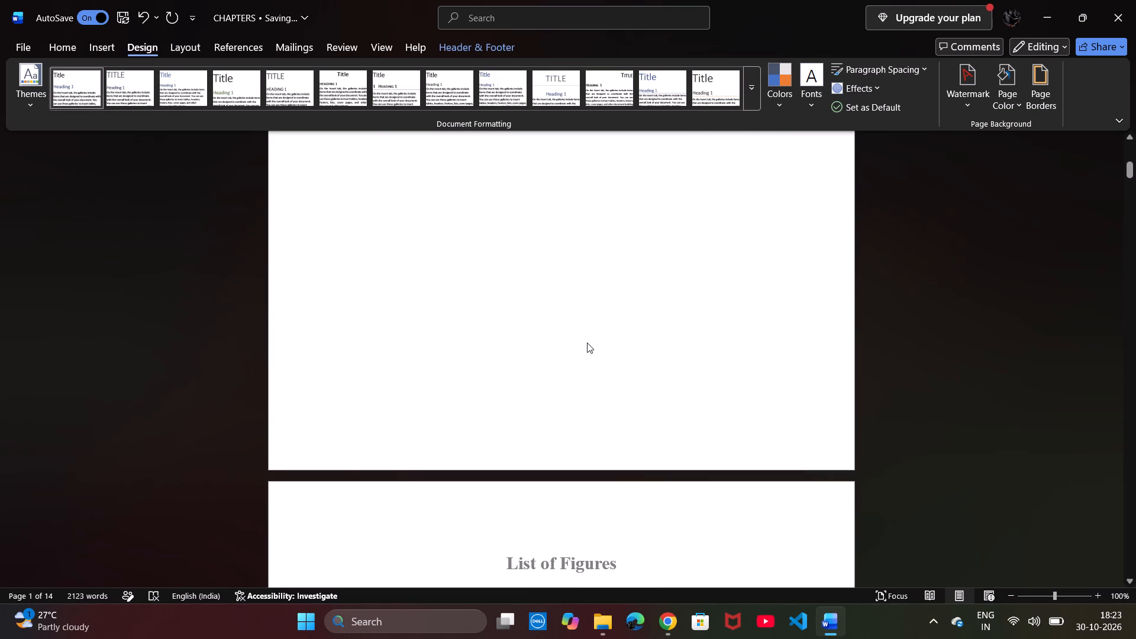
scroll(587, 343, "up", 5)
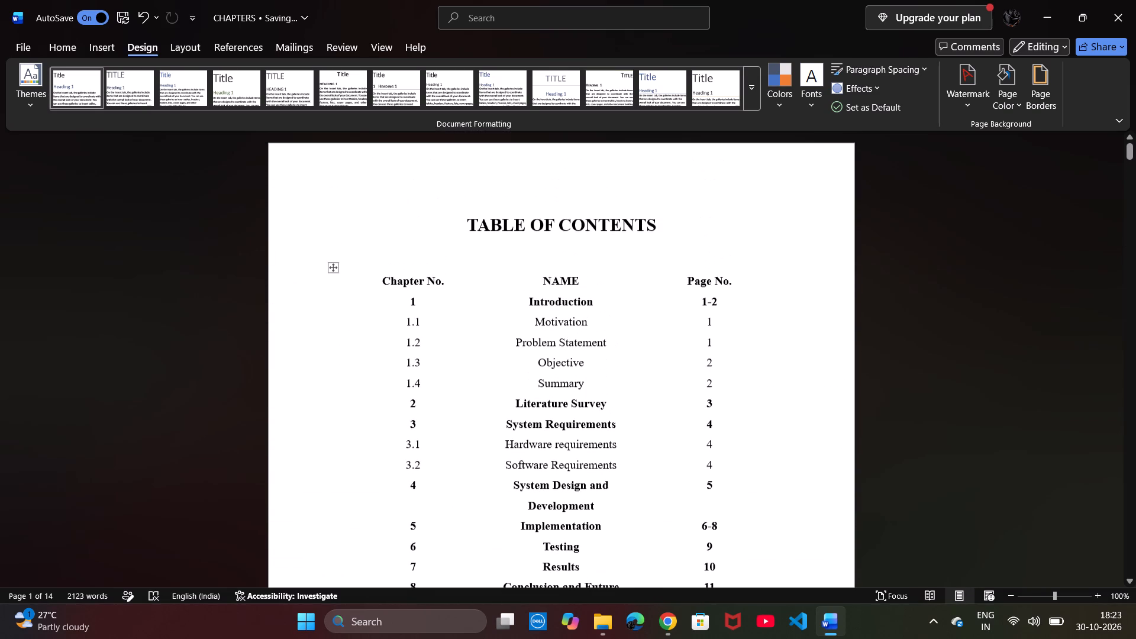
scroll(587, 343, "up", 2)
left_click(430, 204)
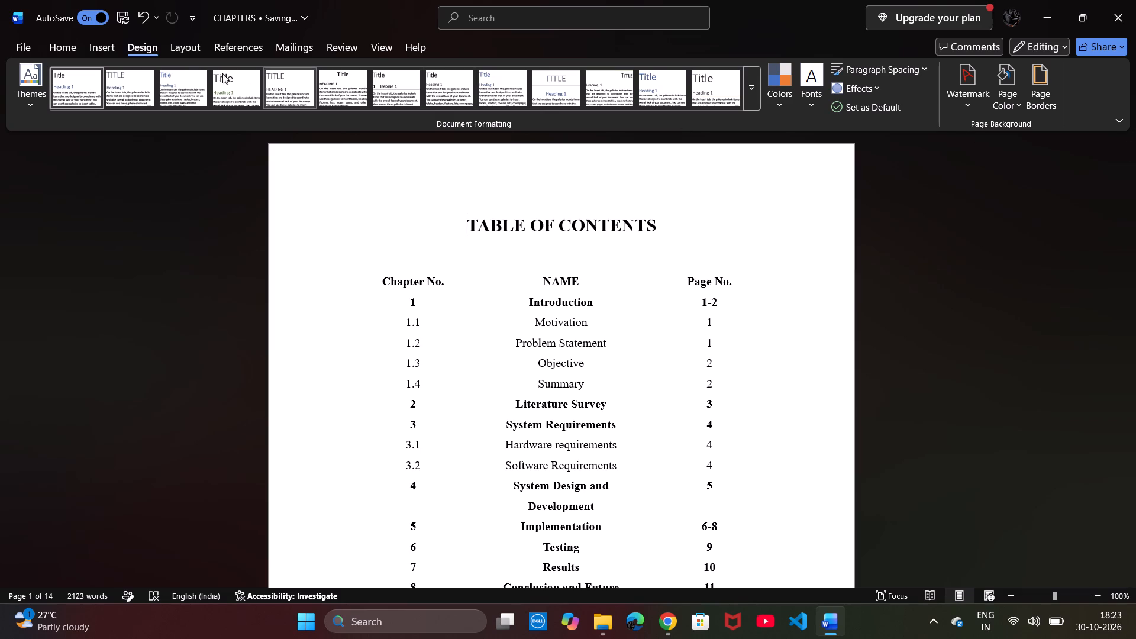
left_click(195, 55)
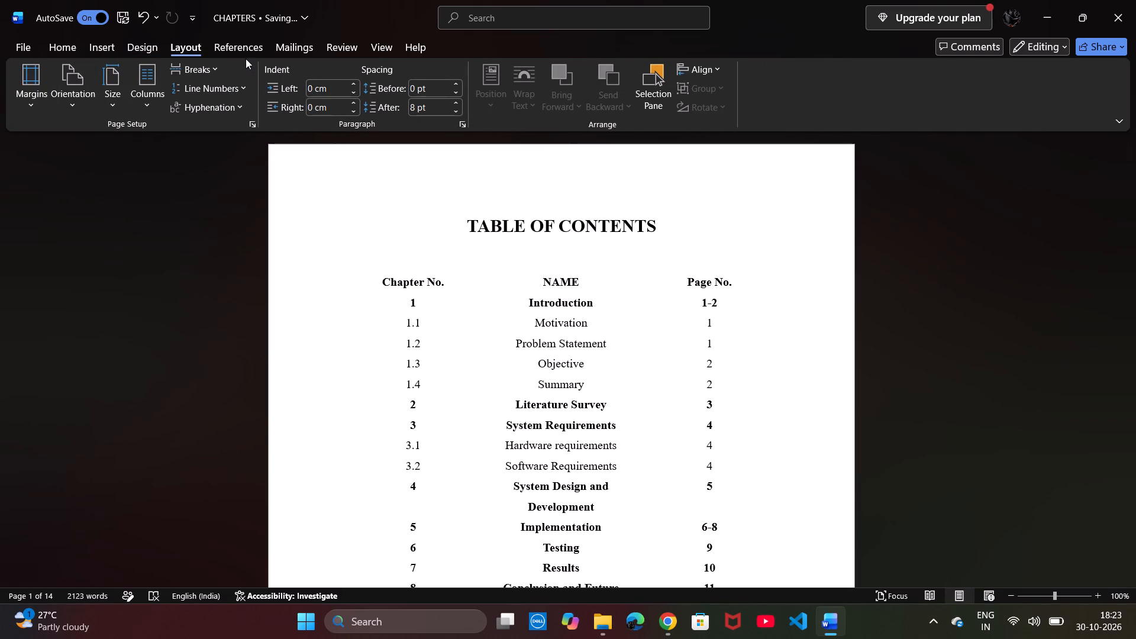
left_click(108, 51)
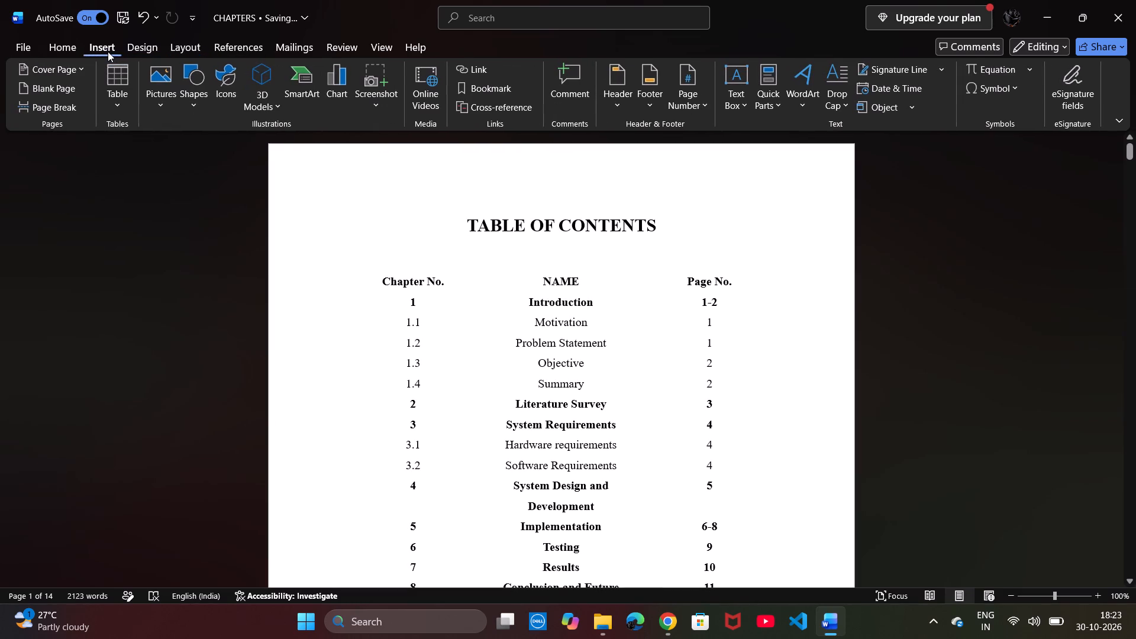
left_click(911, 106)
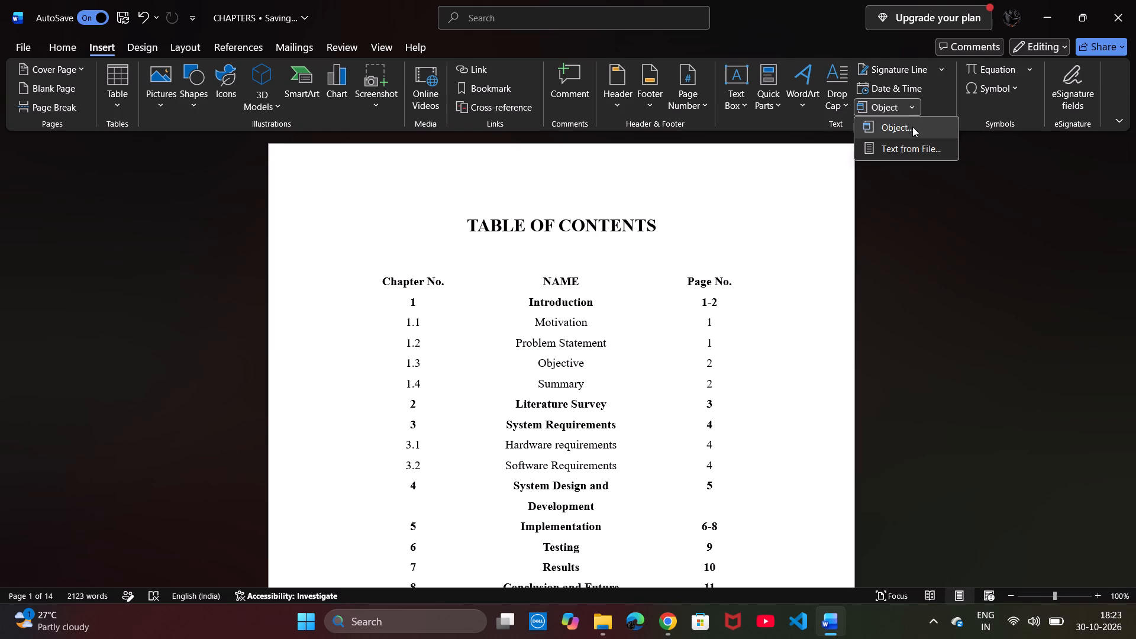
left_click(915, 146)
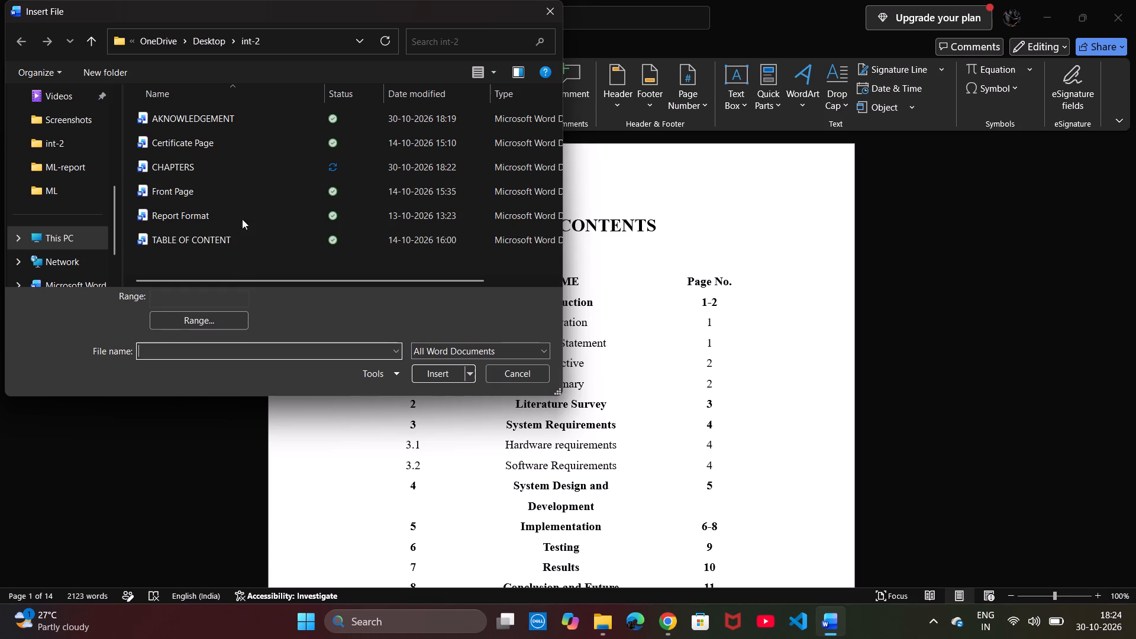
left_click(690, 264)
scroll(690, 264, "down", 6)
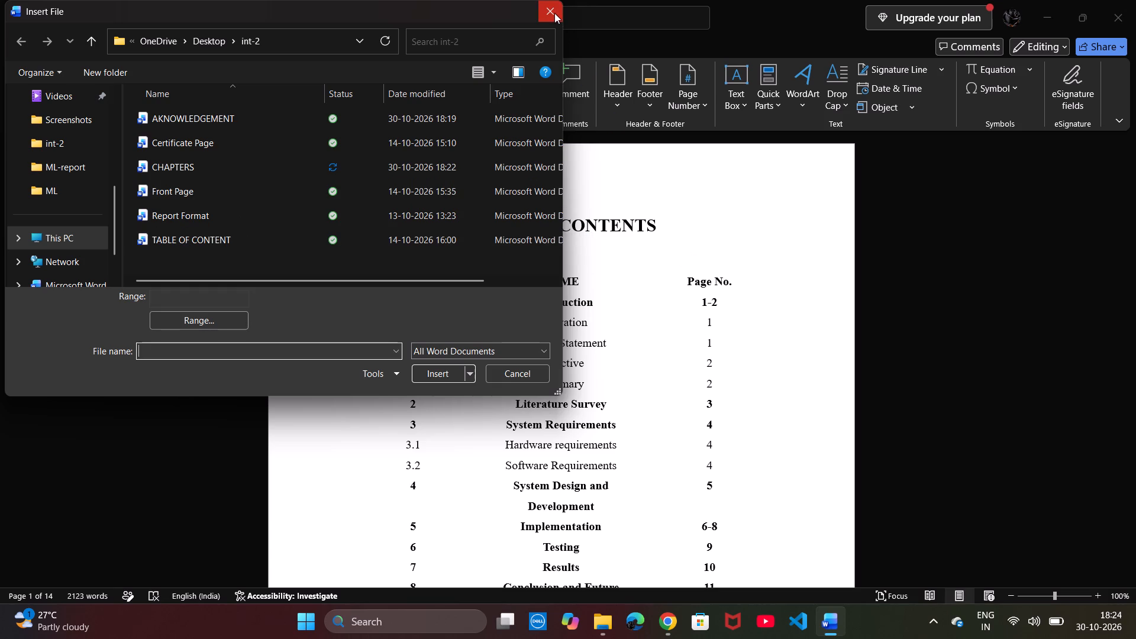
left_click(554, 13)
Review the Table of Contents, List of Figures and Chapter 1 pages, checking their layout and footers.
scroll(551, 296, "down", 8)
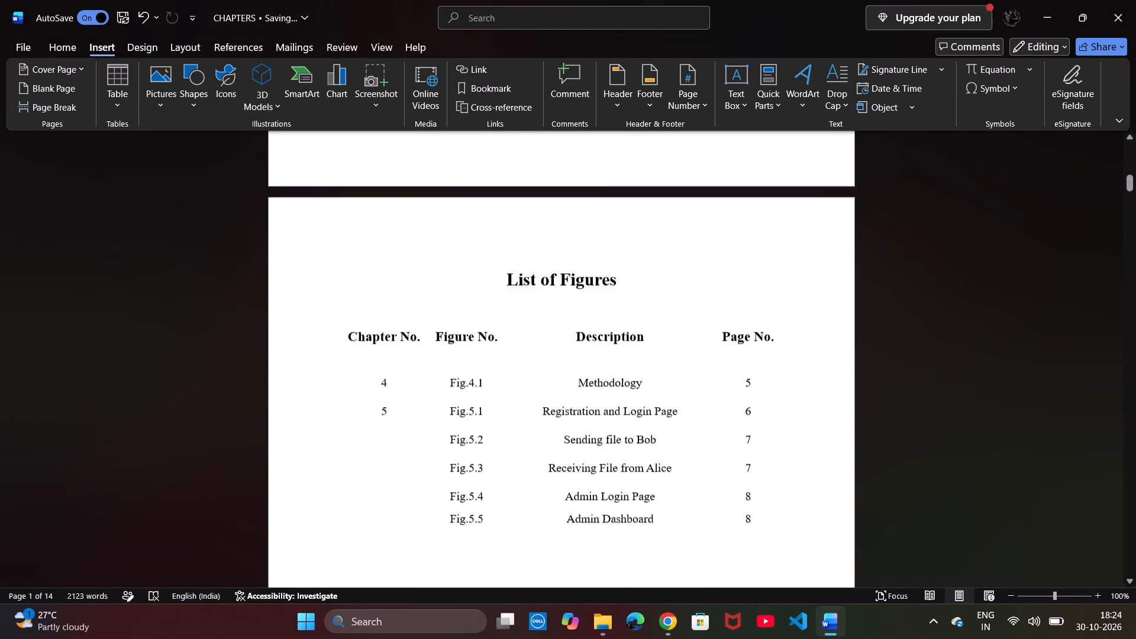
scroll(551, 296, "down", 5)
scroll(551, 296, "up", 2)
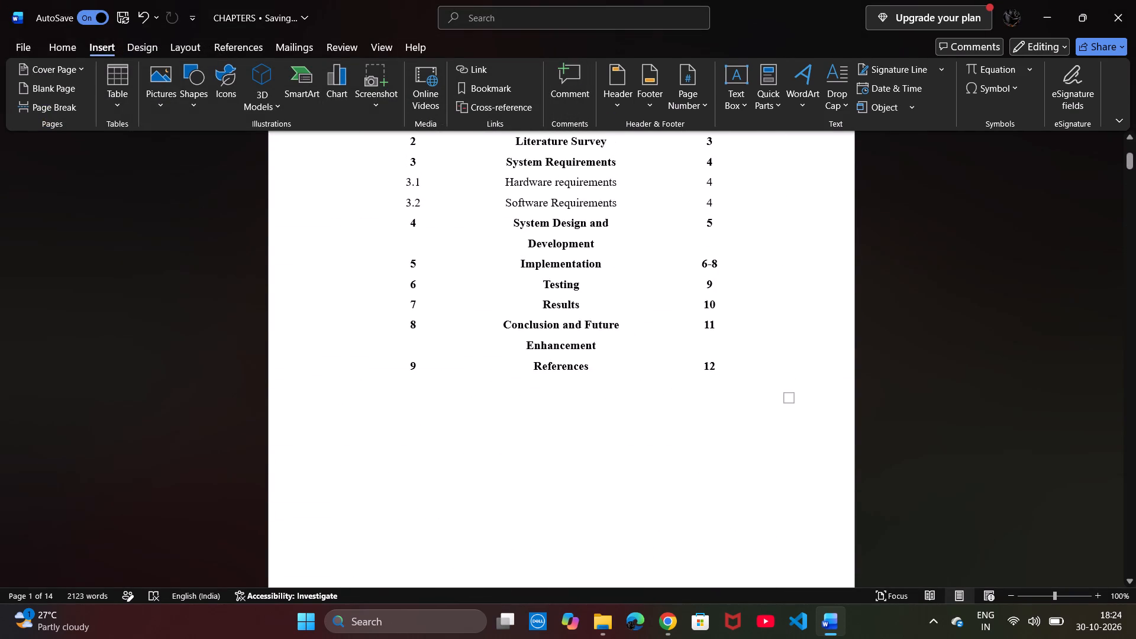
scroll(551, 296, "up", 8)
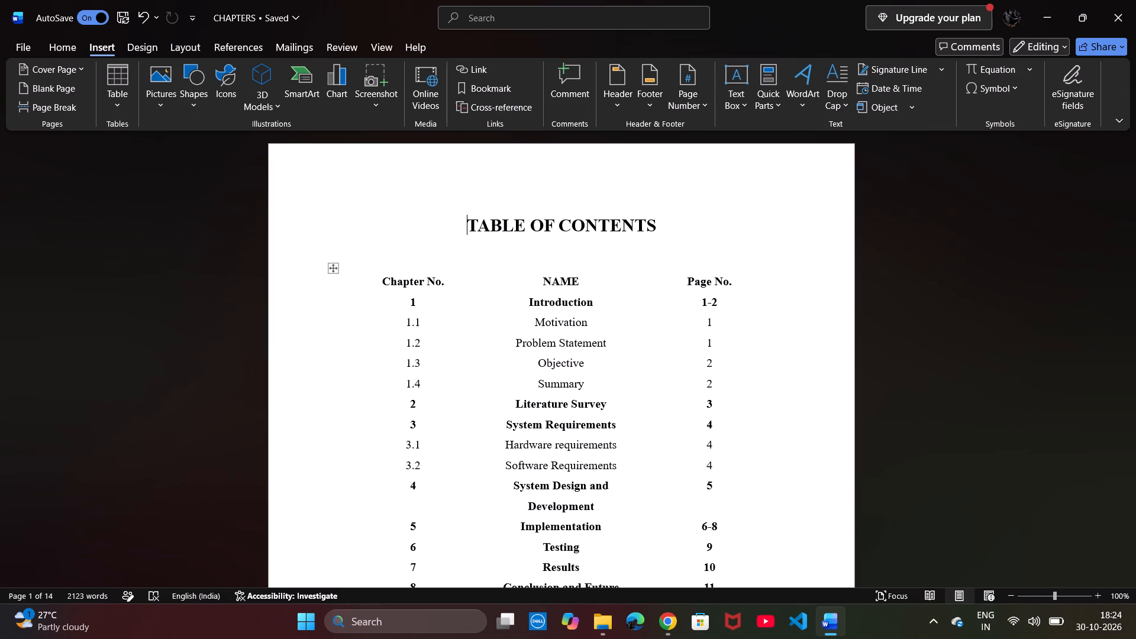
scroll(551, 296, "down", 8)
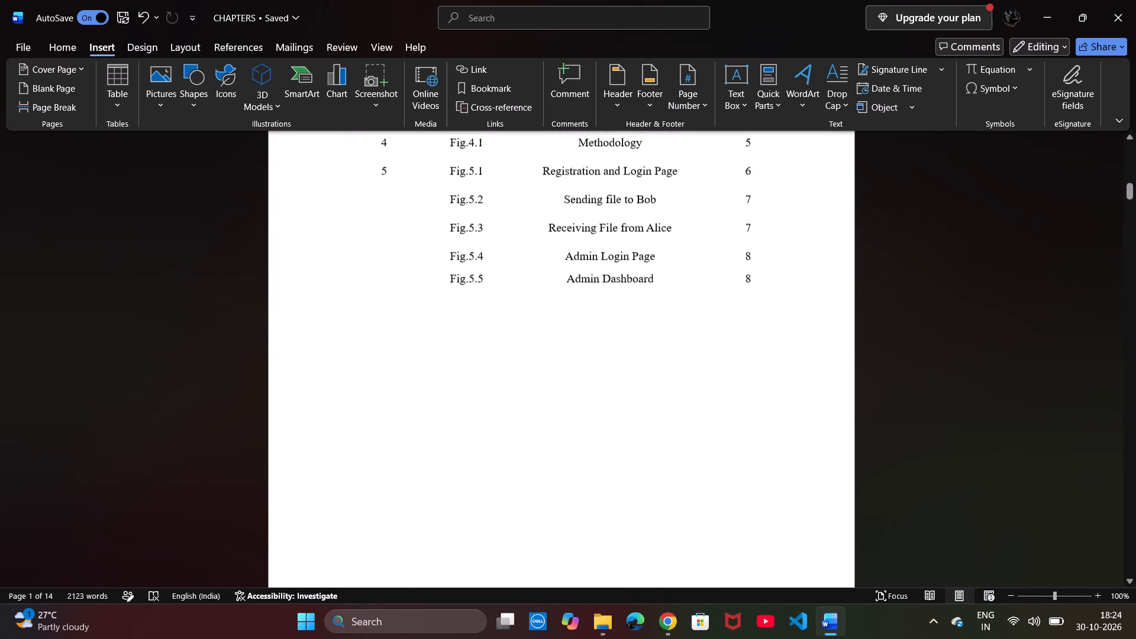
scroll(551, 296, "down", 5)
scroll(551, 296, "up", 3)
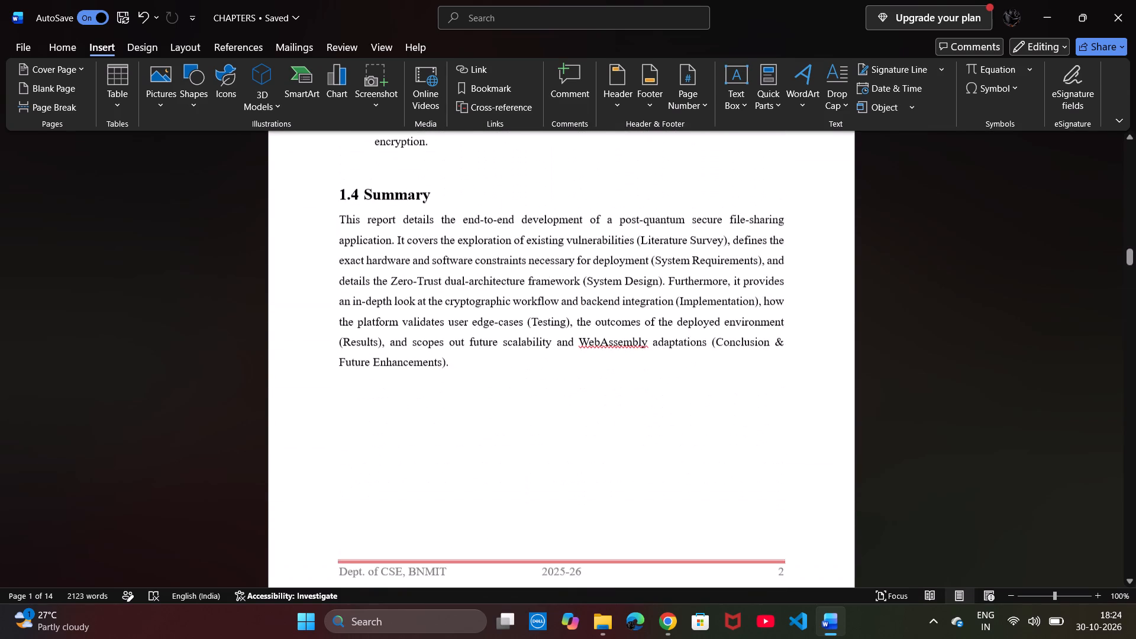
scroll(551, 296, "up", 8)
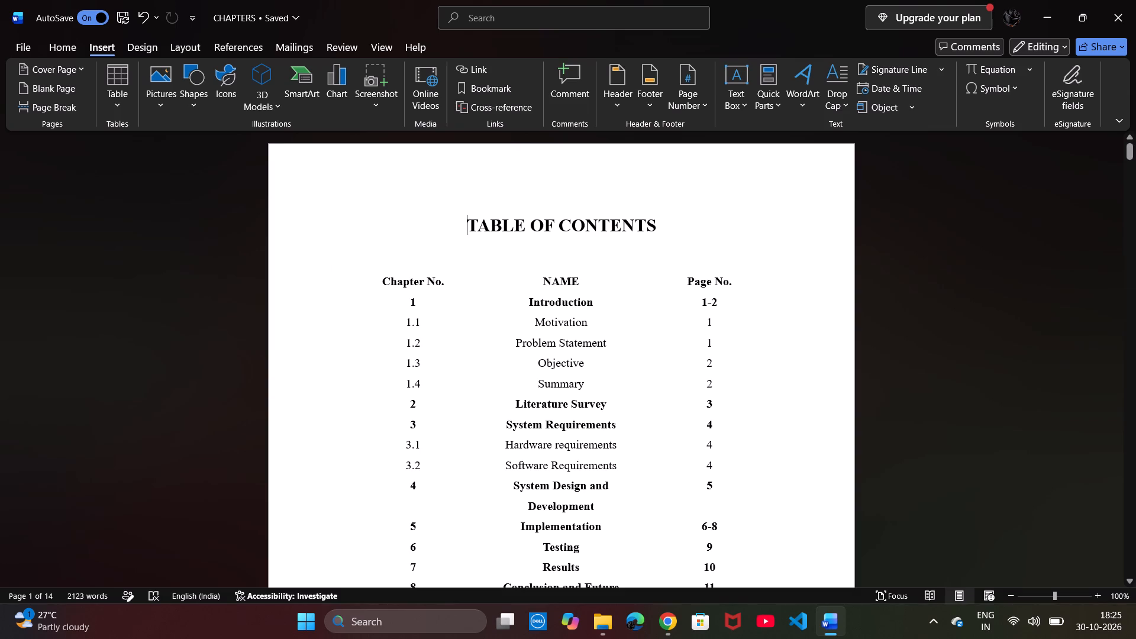
scroll(728, 295, "down", 10)
scroll(728, 295, "up", 2)
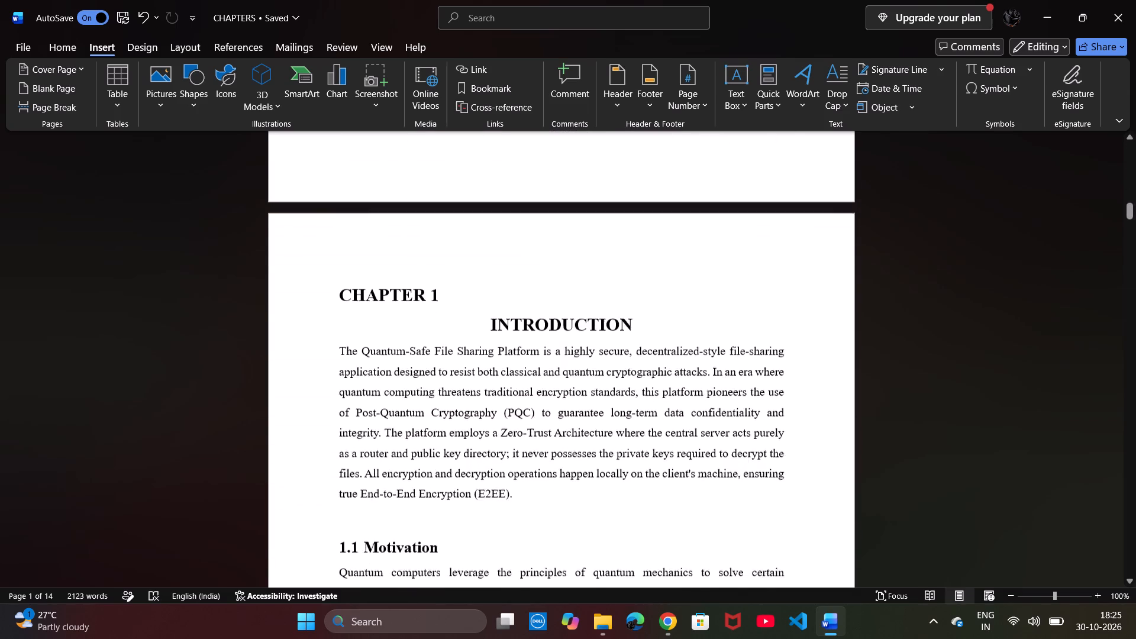
scroll(728, 295, "up", 9)
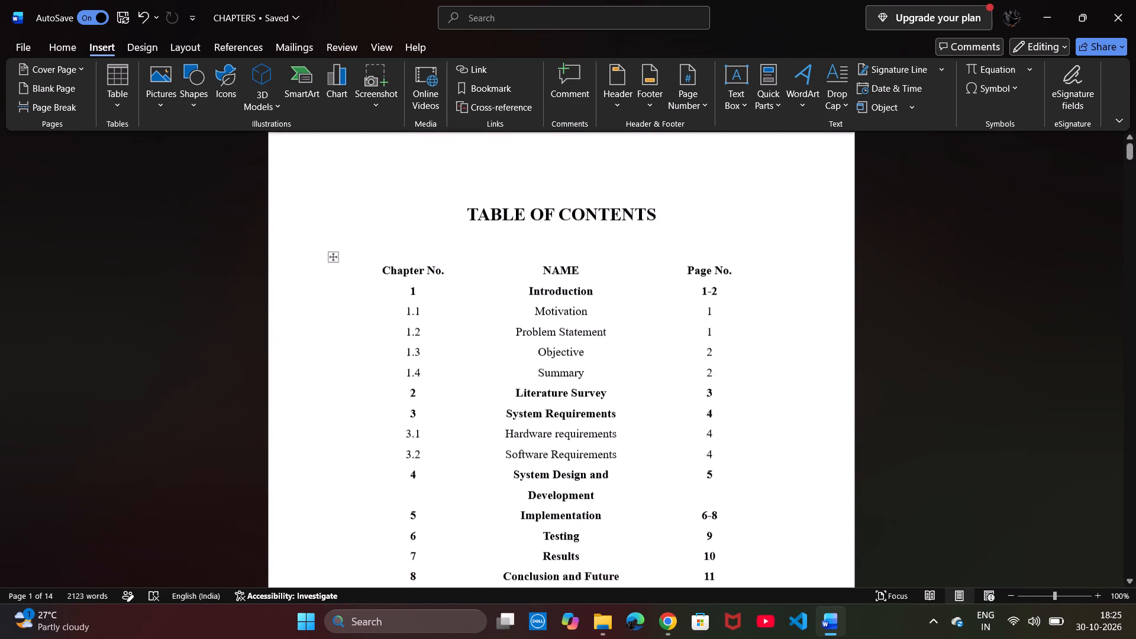
scroll(728, 295, "up", 1)
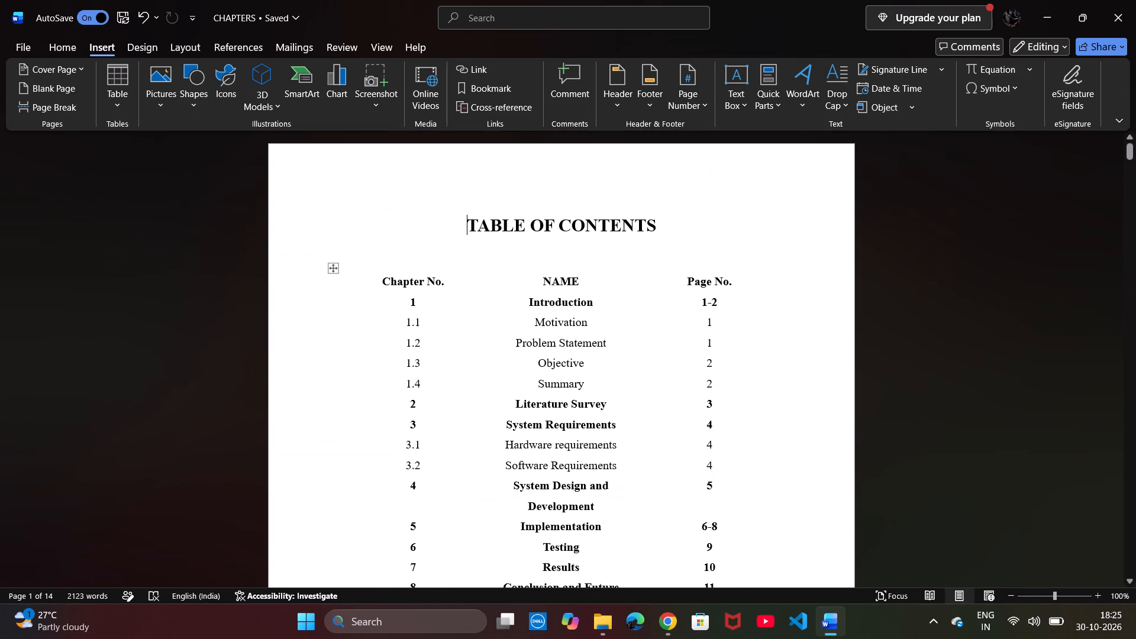
Switch to File Explorer and open the TABLE OF CONTENT document from the int-2 folder.
left_click(619, 636)
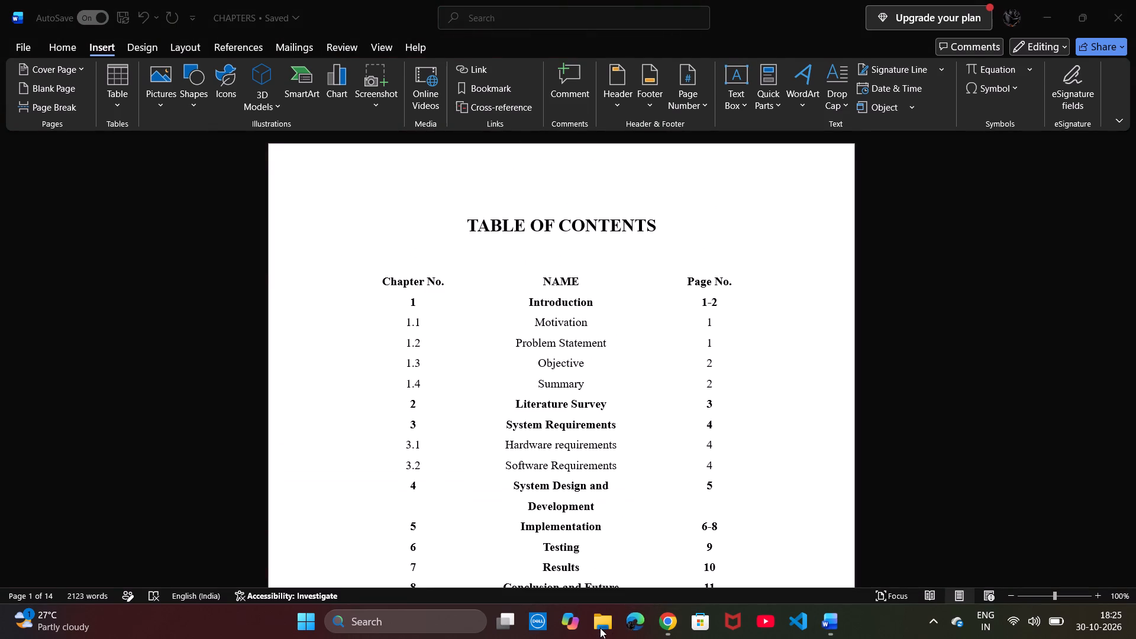
left_click(600, 628)
left_click(351, 460)
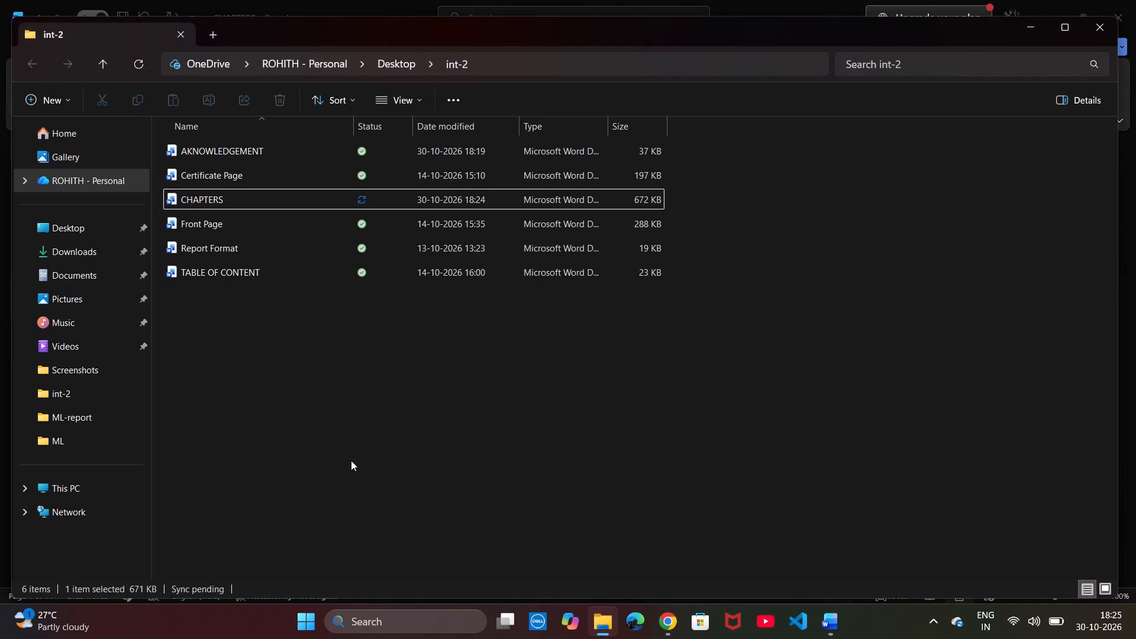
double_click(276, 278)
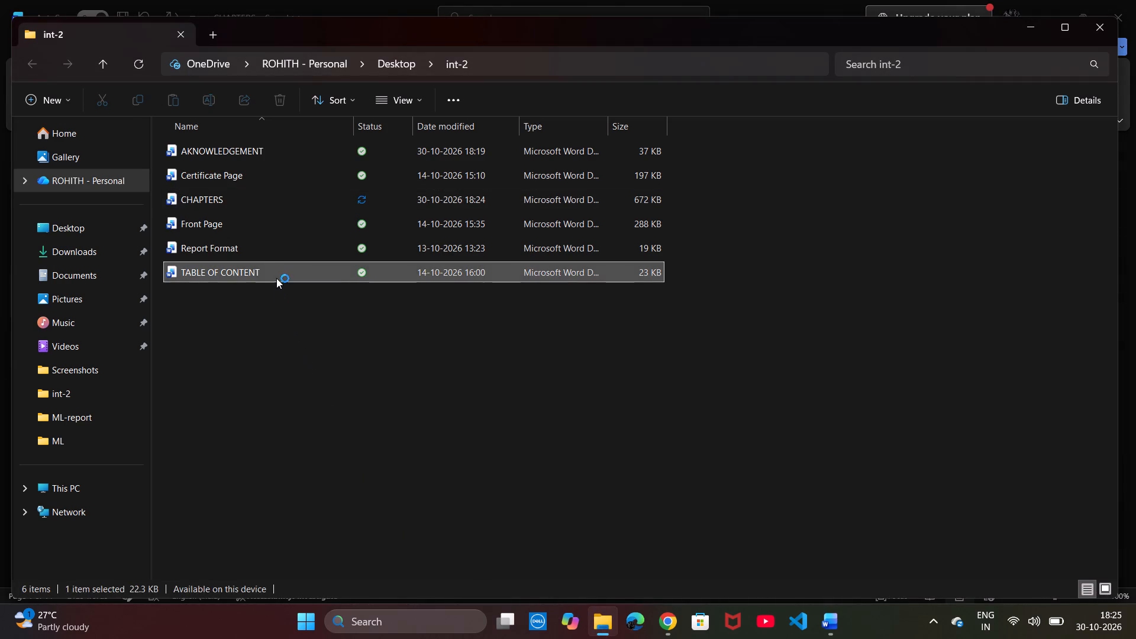
Look through the TABLE OF CONTENT document and close it.
scroll(496, 288, "down", 20)
scroll(496, 288, "down", 20)
scroll(496, 288, "down", 20)
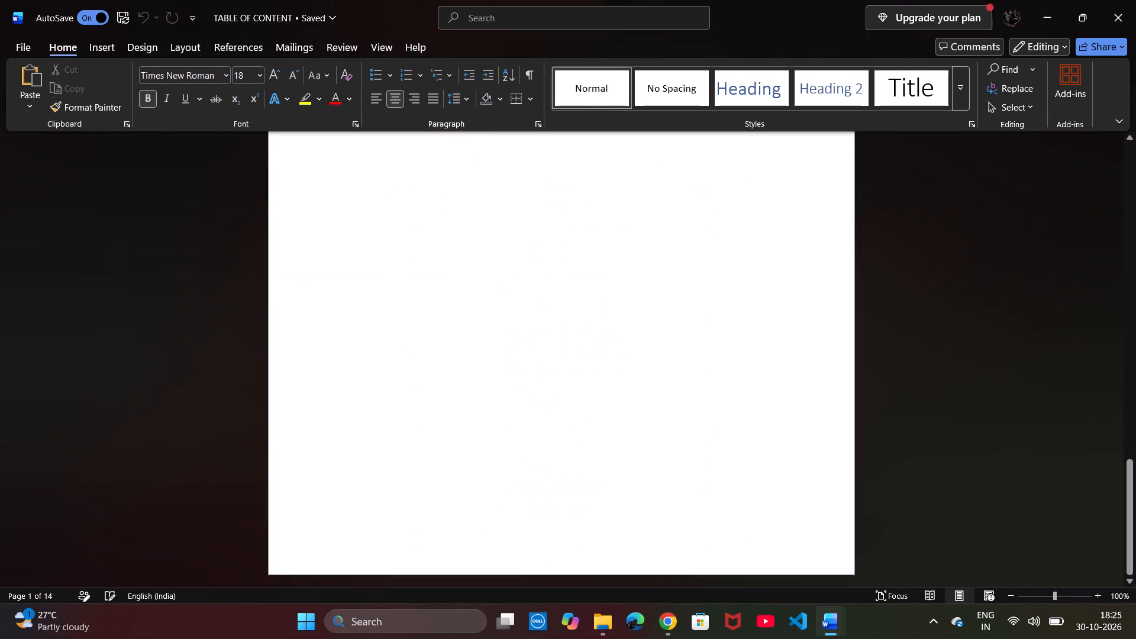
scroll(496, 288, "up", 14)
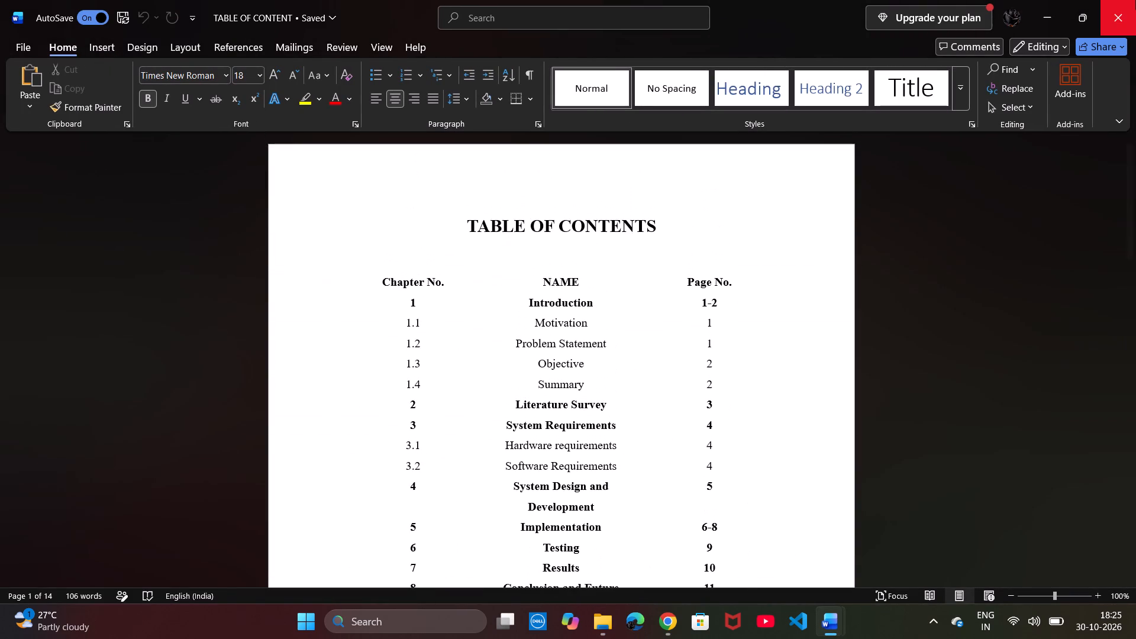
left_click(1135, 0)
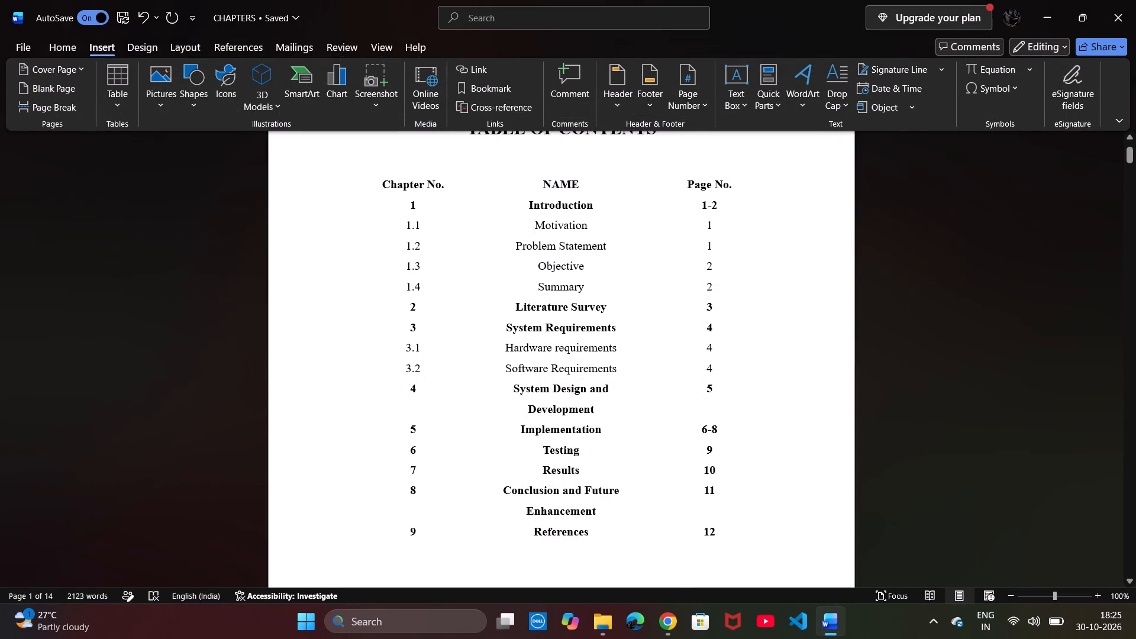
Open the Report Format document from the int-2 folder, read its required report contents and formatting rules, and close it.
left_click(605, 632)
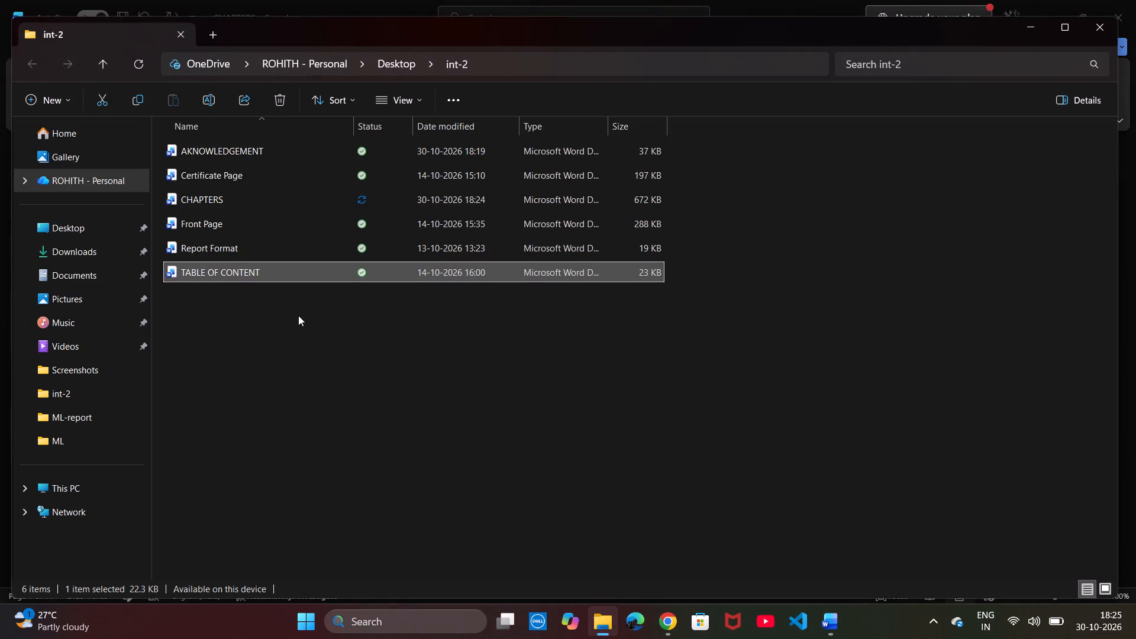
double_click(272, 248)
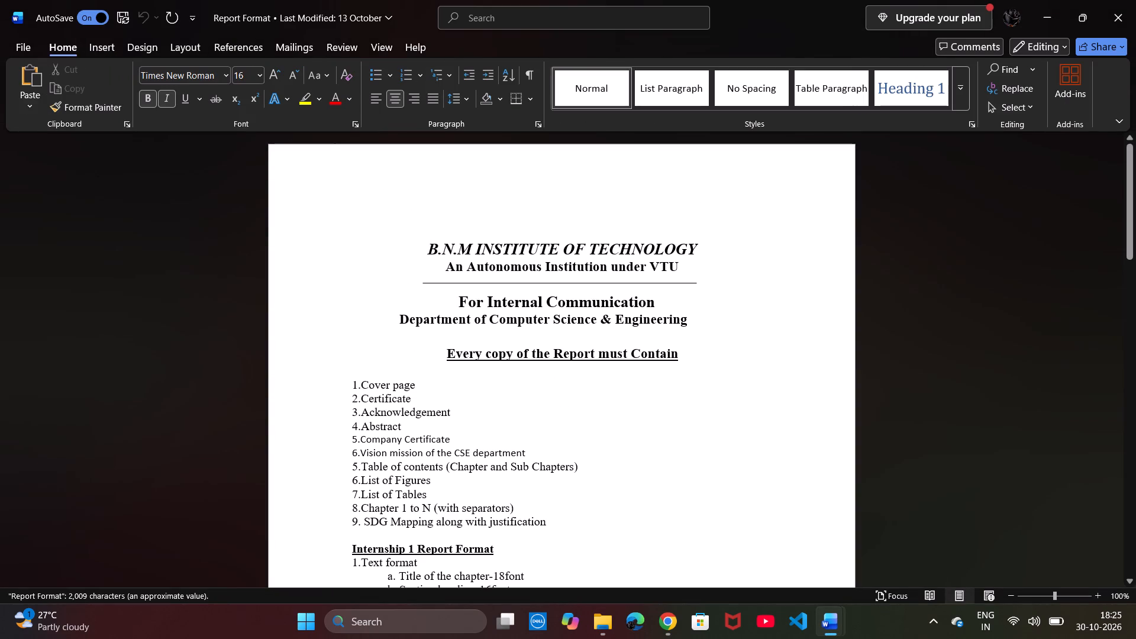
scroll(435, 261, "down", 2)
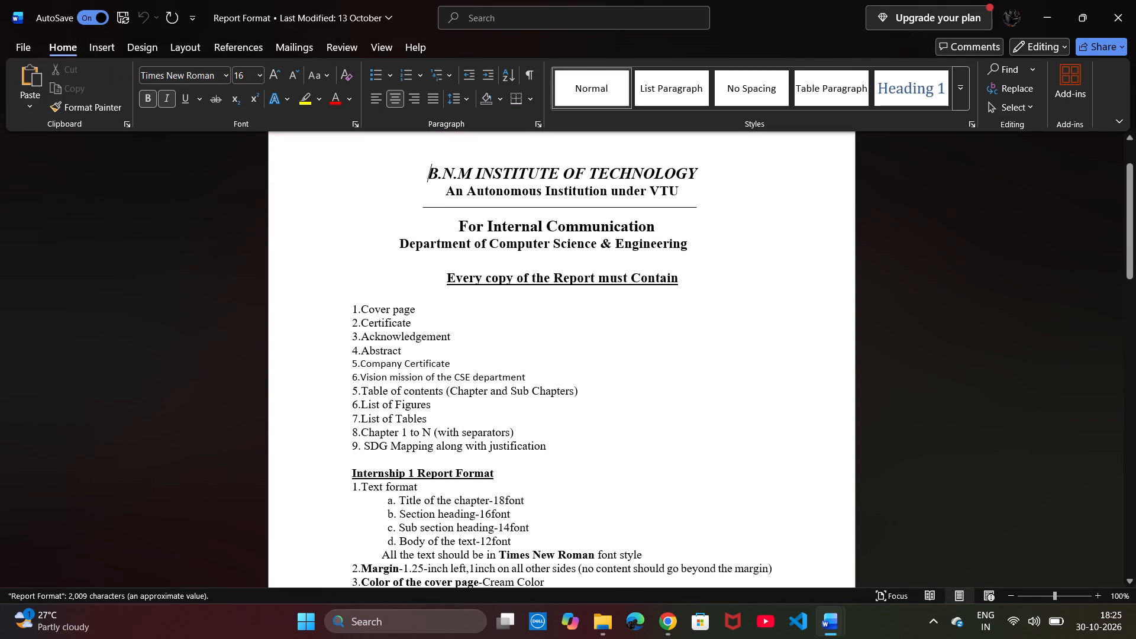
scroll(435, 261, "down", 2)
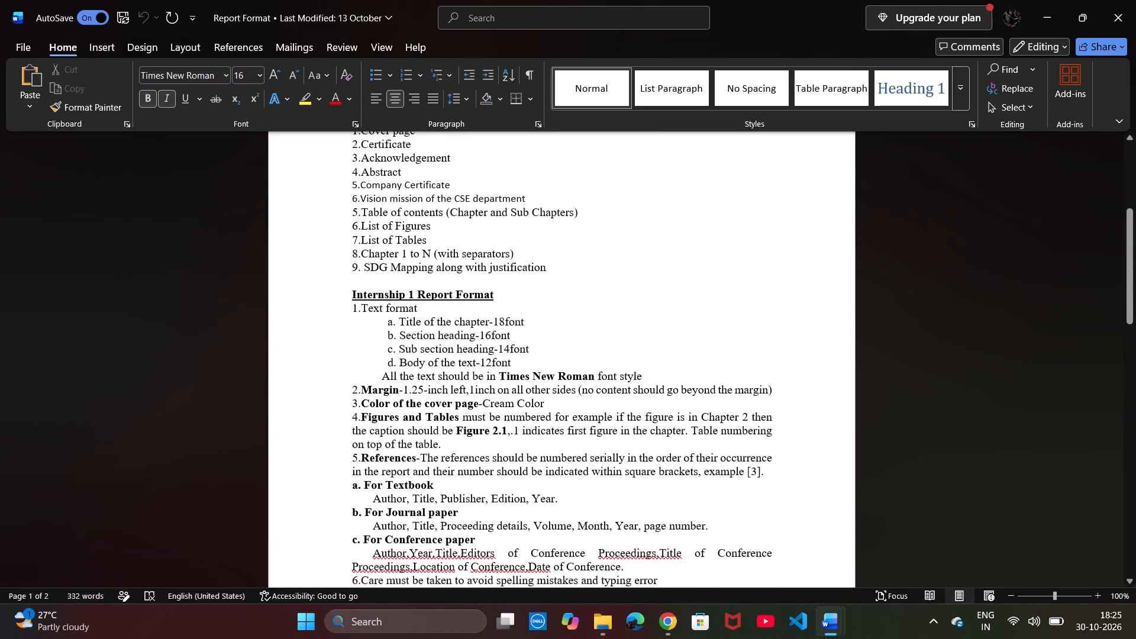
scroll(435, 261, "down", 2)
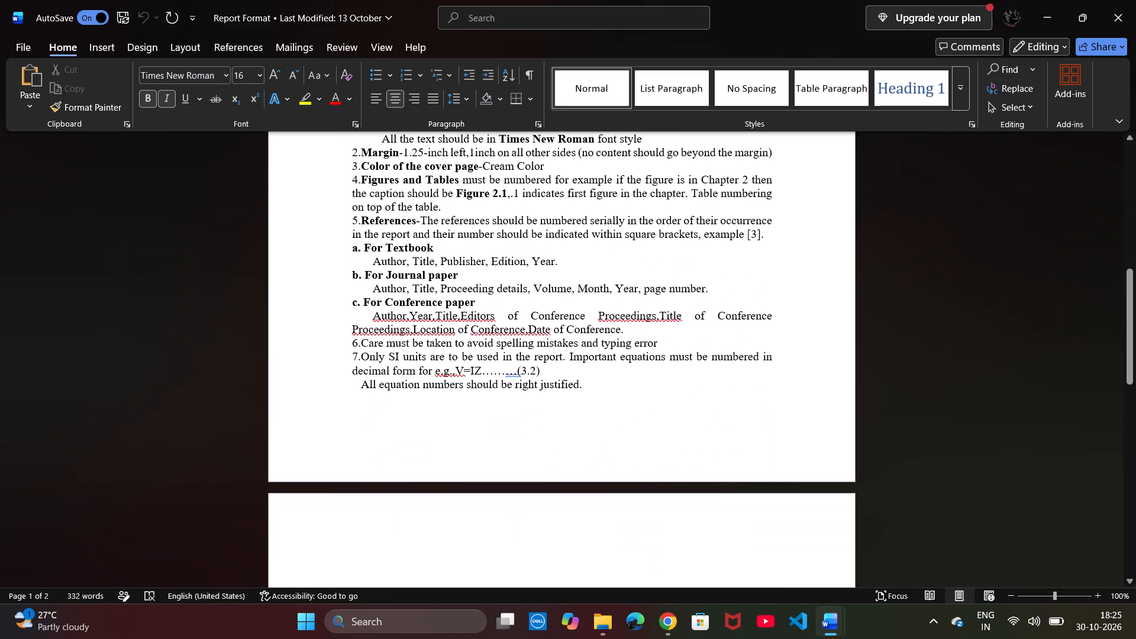
scroll(435, 261, "up", 5)
left_click(1135, 0)
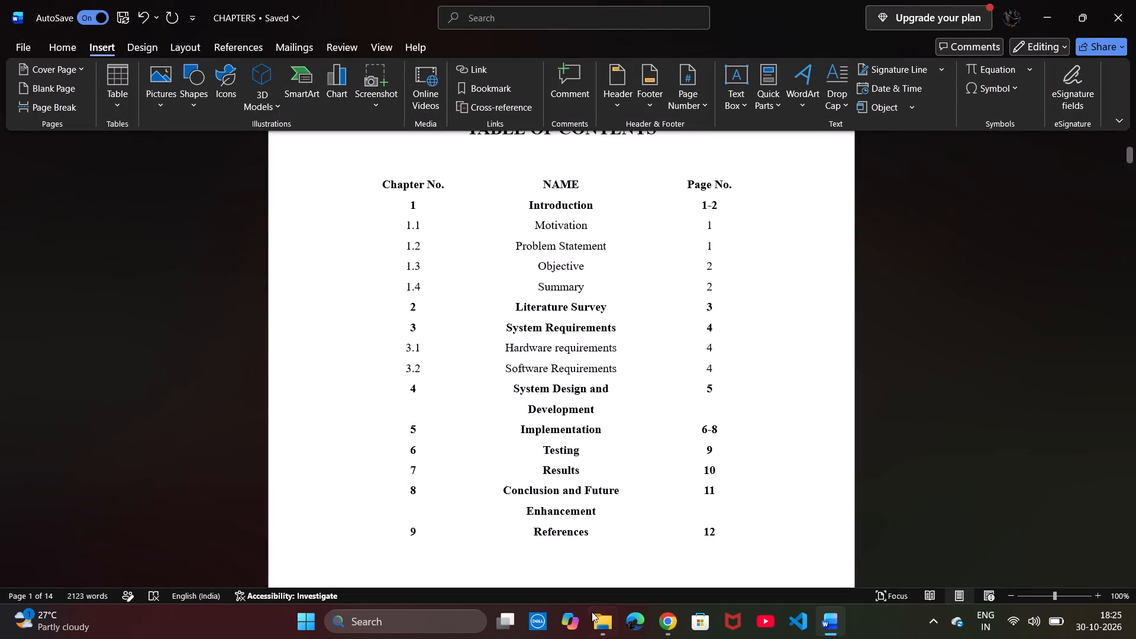
Open the Front Page document from the int-2 folder, look over its cover page, and close it.
left_click(598, 630)
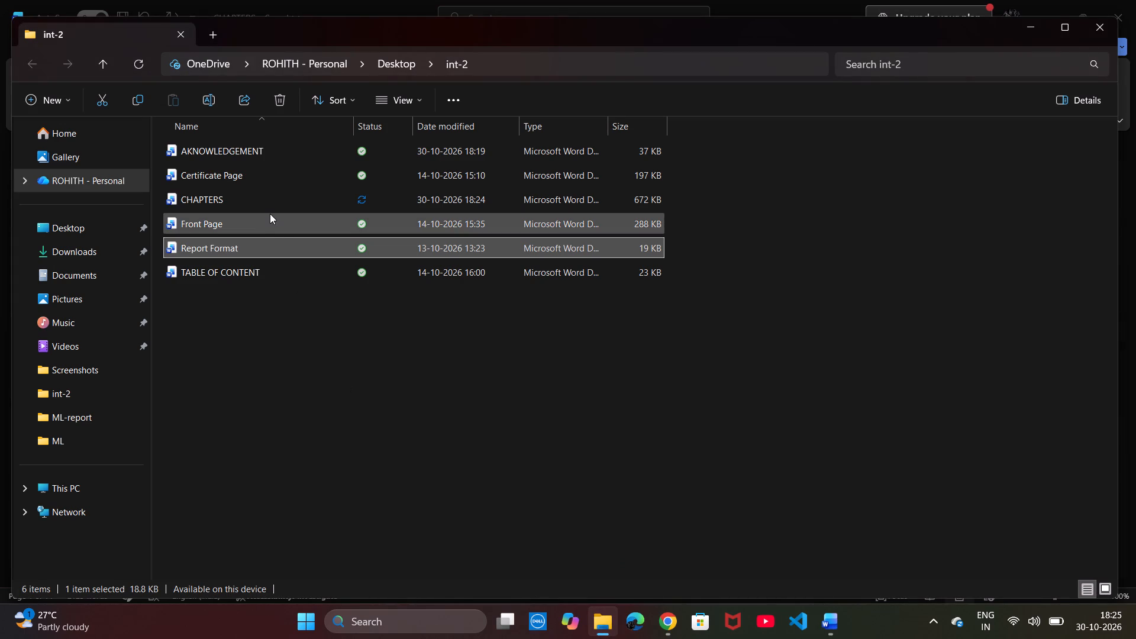
double_click(269, 214)
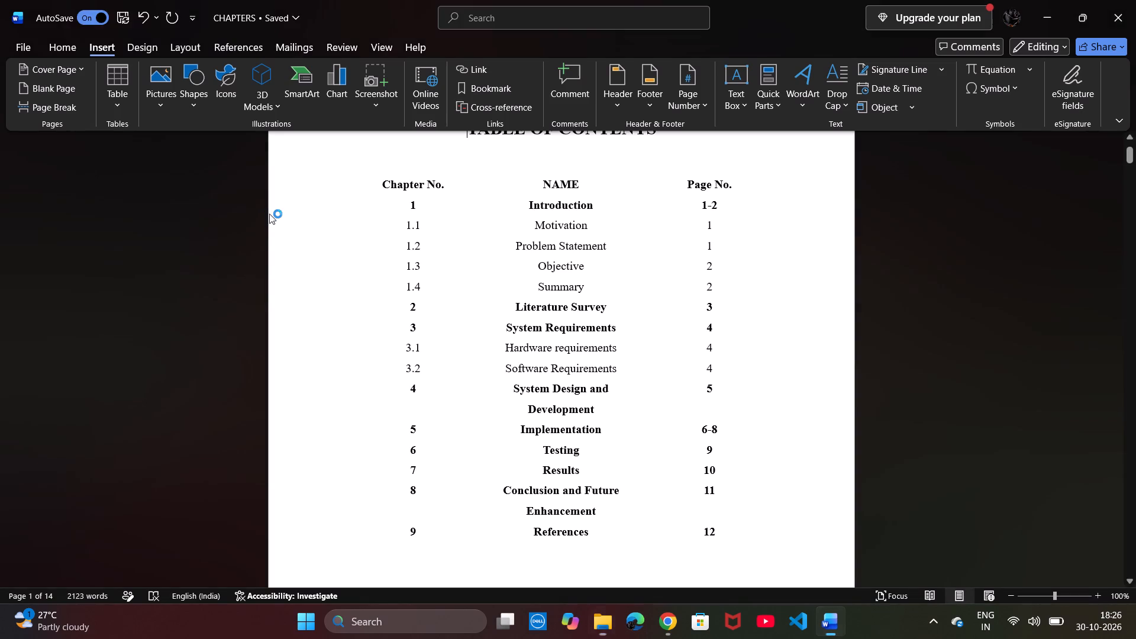
scroll(446, 271, "down", 3)
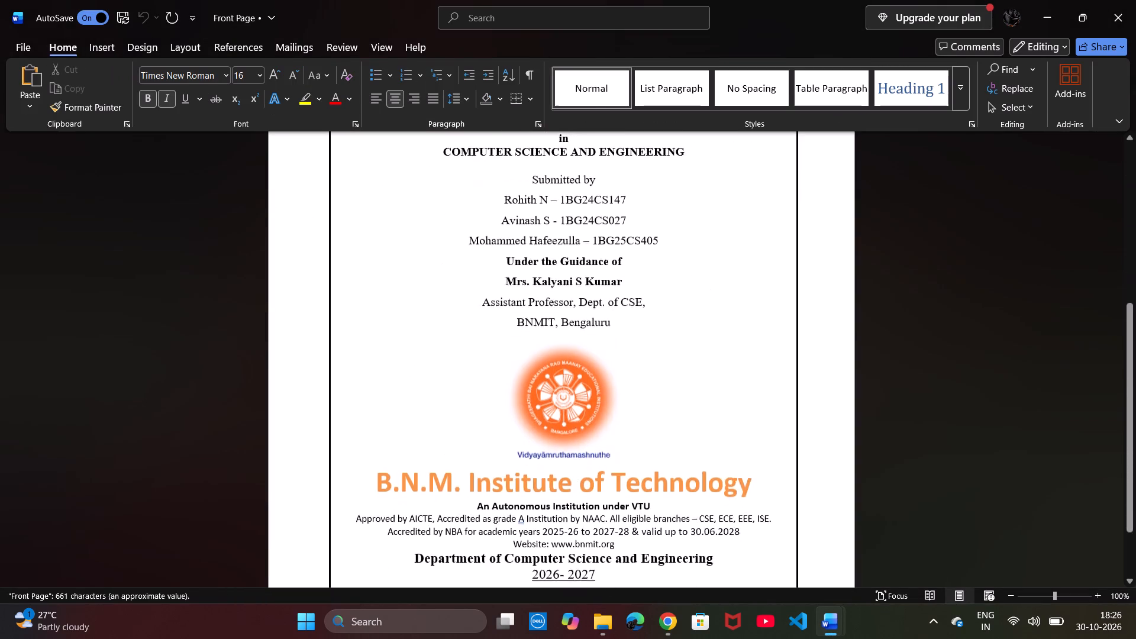
scroll(446, 271, "down", 3)
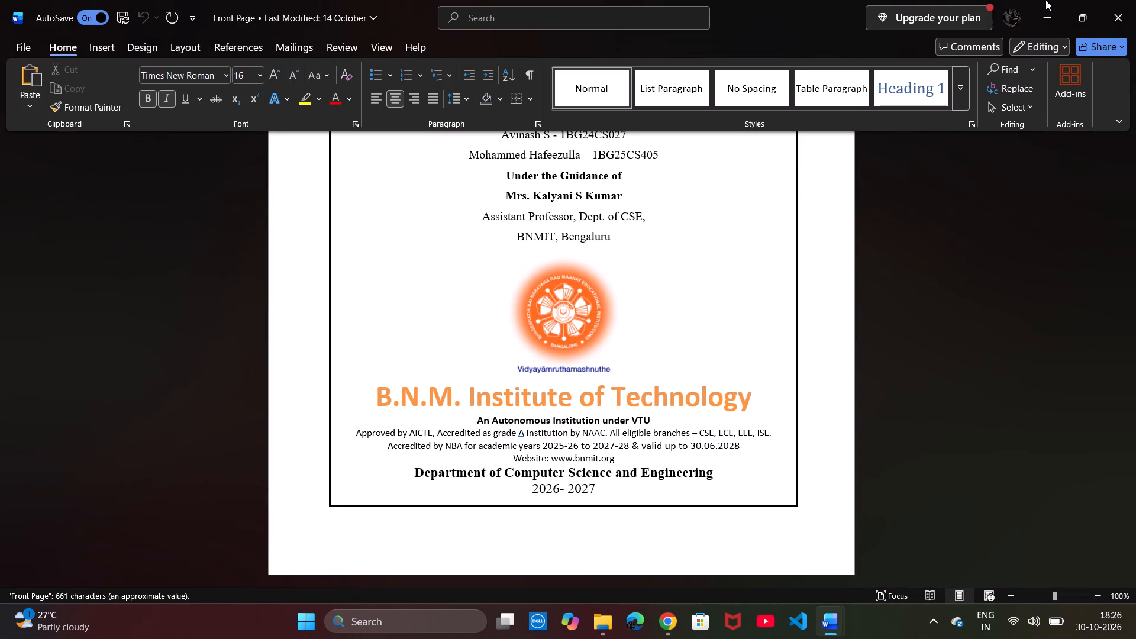
left_click(1106, 0)
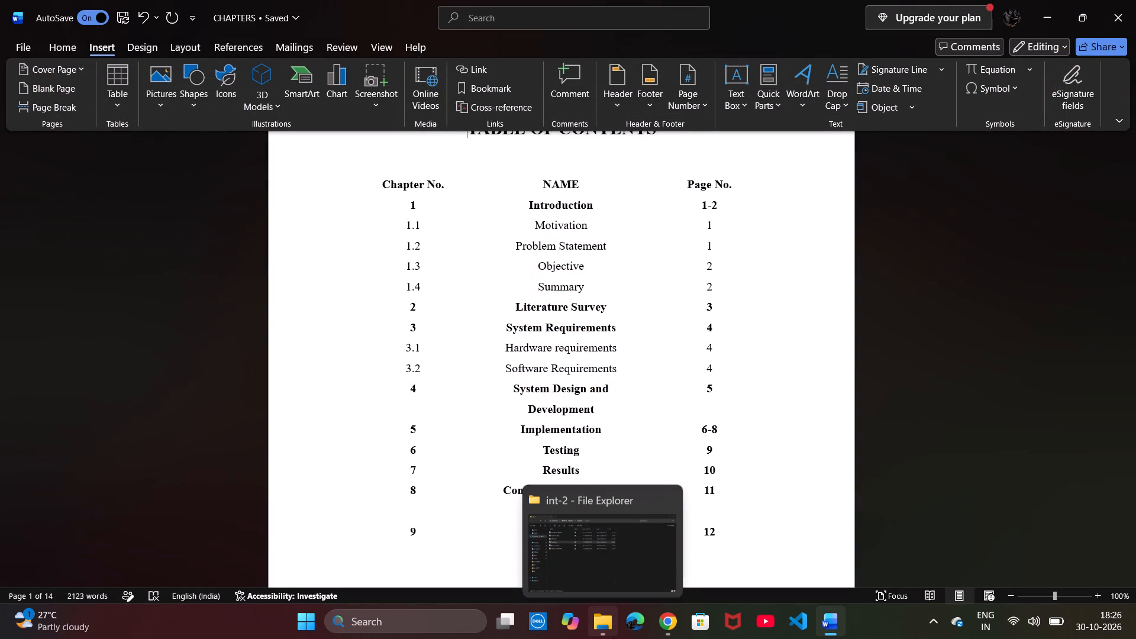
Open the Certificate Page document from the int-2 folder, look through the certificate, and minimize its window.
left_click(613, 638)
left_click(405, 462)
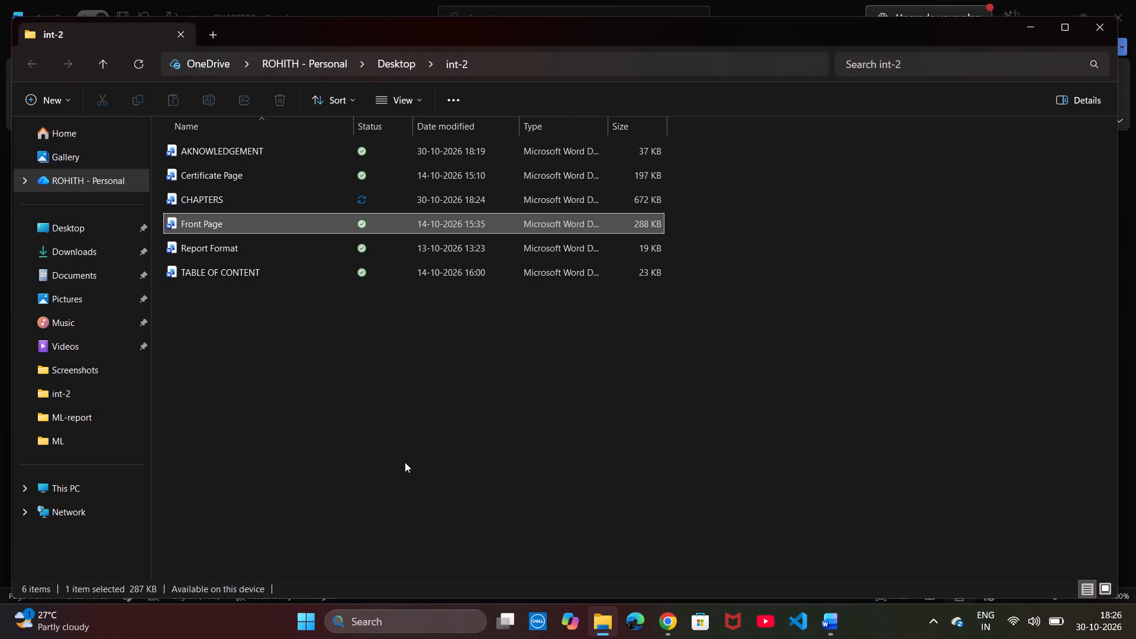
double_click(295, 178)
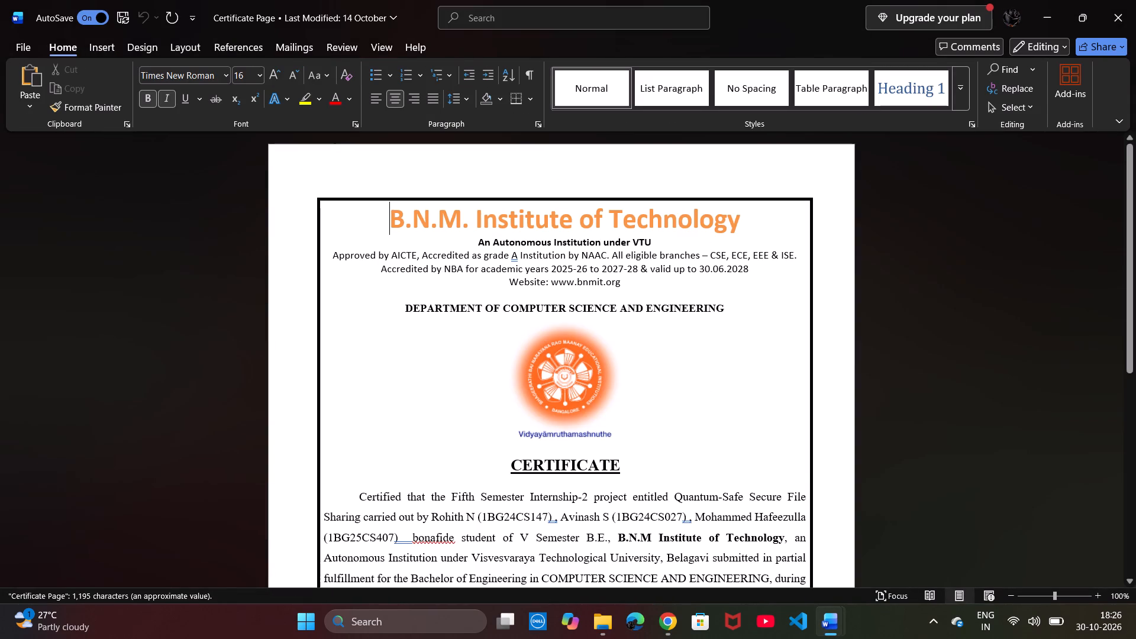
scroll(479, 260, "down", 8)
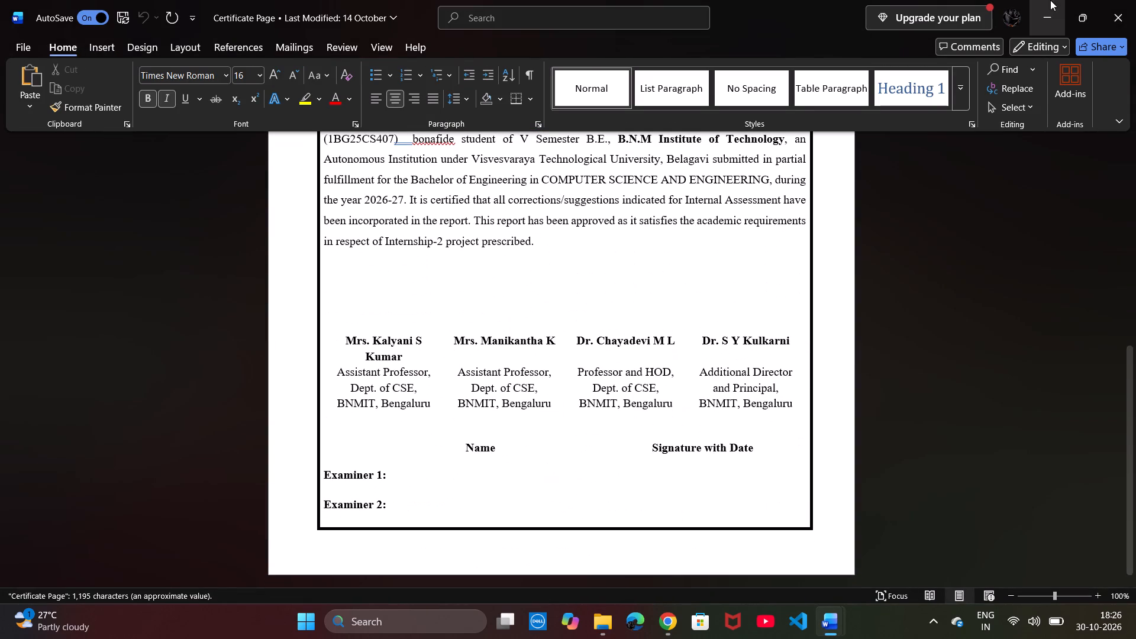
left_click(1055, 5)
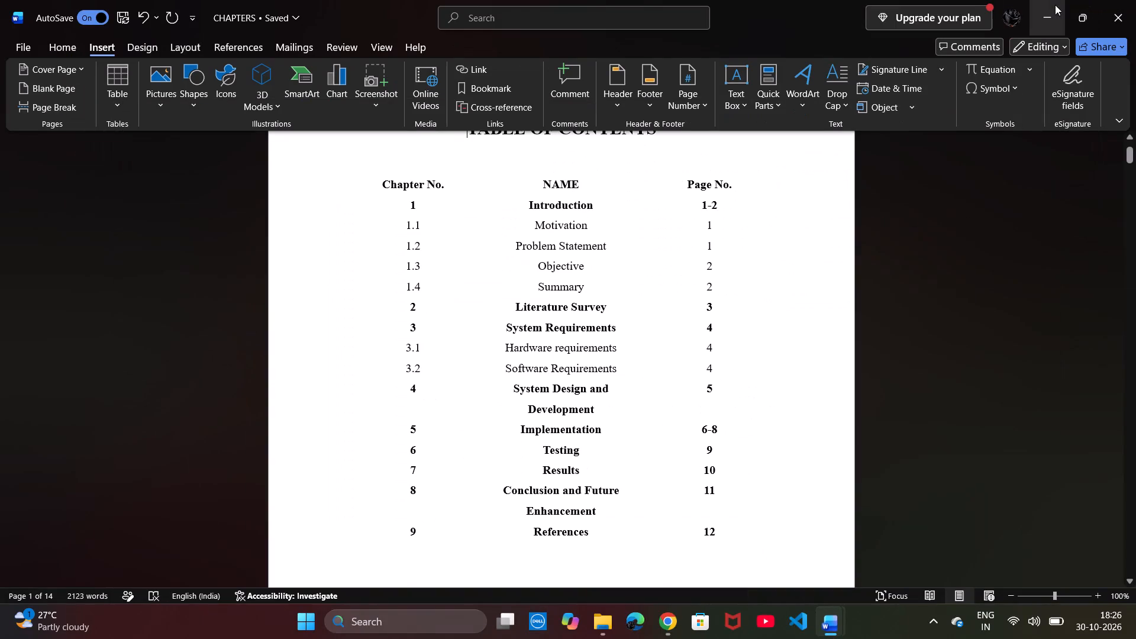
Open the AKNOWLEDGEMENT document from the int-2 folder and look through it, then close it and the Certificate Page document.
left_click(612, 617)
left_click(425, 421)
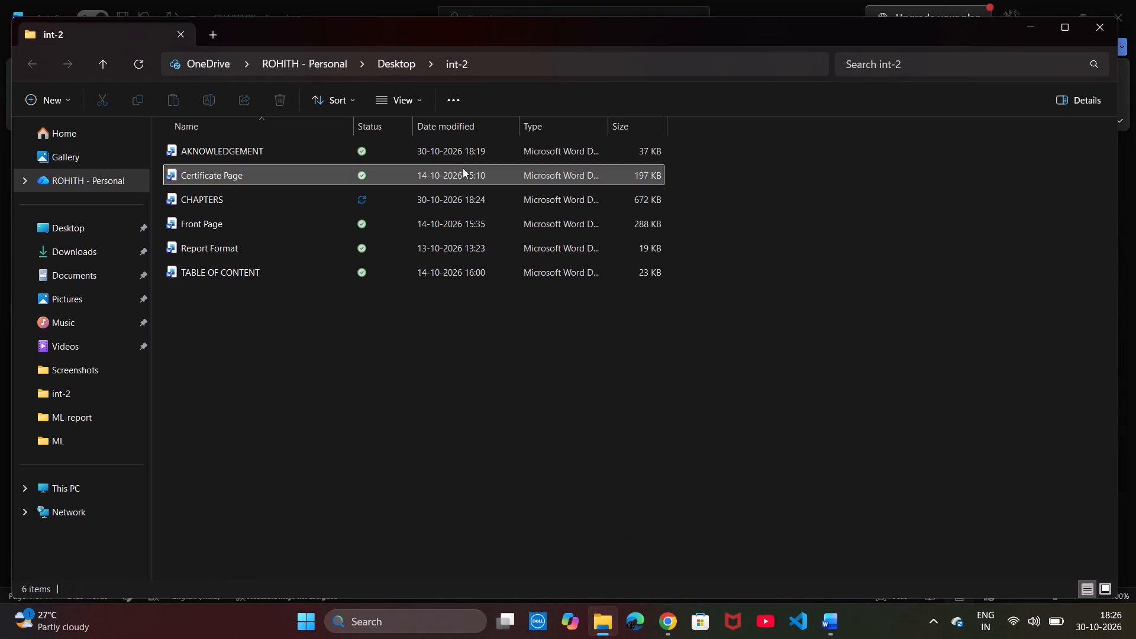
double_click(456, 154)
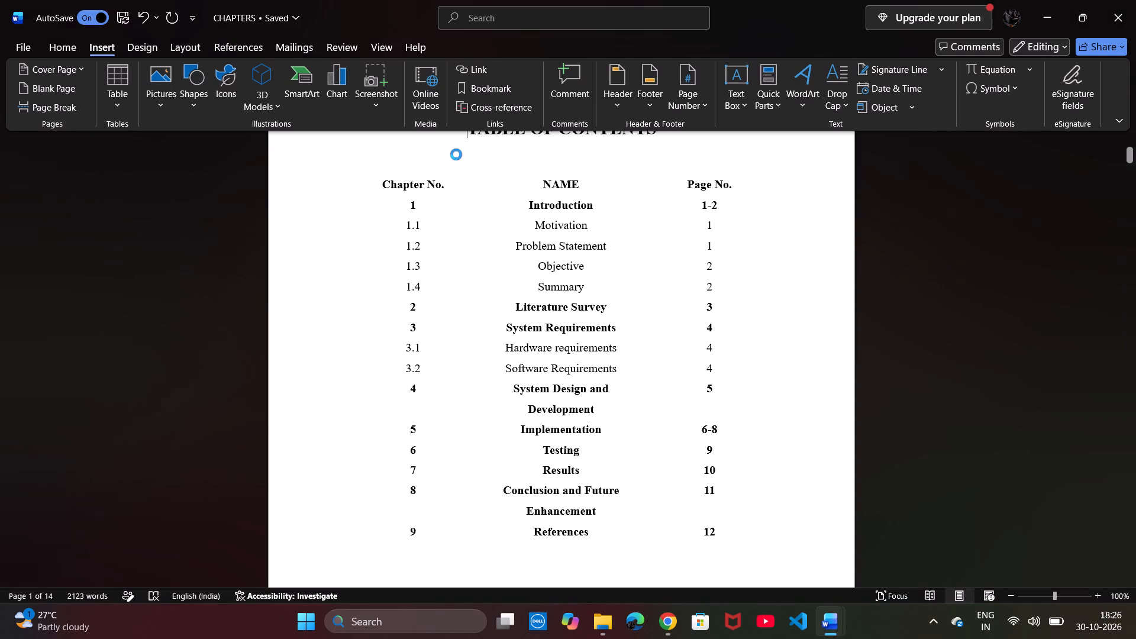
scroll(477, 288, "down", 13)
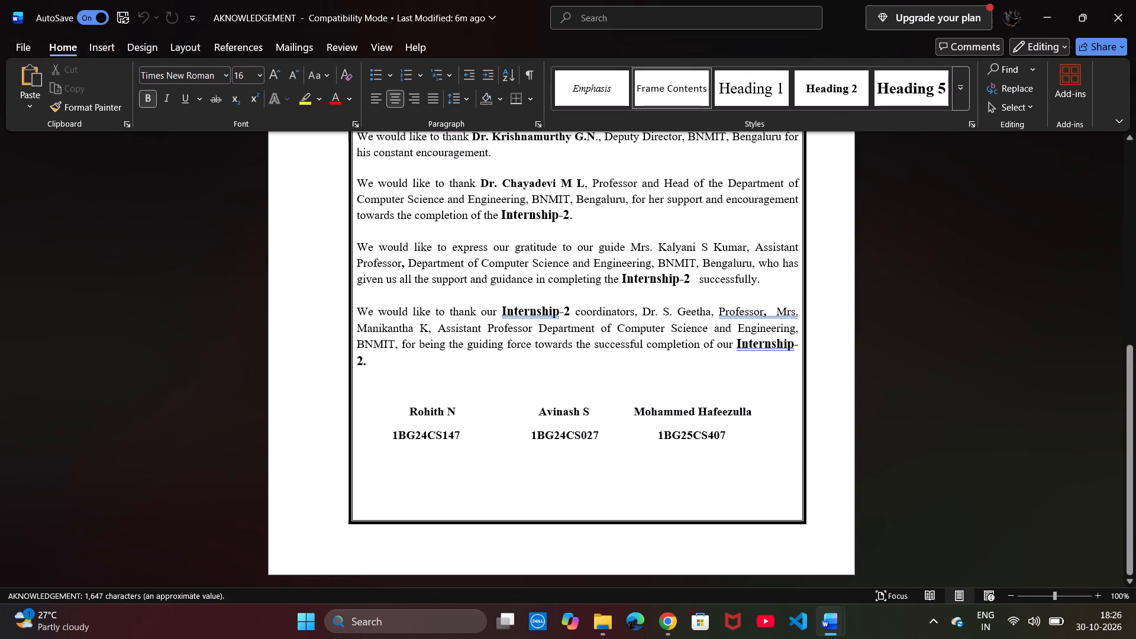
left_click(1135, 0)
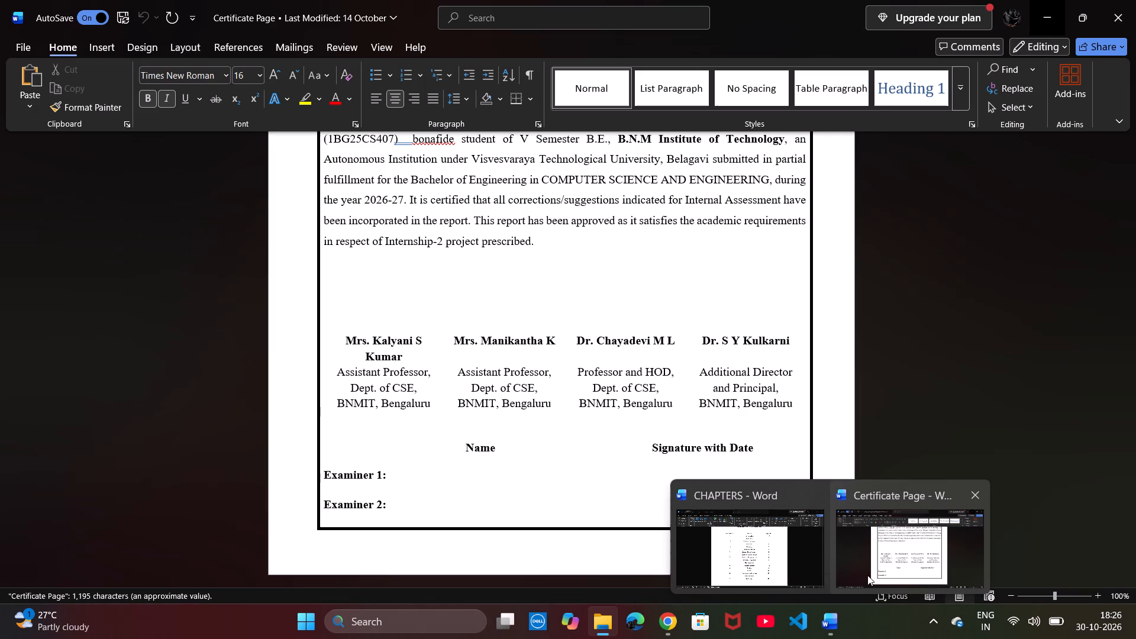
left_click(967, 497)
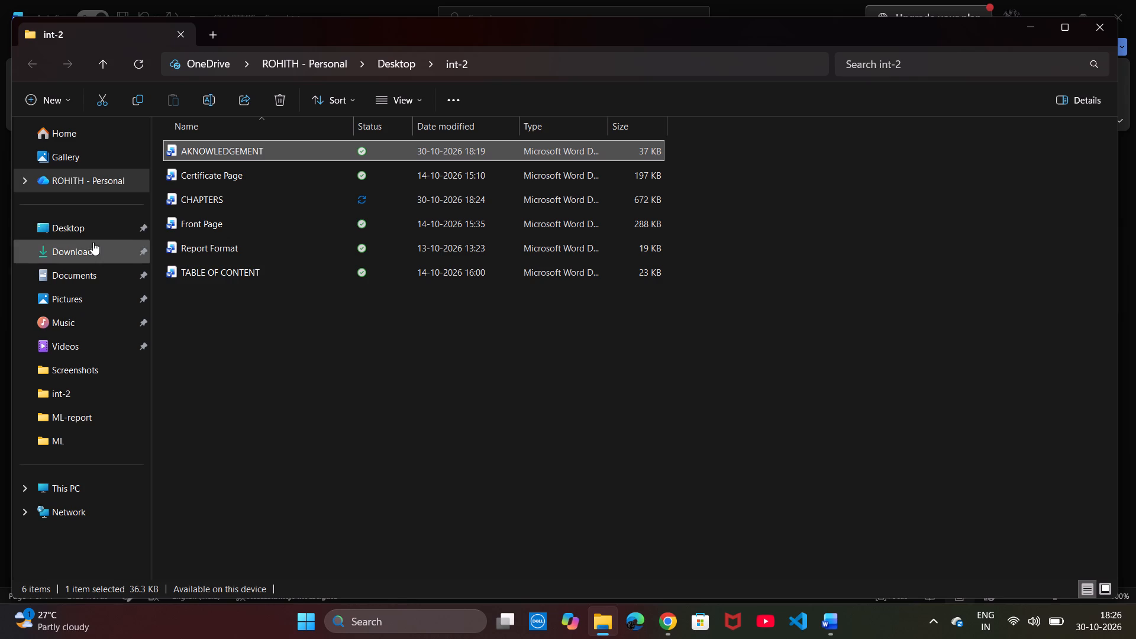
Open 3. ABSTACT_TABLE OF CONTENTS from File Explorer's recent files, examine its List of Figures page, and close it.
left_click(86, 138)
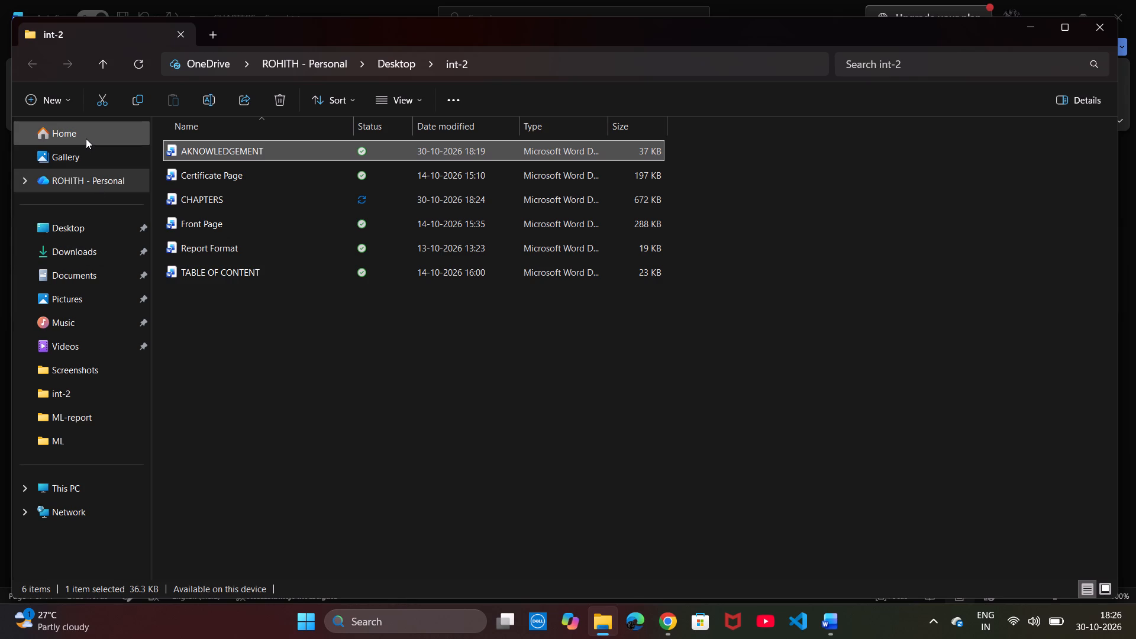
scroll(327, 363, "down", 1)
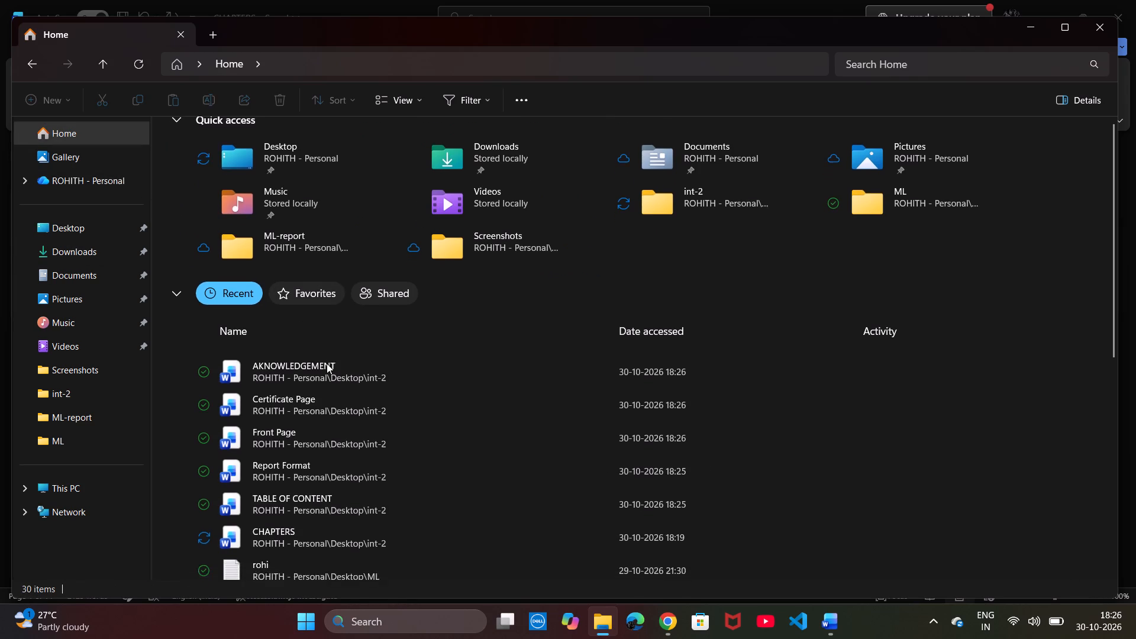
scroll(327, 363, "down", 7)
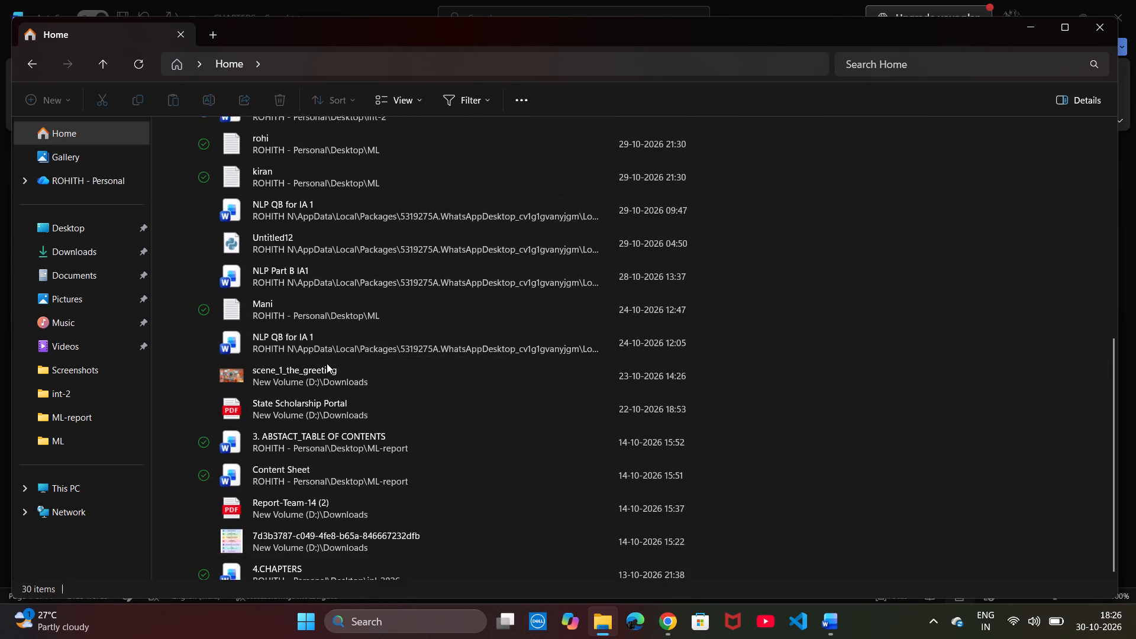
scroll(327, 363, "down", 2)
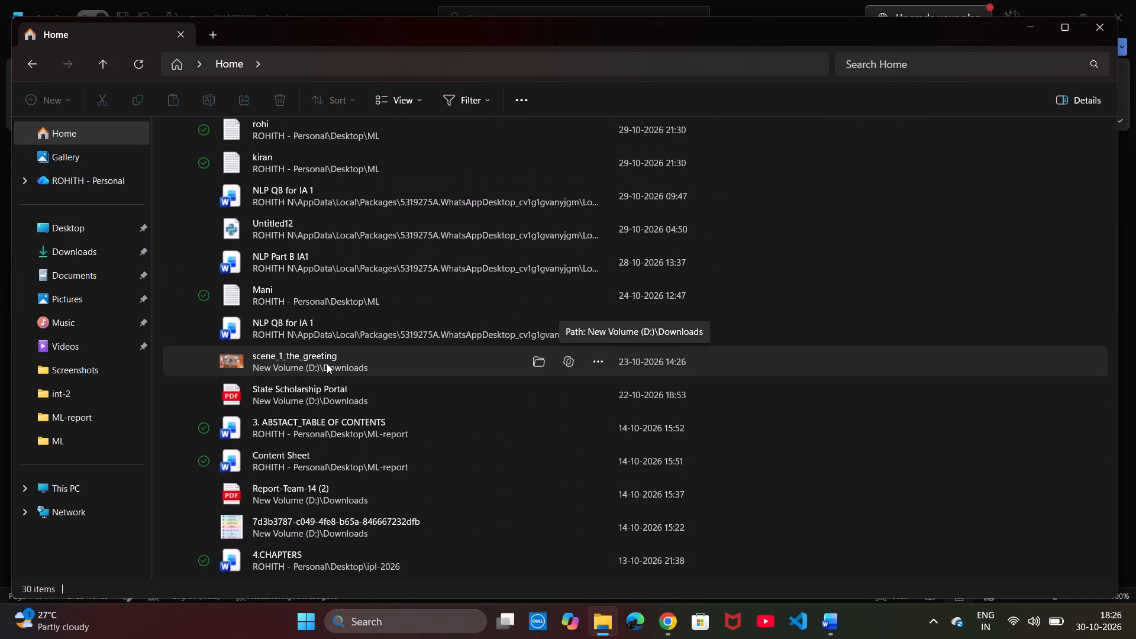
left_click(320, 421)
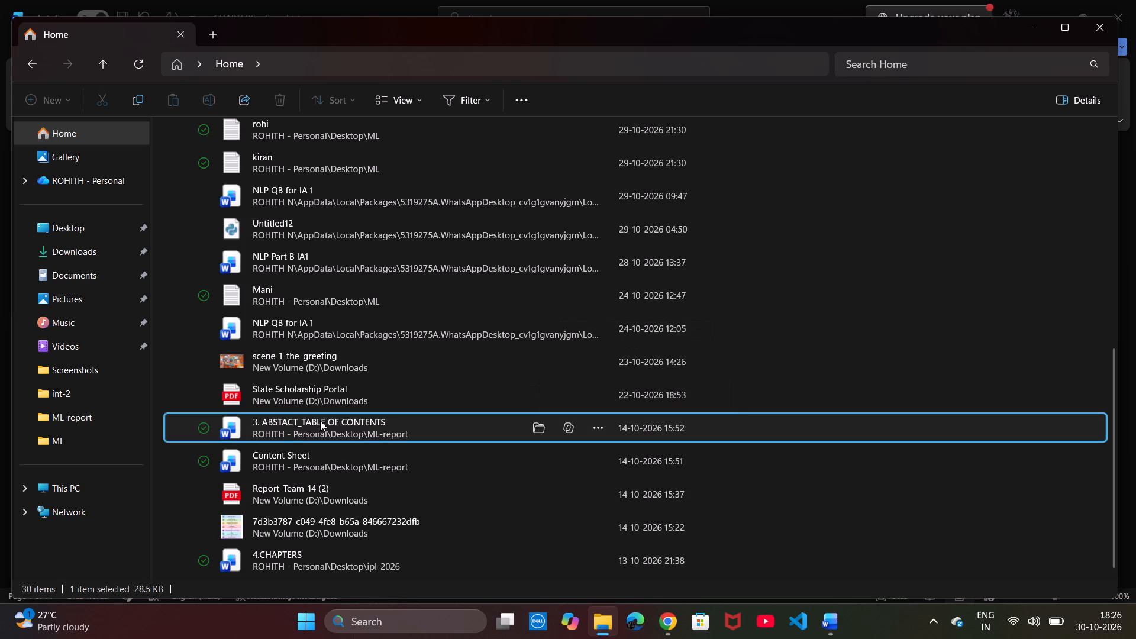
double_click(320, 421)
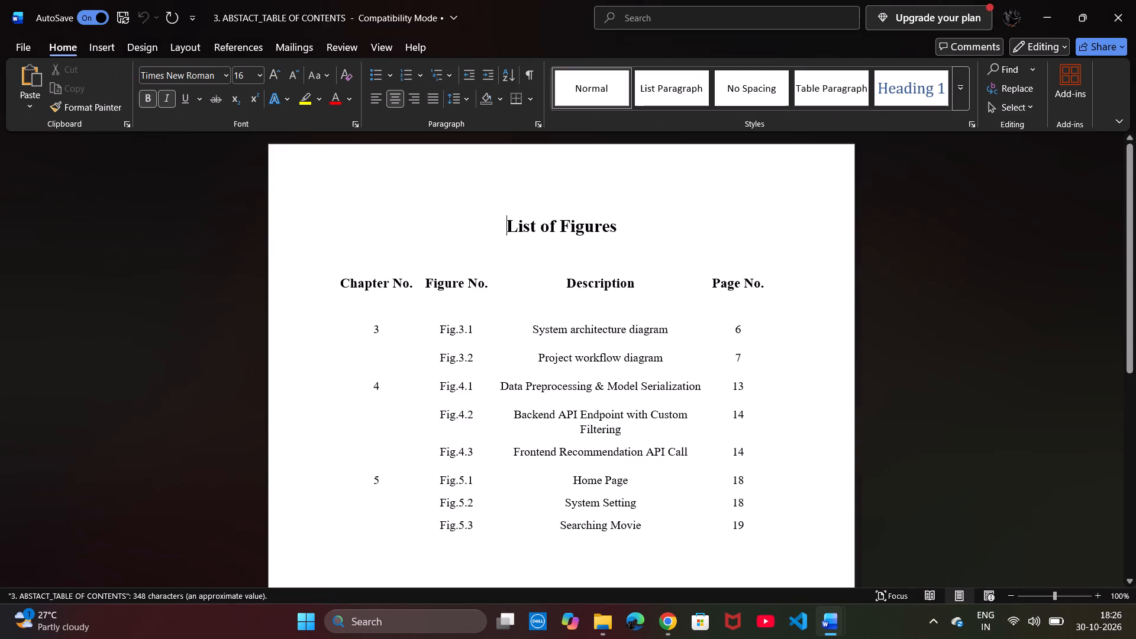
scroll(435, 427, "down", 7)
scroll(435, 427, "up", 3)
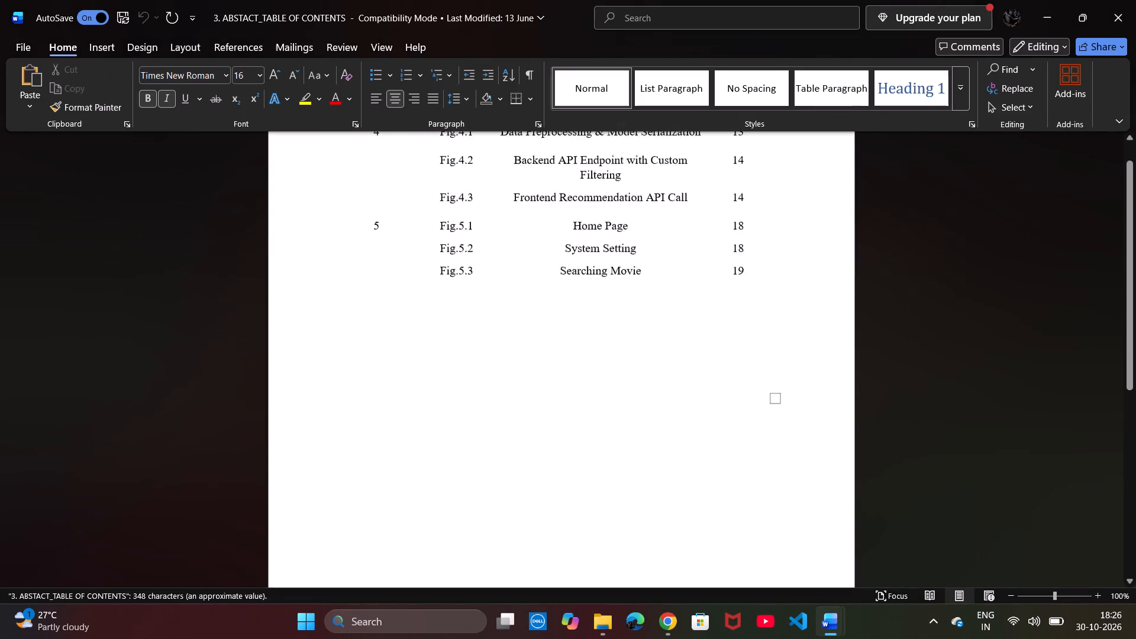
scroll(435, 427, "up", 4)
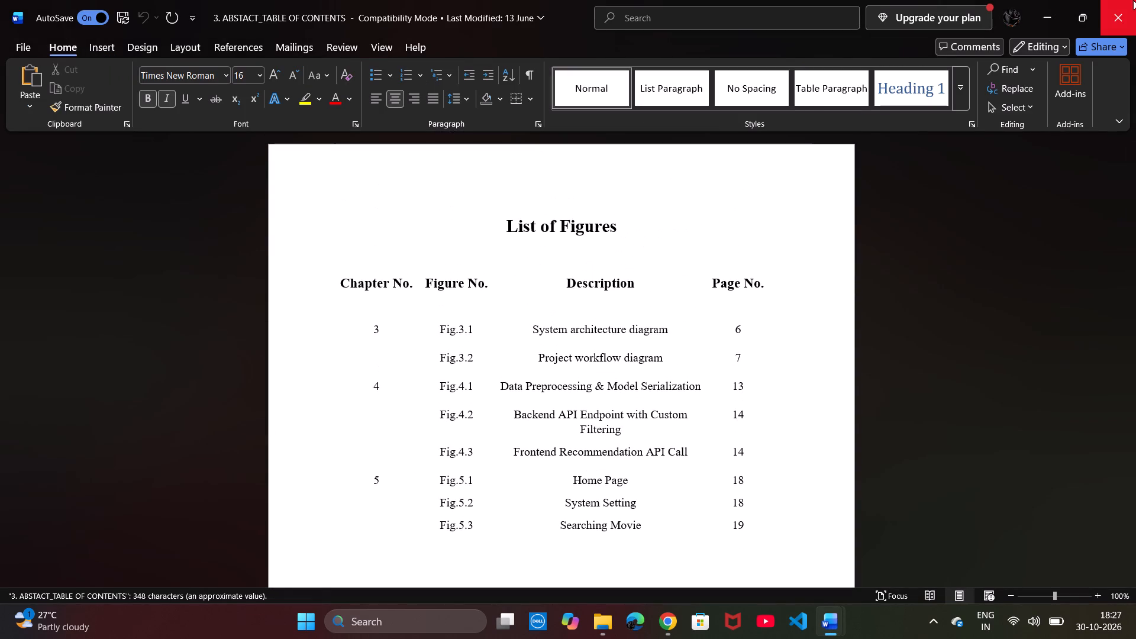
left_click(1133, 0)
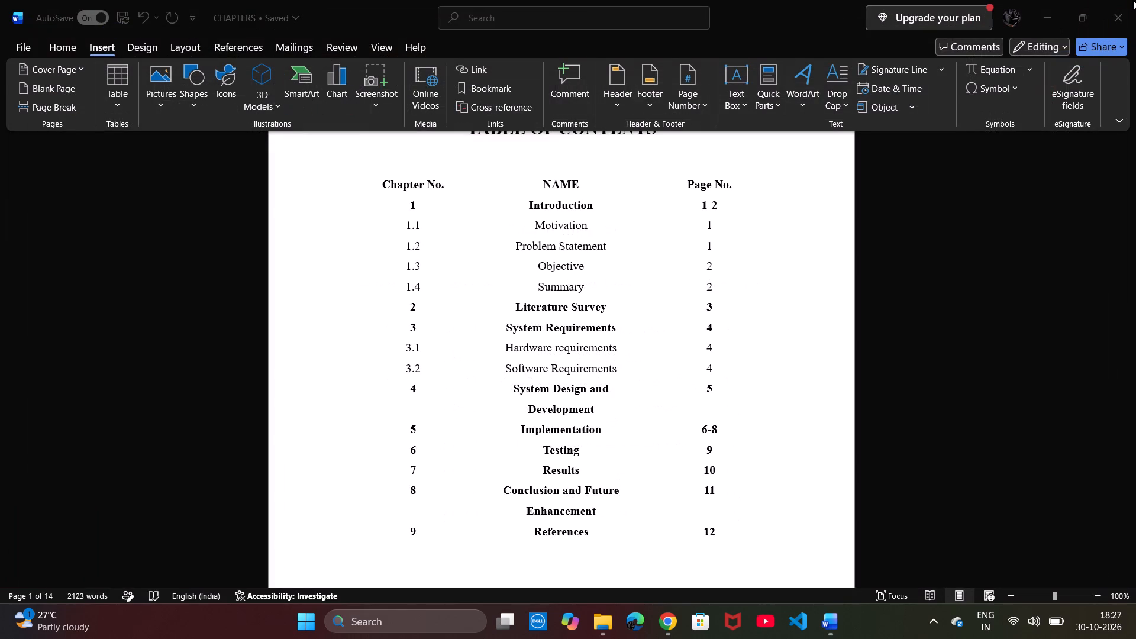
Open the Report-Team-14 (2) PDF from File Explorer's recent files and go to its Abstract page.
left_click(608, 638)
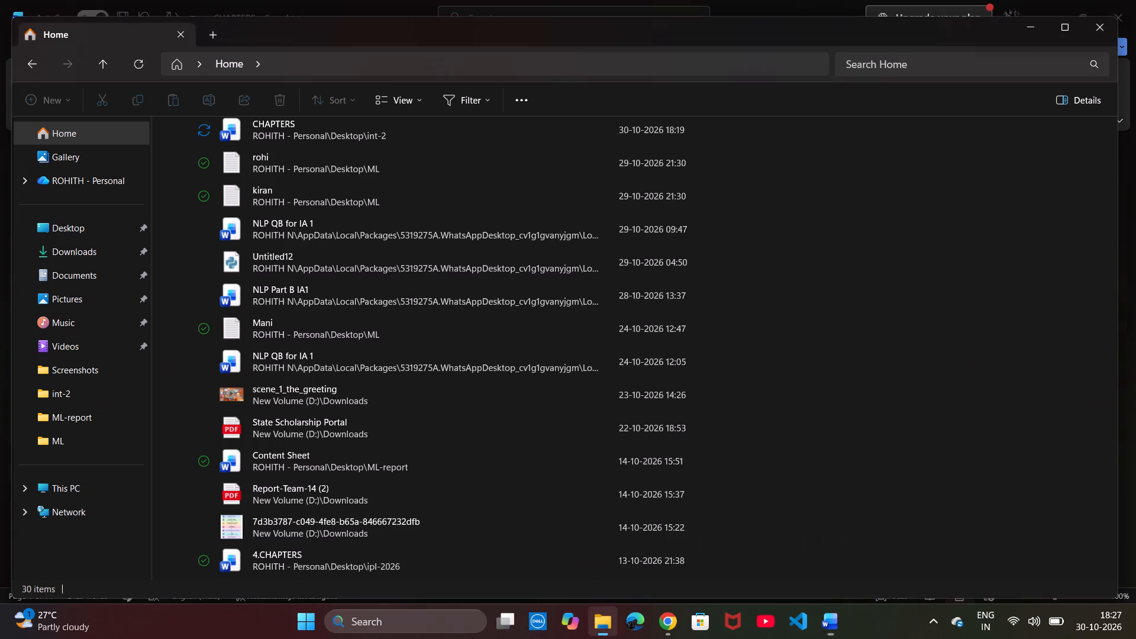
scroll(413, 355, "down", 2)
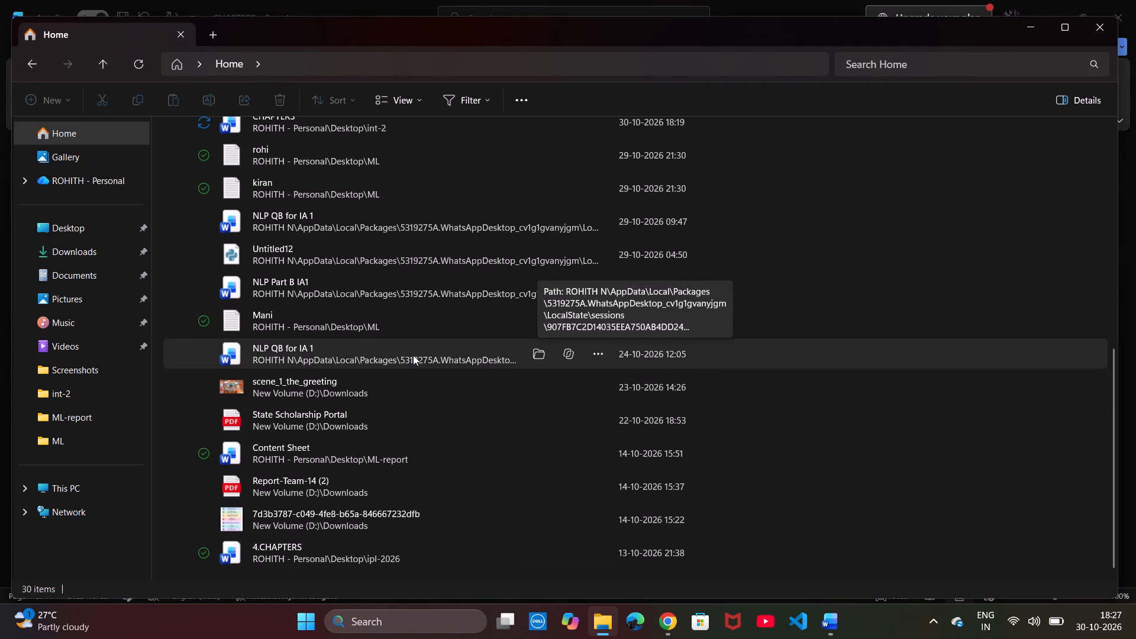
scroll(413, 355, "down", 3)
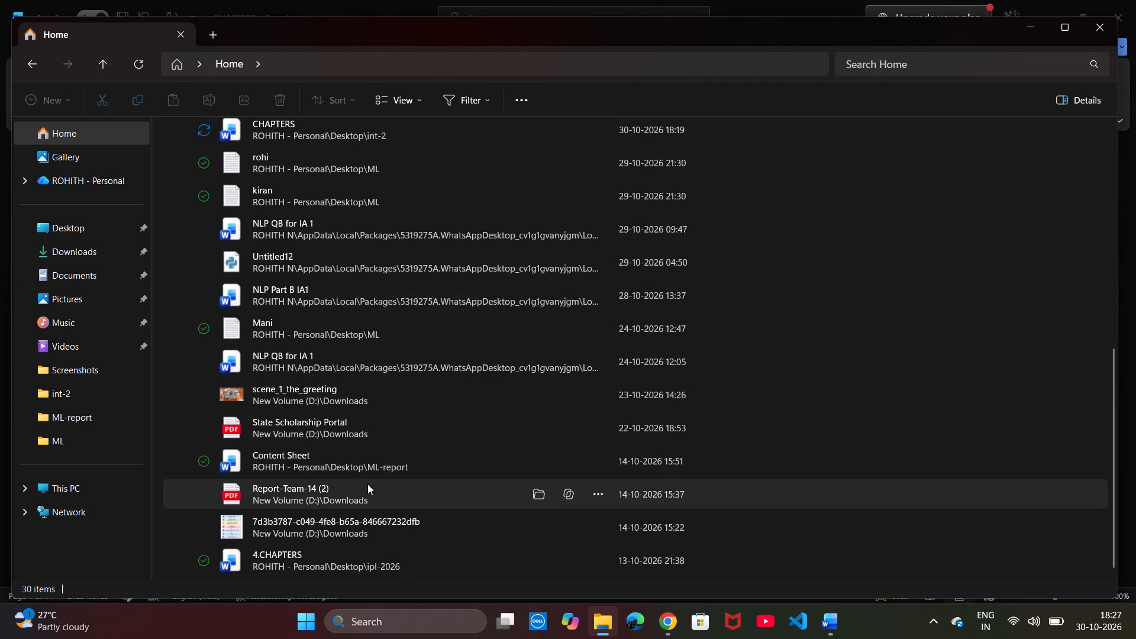
double_click(367, 485)
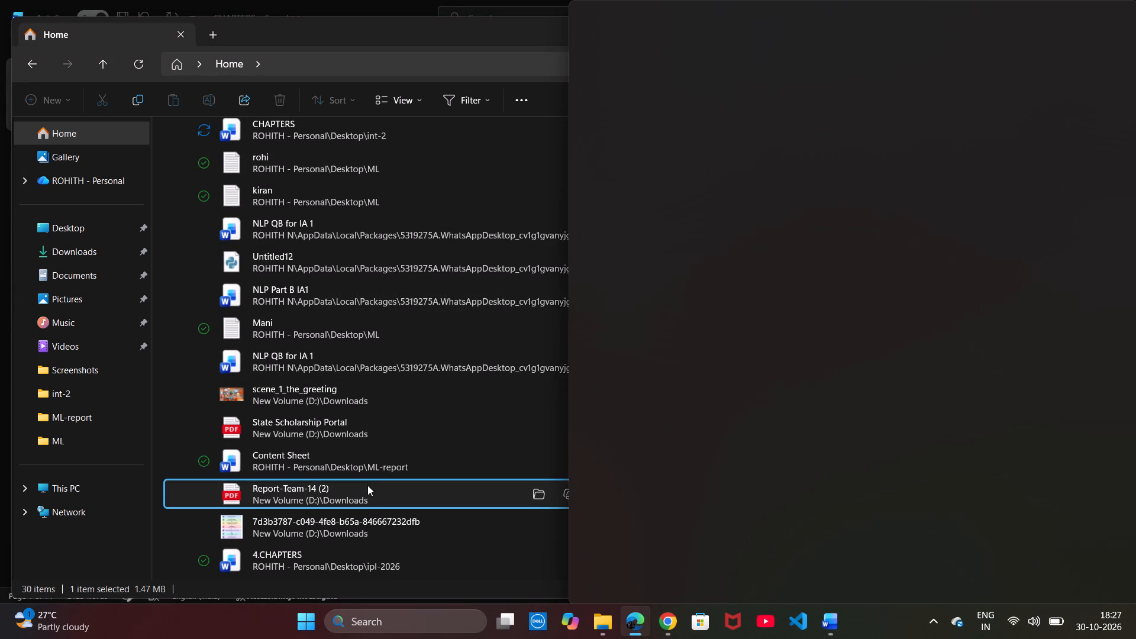
scroll(722, 255, "up", 6)
scroll(722, 255, "down", 7)
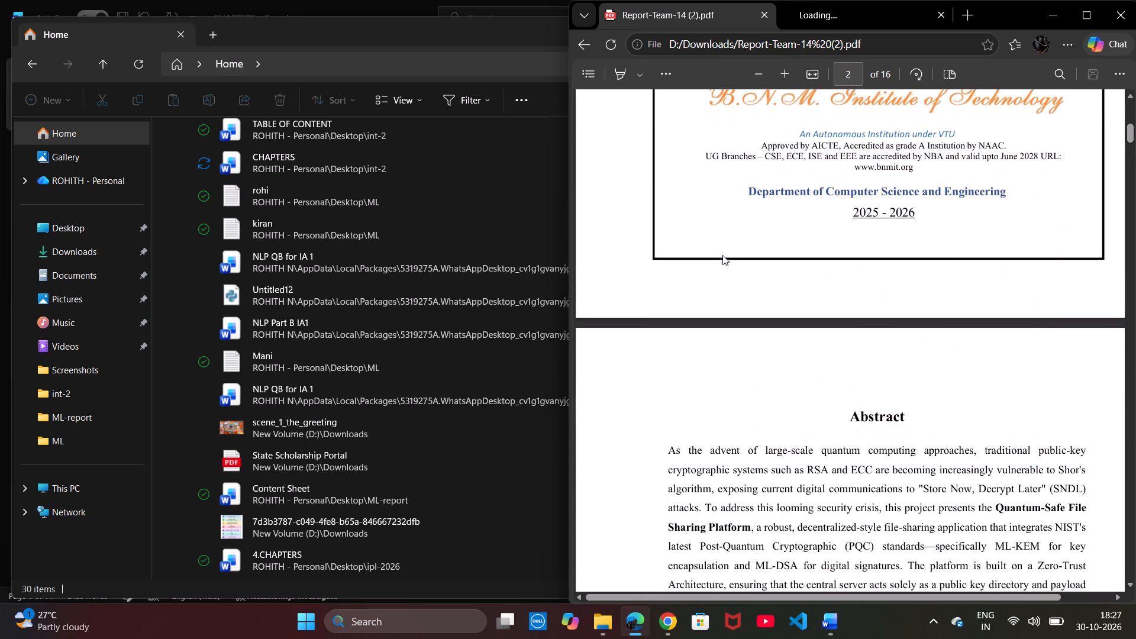
scroll(722, 255, "down", 1)
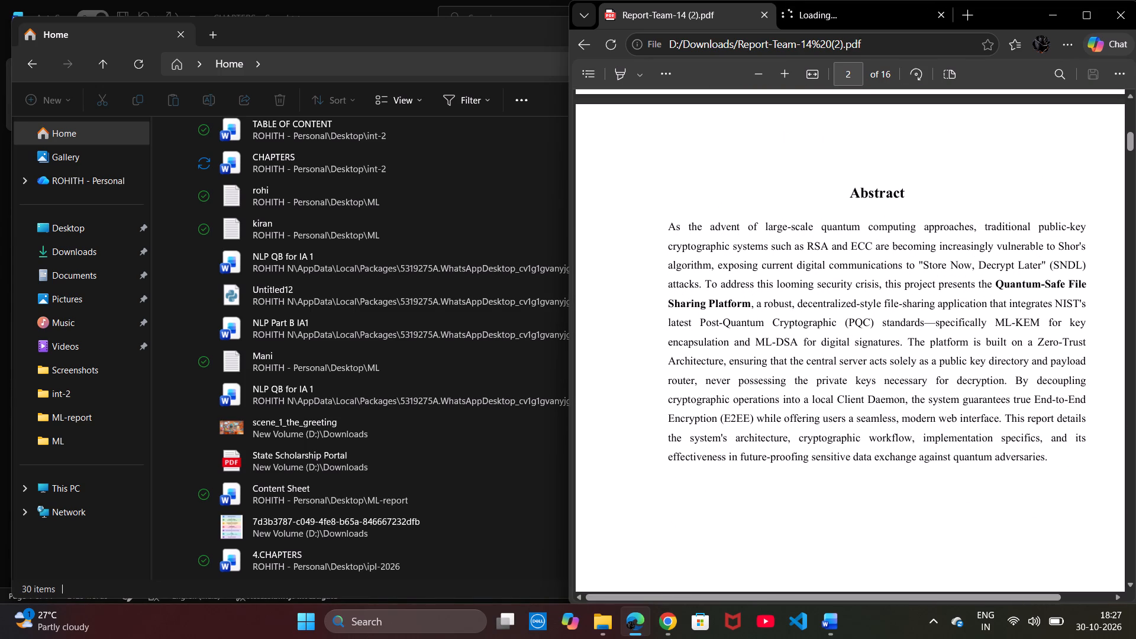
Copy the Abstract heading together with its full paragraph from the PDF, then close the browser window.
left_click_drag(839, 191, 847, 195)
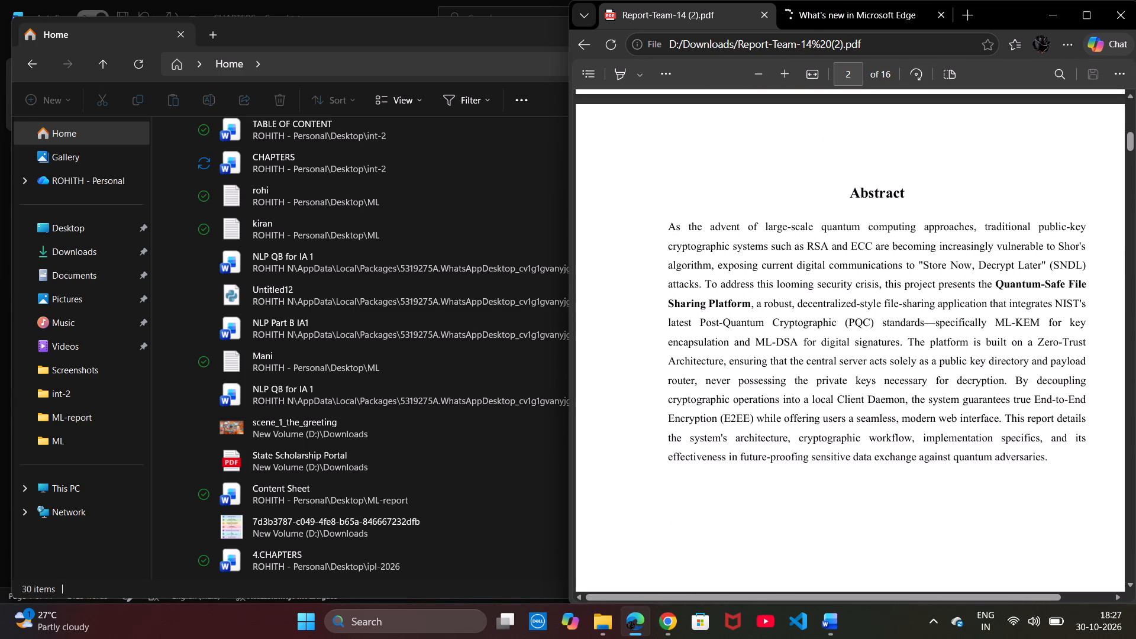
left_click_drag(847, 195, 845, 194)
left_click_drag(845, 194, 1026, 447)
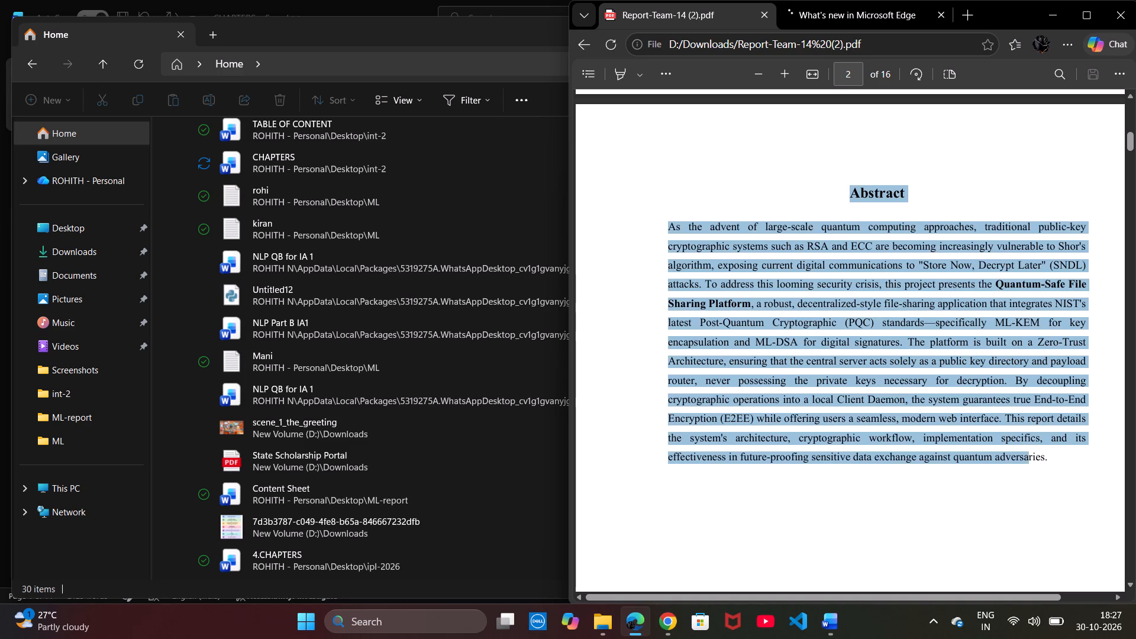
left_click_drag(1026, 447, 1057, 468)
key("ctrl+c")
key("ctrl+c")
key("ctrl+c")
left_click(1125, 26)
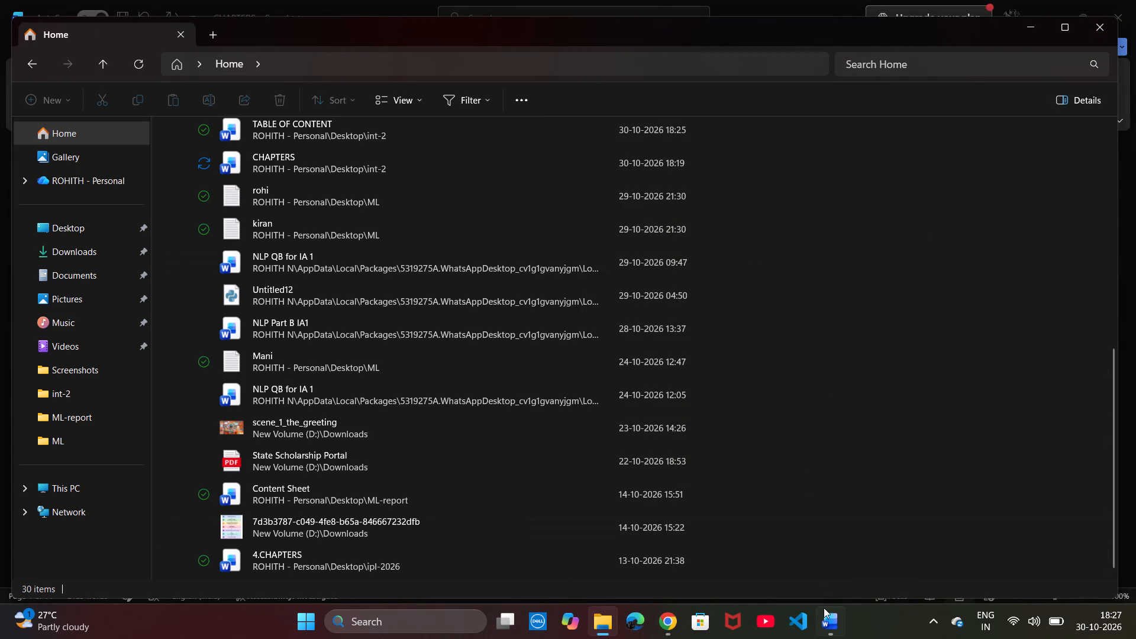
Switch to the CHAPTERS document in Word and paste the copied abstract before the TABLE OF CONTENTS heading.
left_click(825, 613)
scroll(602, 304, "up", 3)
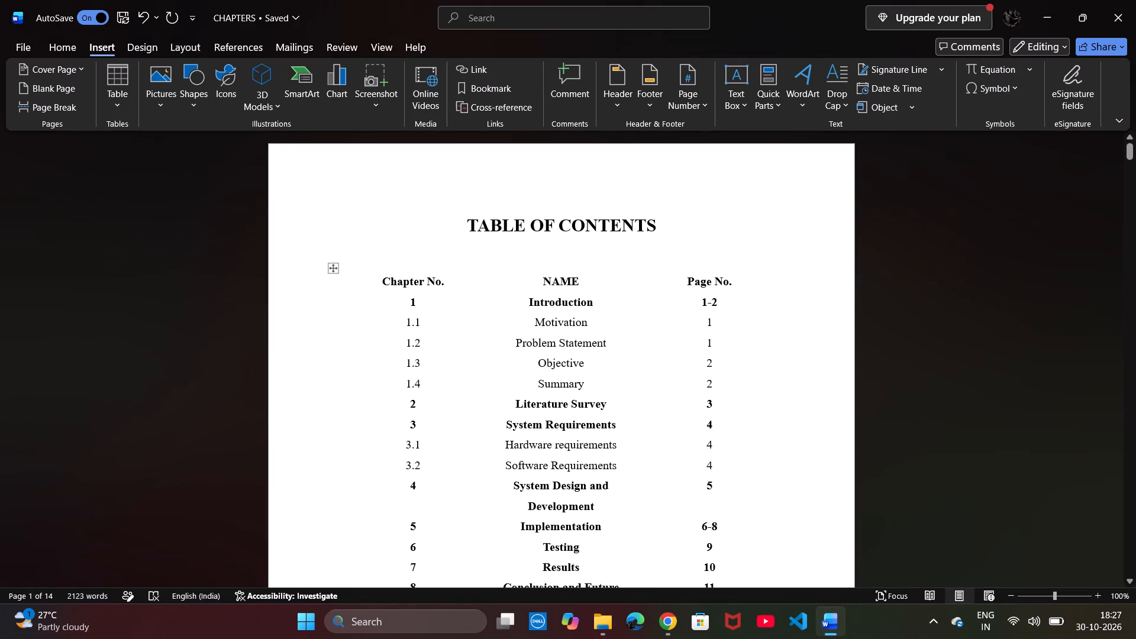
key("ctrl+v")
Separate the TABLE OF CONTENTS heading from the end of the pasted abstract with seven line breaks.
scroll(488, 230, "down", 2)
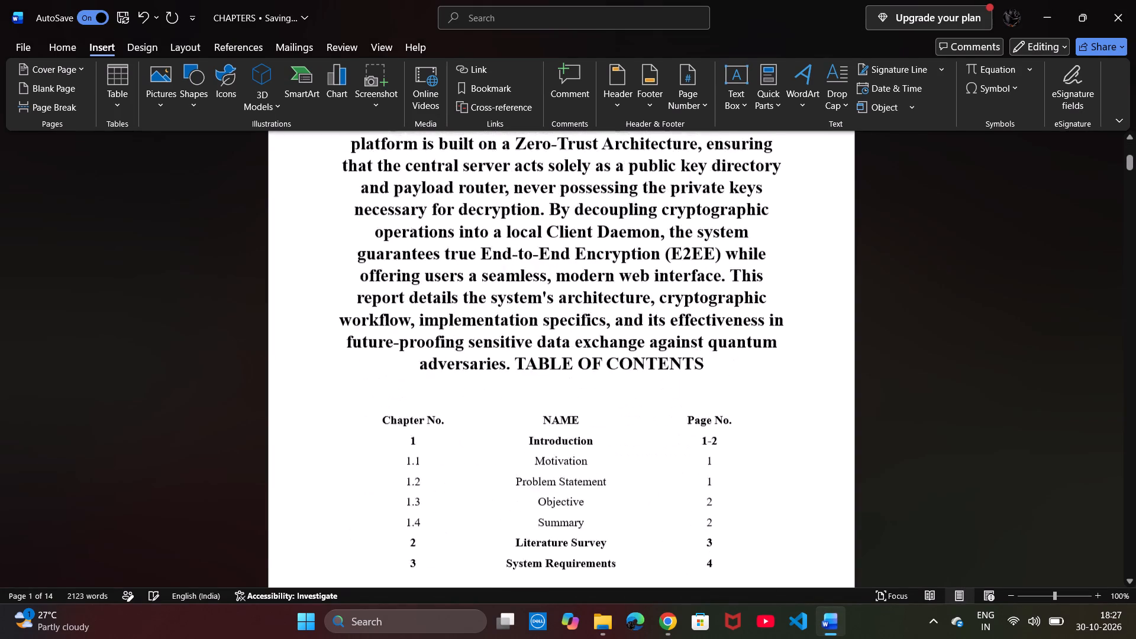
scroll(488, 230, "down", 1)
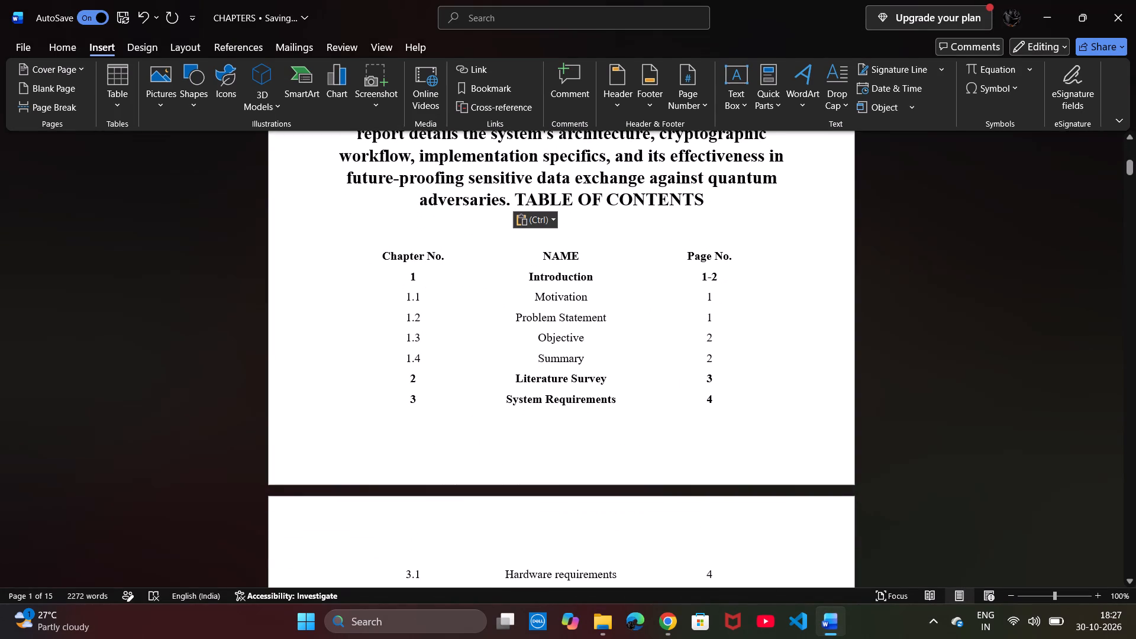
key("Return")
key("Return")
key("Return")
key("Return")
key("Return")
key("Return")
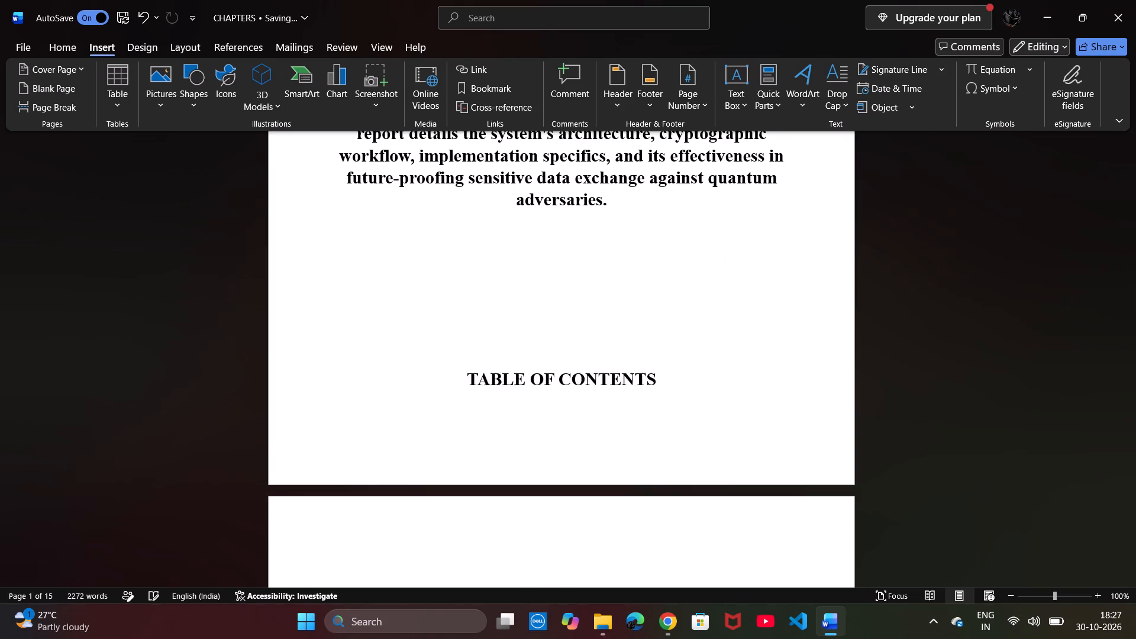
key("Return")
Set the font size of the word Abstract at the start of the pasted text to 18.
scroll(488, 230, "up", 6)
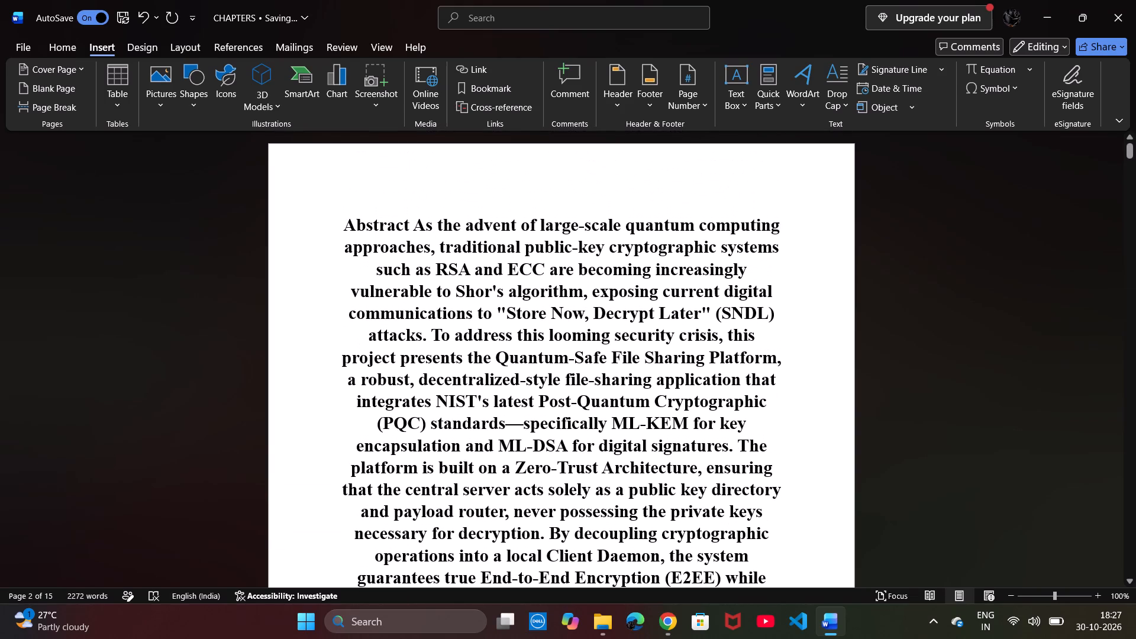
left_click_drag(343, 220, 386, 231)
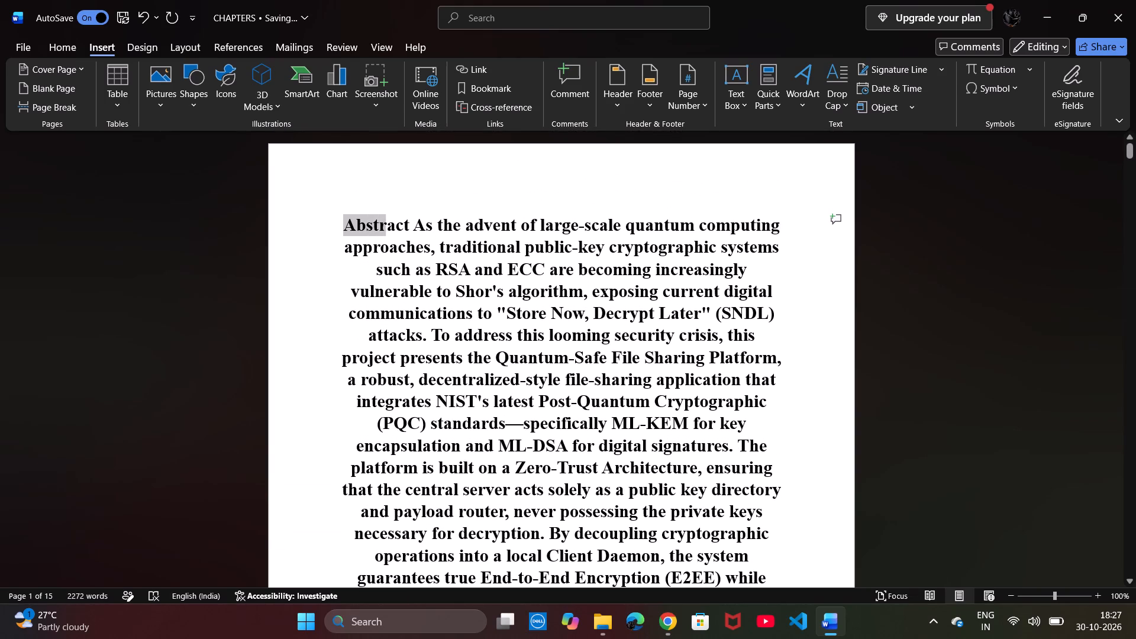
left_click_drag(386, 231, 411, 234)
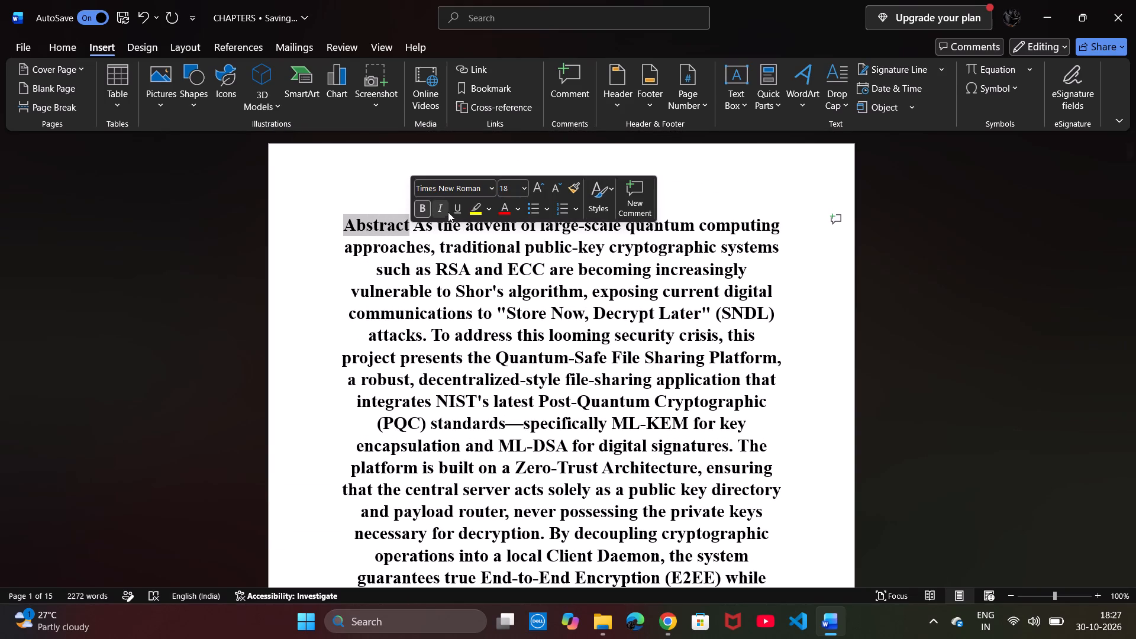
left_click(519, 192)
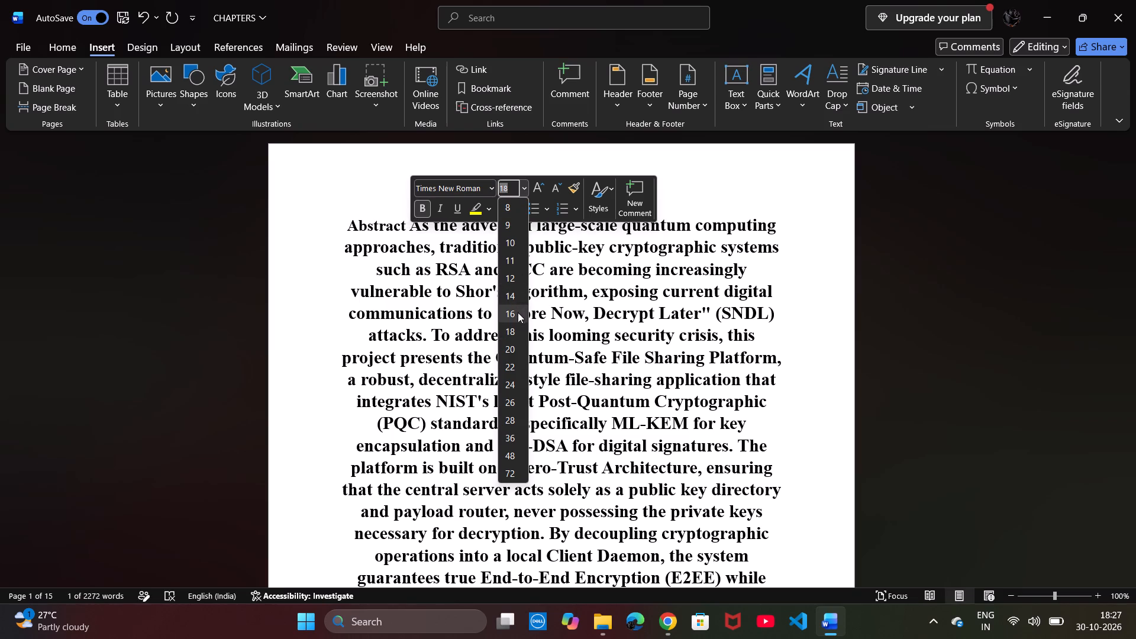
left_click(516, 335)
left_click(501, 313)
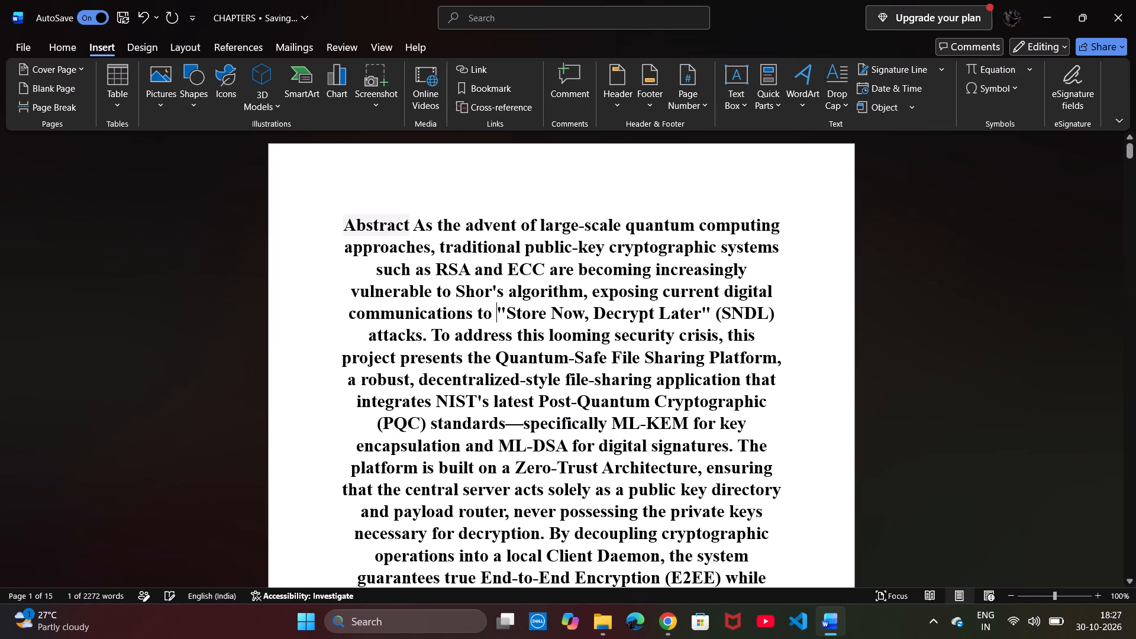
Split the pasted text after the word Abstract so the heading stands on its own line.
left_click(414, 225)
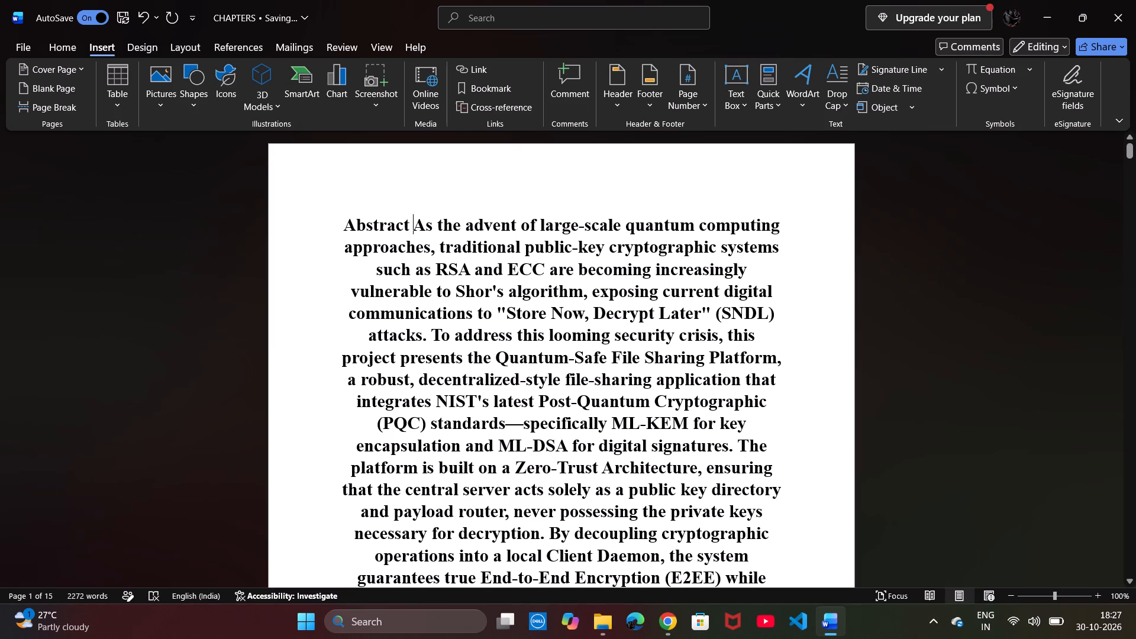
key("Return")
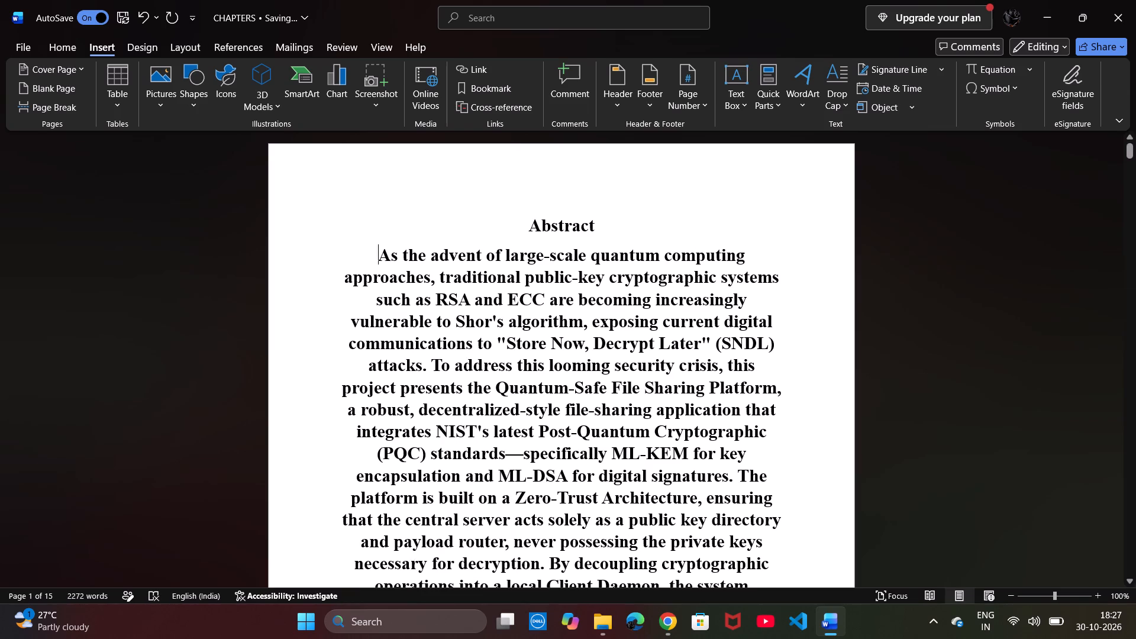
Remove bold from the abstract's body paragraph and set its font size to 12.
left_click_drag(369, 254, 666, 546)
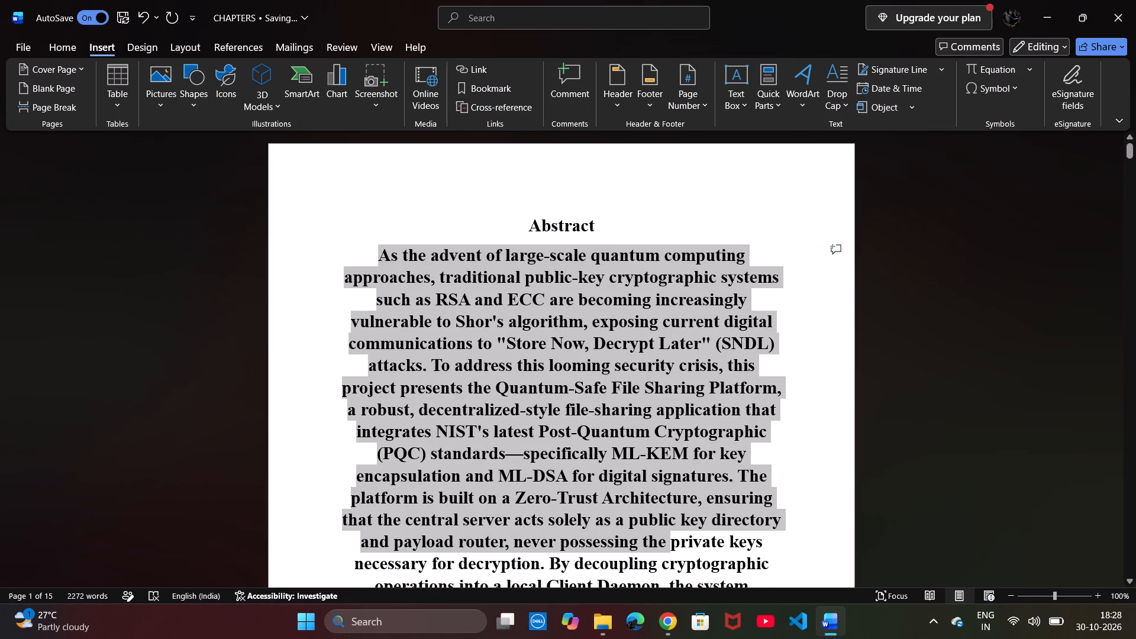
left_click_drag(666, 546, 681, 509)
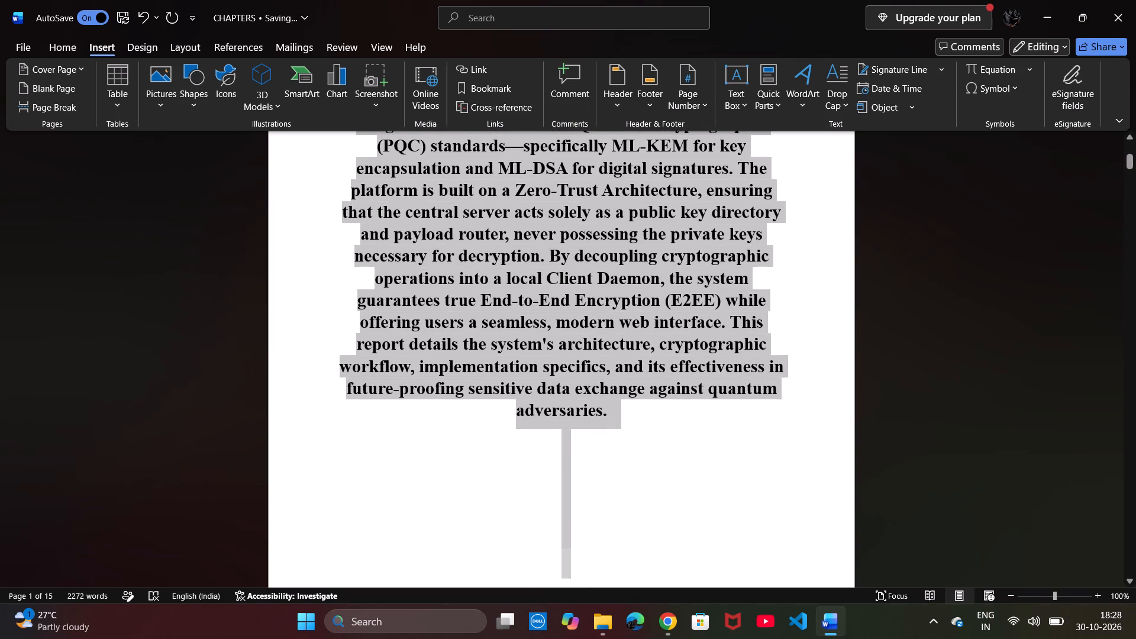
left_click_drag(681, 509, 683, 414)
left_click(696, 393)
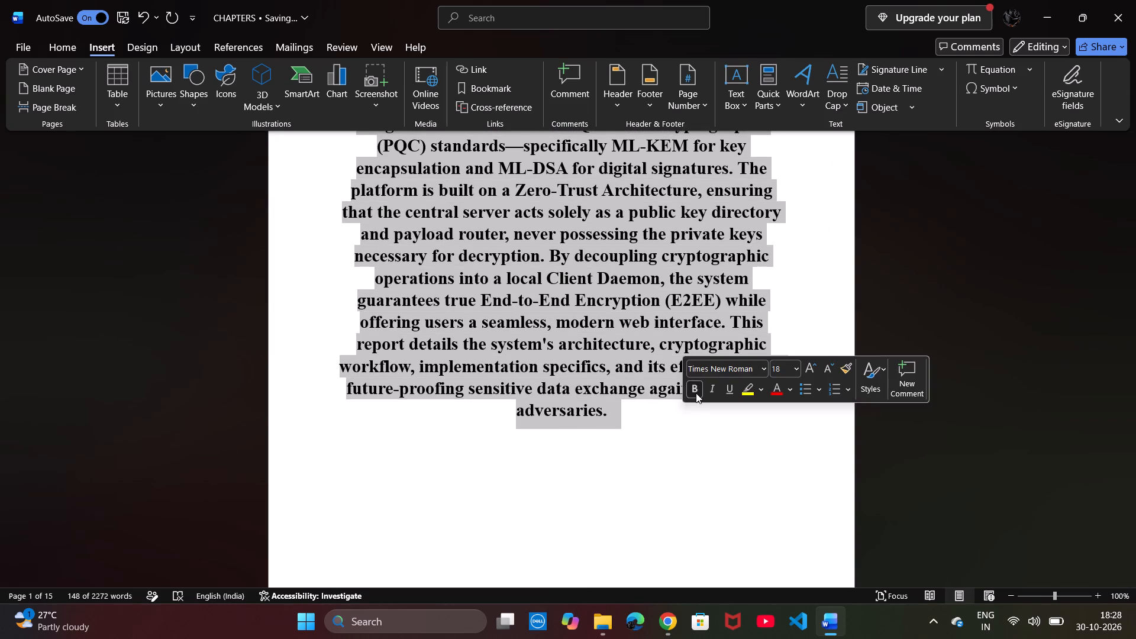
left_click(796, 373)
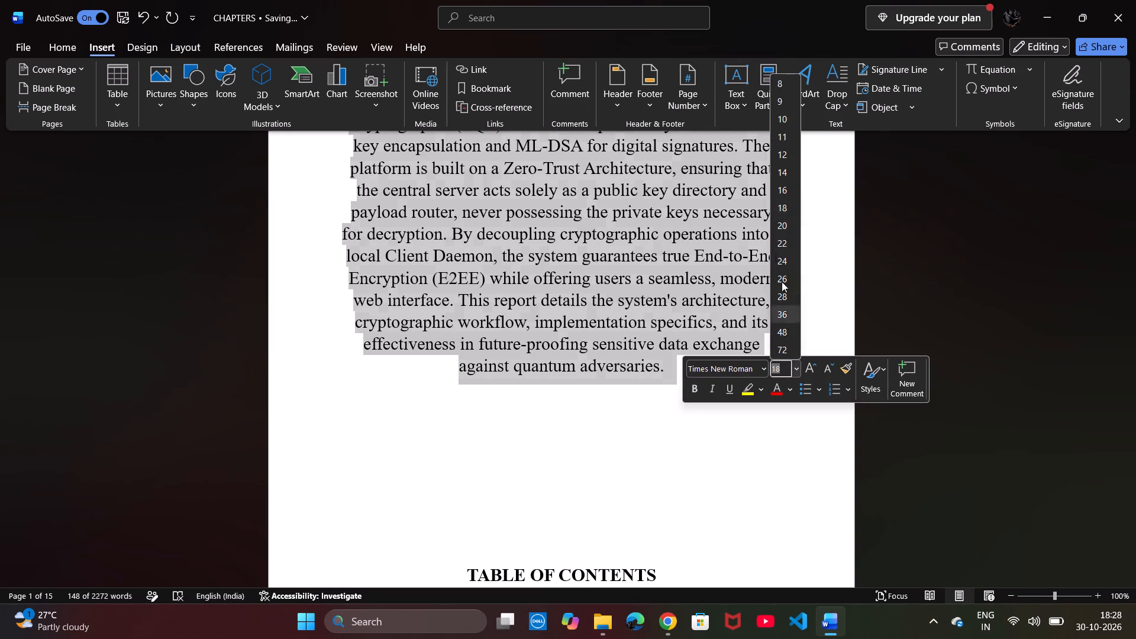
left_click(782, 160)
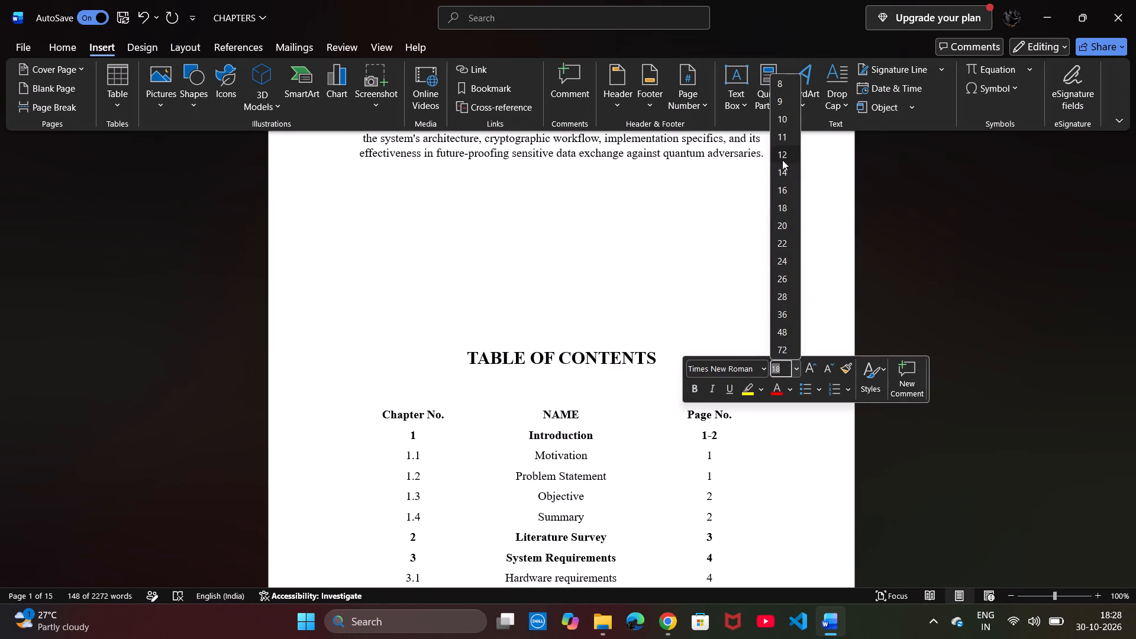
Justify the abstract's body paragraph and increase its line spacing.
scroll(686, 251, "up", 3)
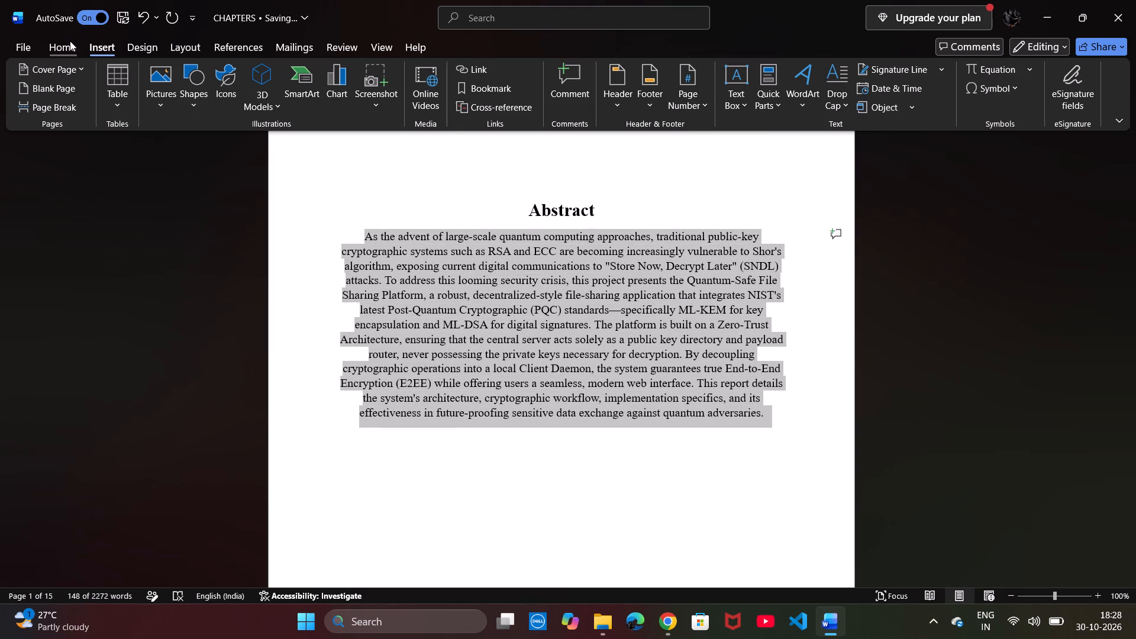
left_click(69, 41)
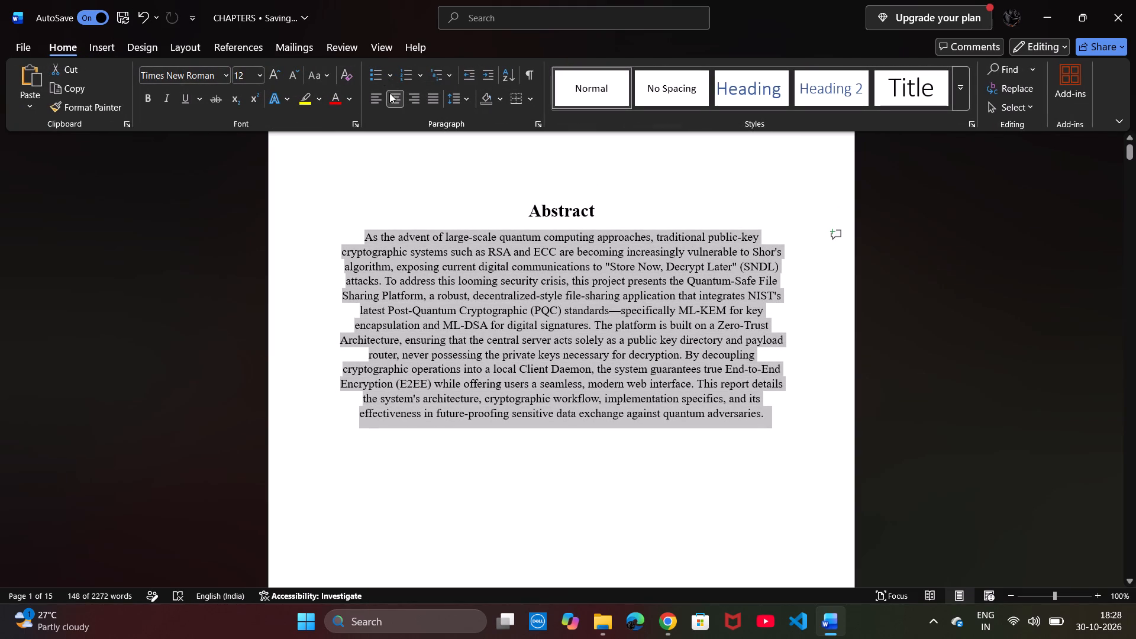
left_click(430, 100)
left_click(463, 100)
left_click(494, 157)
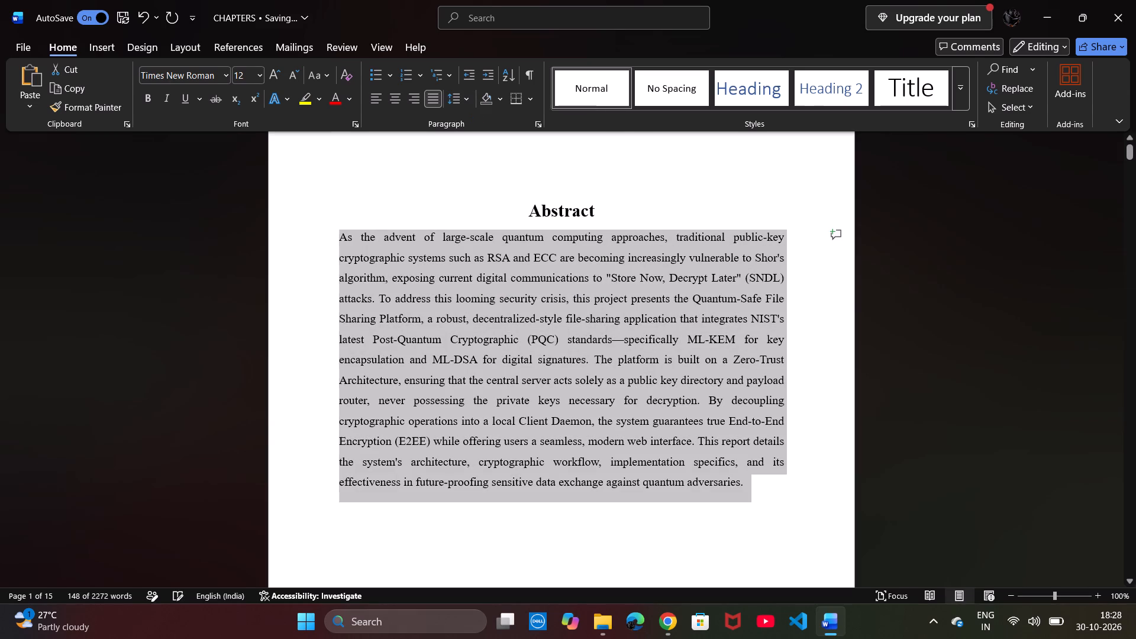
Insert a blank line between the Abstract heading and its body paragraph.
left_click(330, 234)
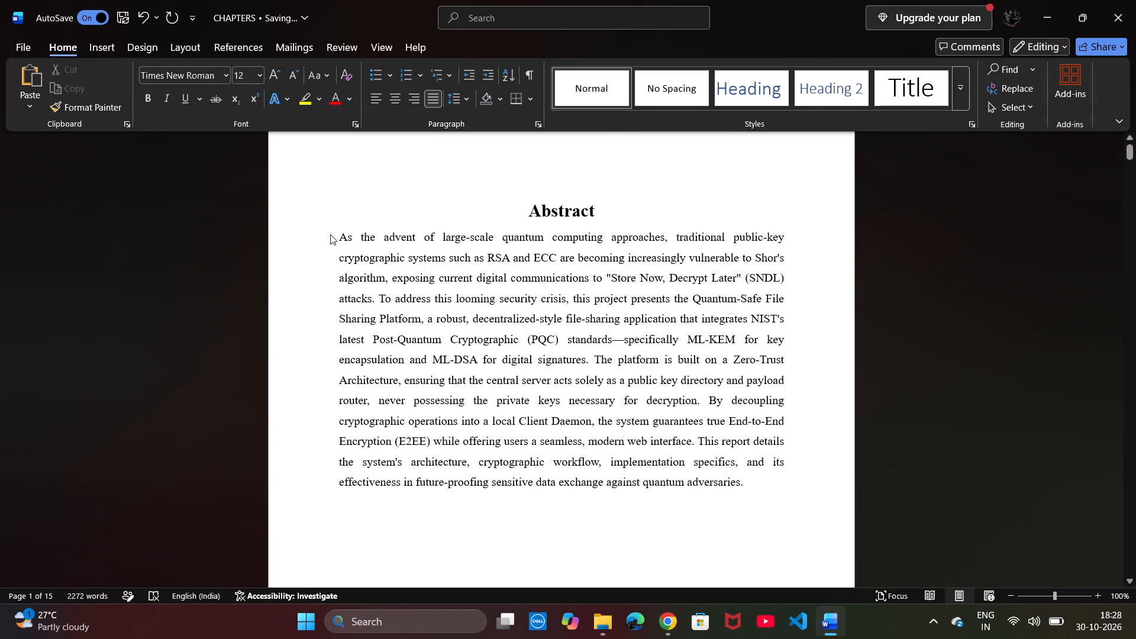
key("Return")
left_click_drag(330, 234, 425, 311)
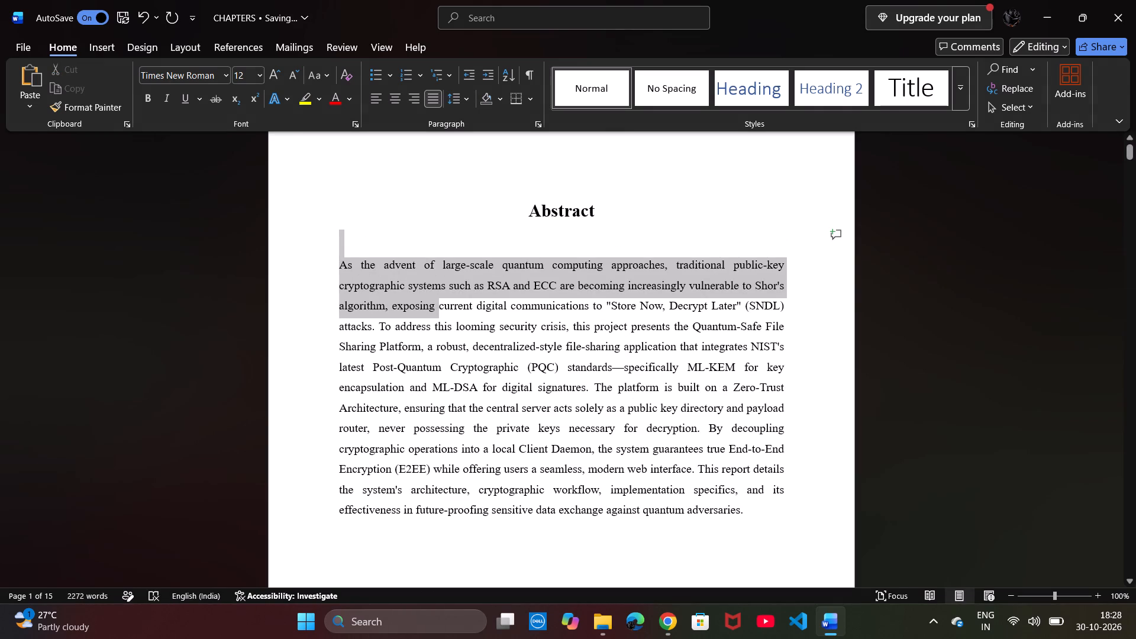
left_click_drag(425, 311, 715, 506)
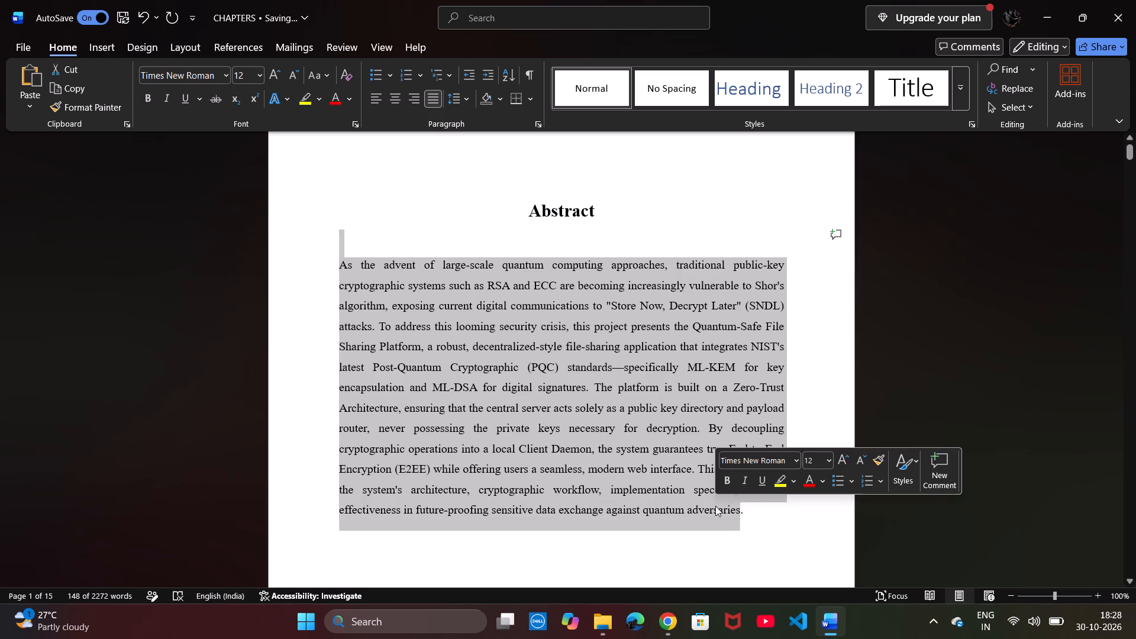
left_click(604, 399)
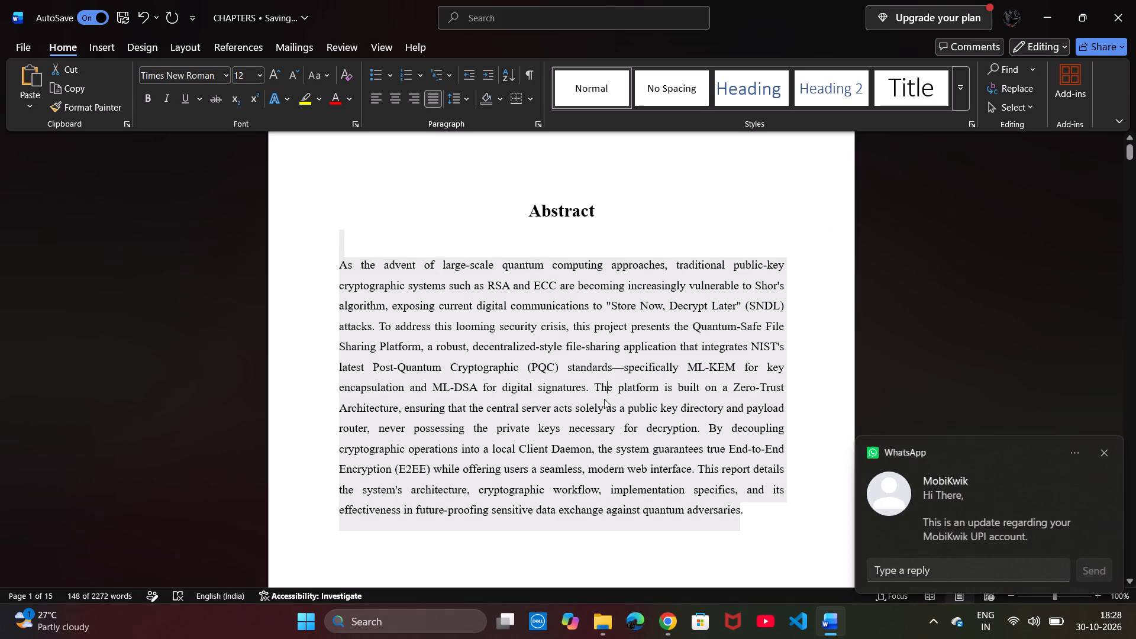
Retype the Abstract heading in capitals as ABSTRACT, keeping one blank line between it and the body paragraph.
double_click(598, 214)
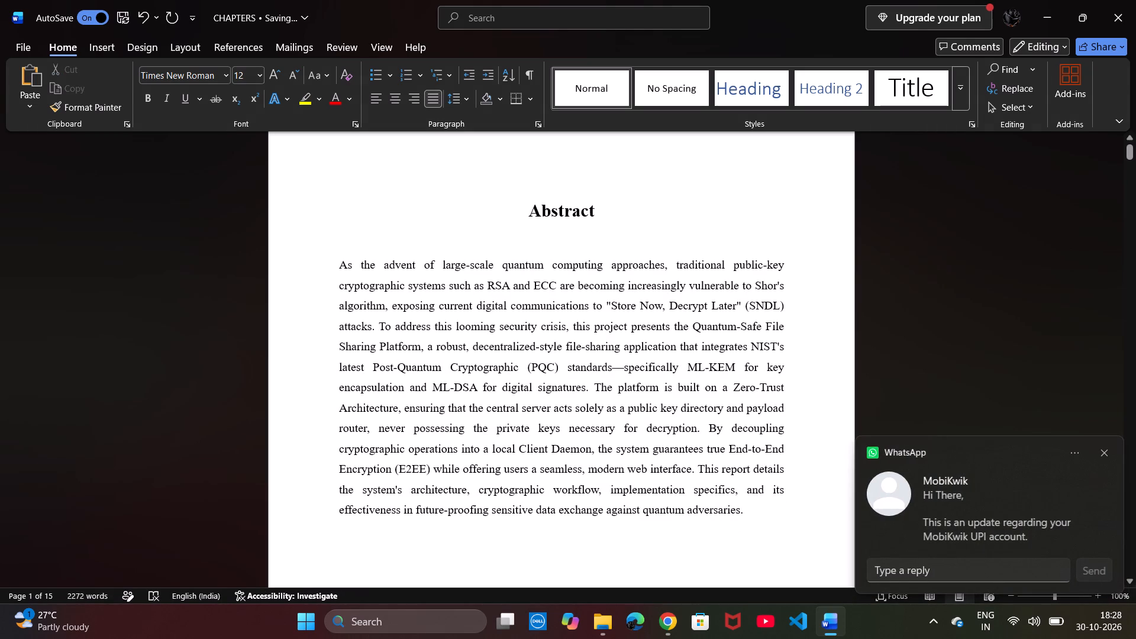
key("BackSpace")
key("BackSpace")
key("BackSpace")
key("BackSpace")
key("BackSpace")
key("BackSpace")
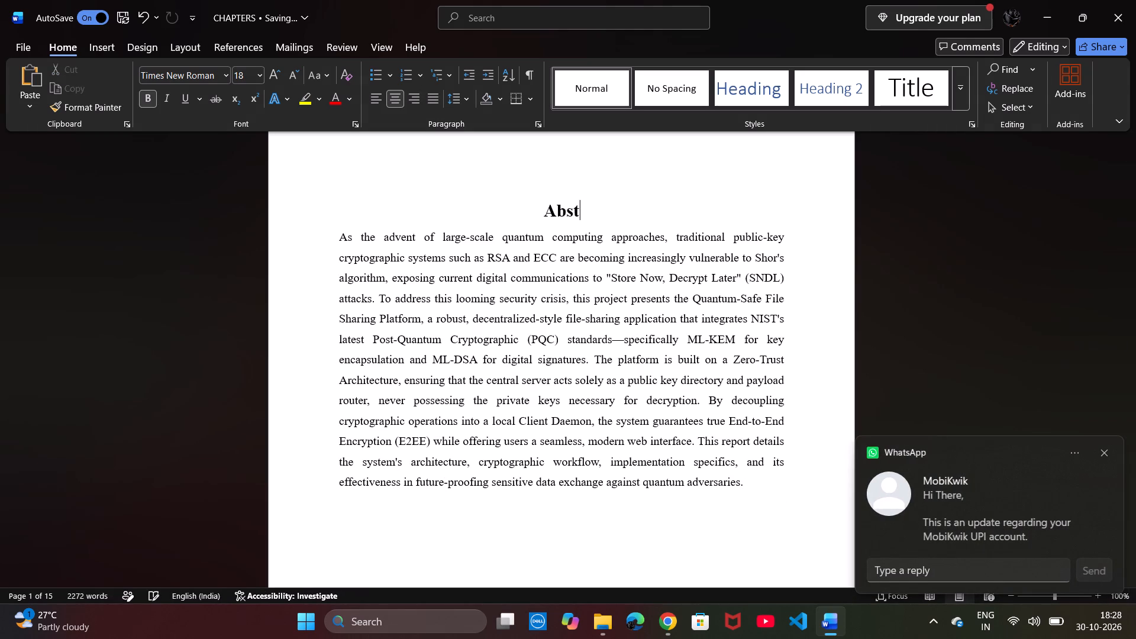
key("BackSpace")
key("BackSpace")
key("BackSpace")
type("BSTRACT")
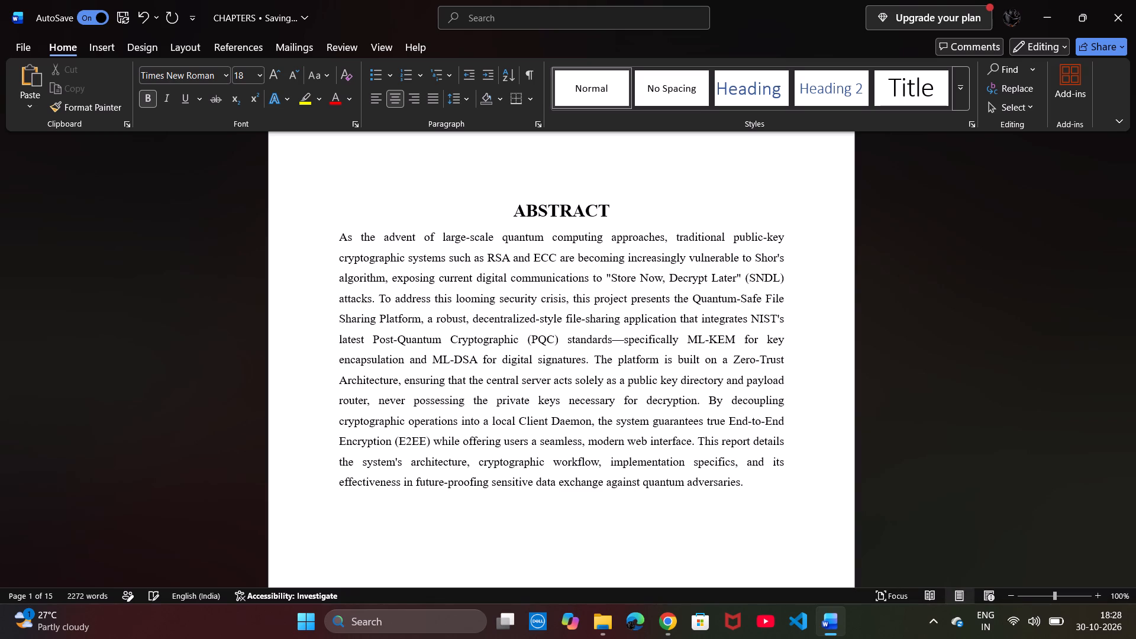
key("Return")
Add blank lines after the abstract's body paragraph to push the TABLE OF CONTENTS heading onto a new page.
scroll(621, 244, "down", 1)
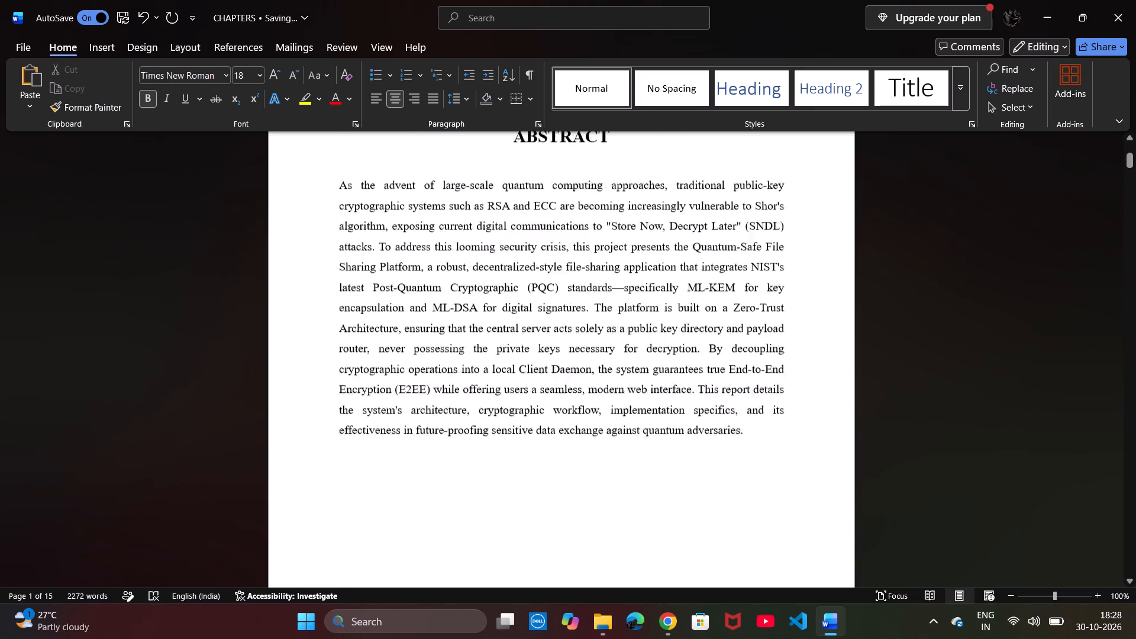
scroll(621, 244, "down", 3)
scroll(621, 244, "up", 2)
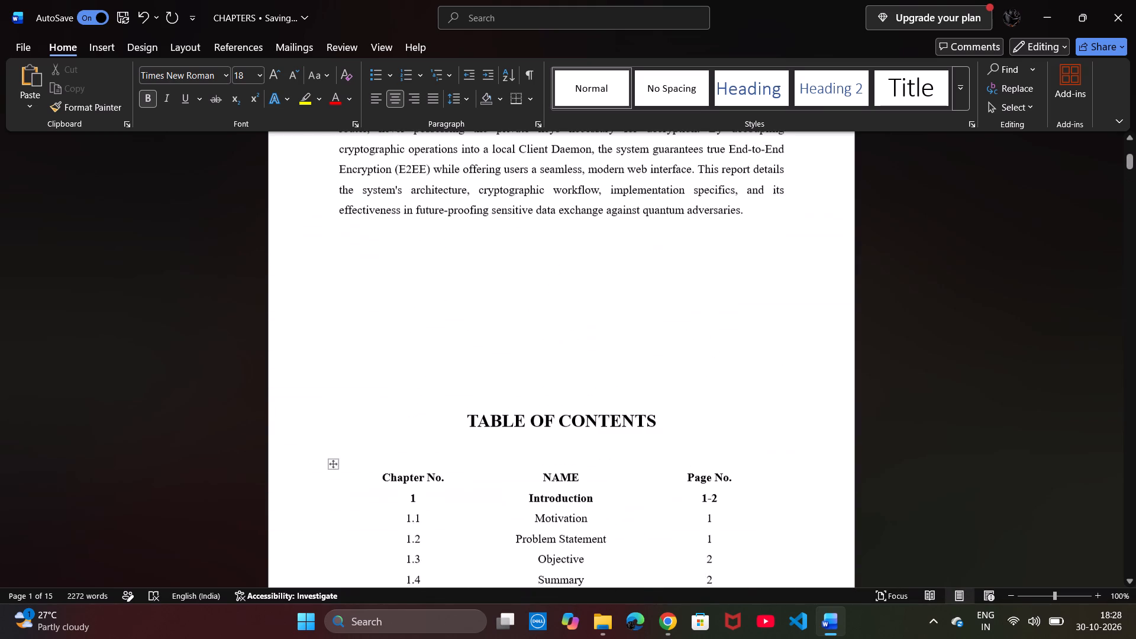
left_click(517, 317)
key("Return")
key("Return")
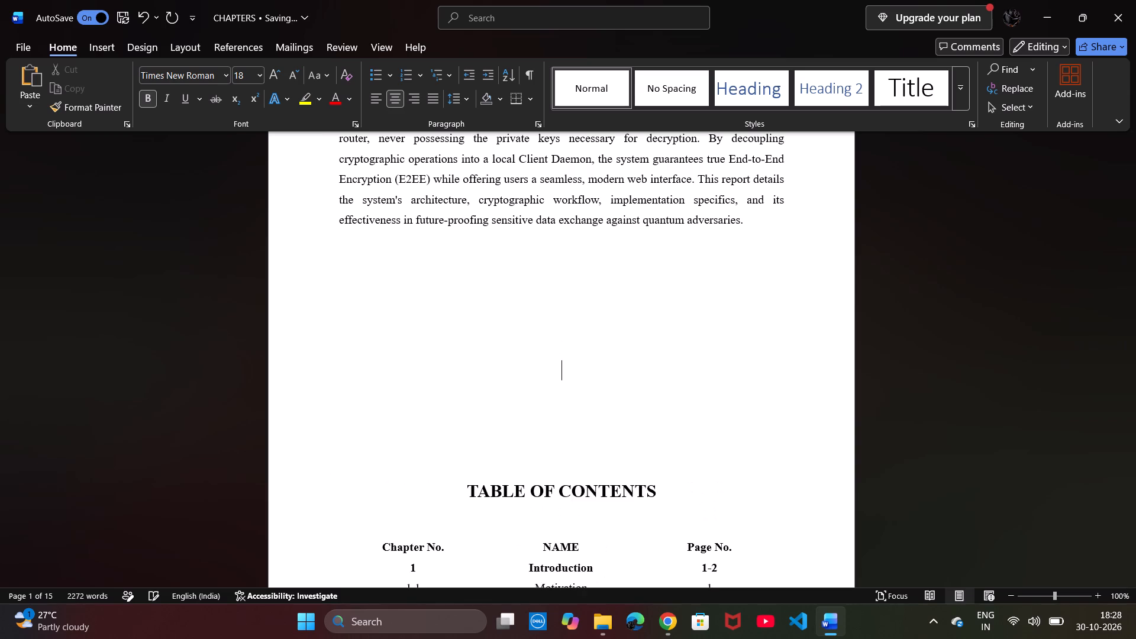
key("Return")
key("Return")
key("Return")
scroll(517, 317, "down", 3)
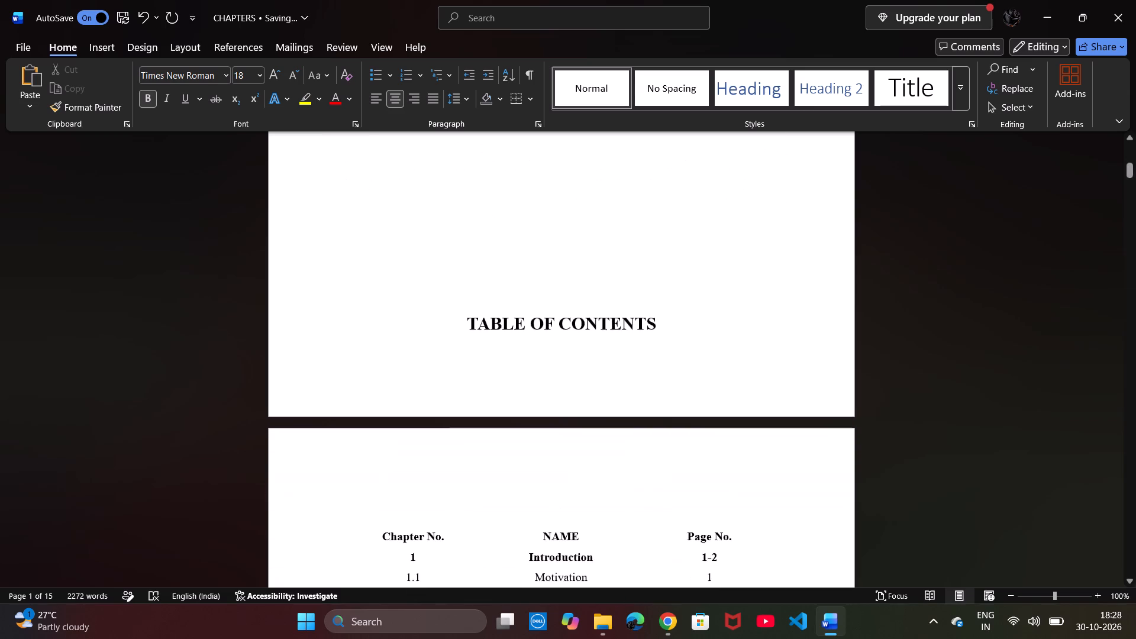
key("Return")
scroll(517, 317, "down", 6)
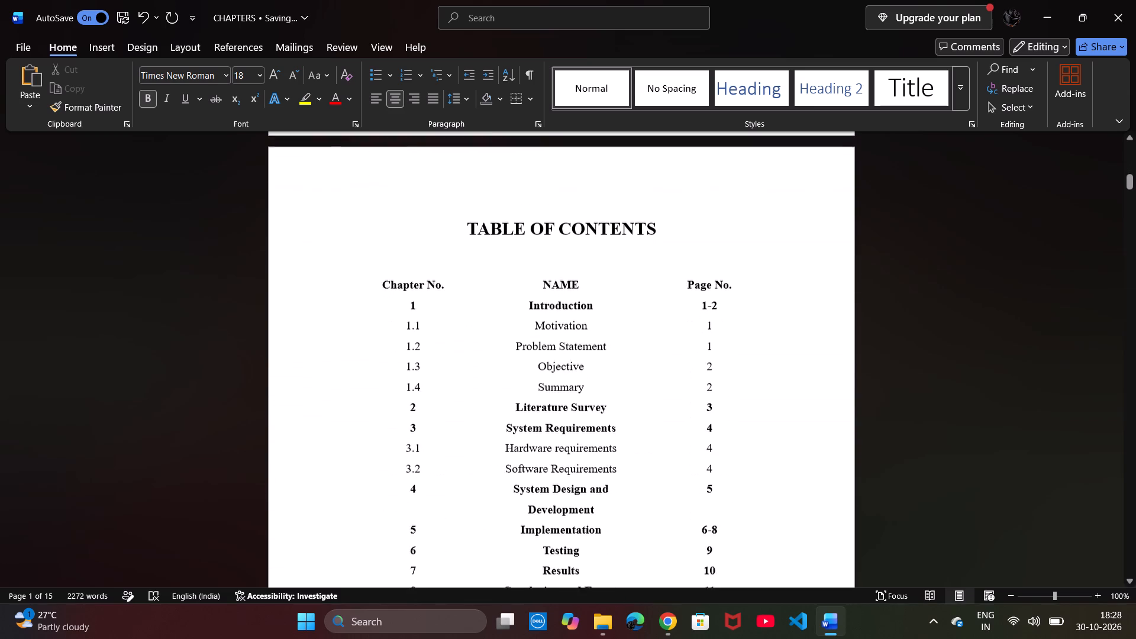
Look through the table of contents and the Chapter 1 pages to check the page layout after the abstract.
scroll(517, 317, "down", 6)
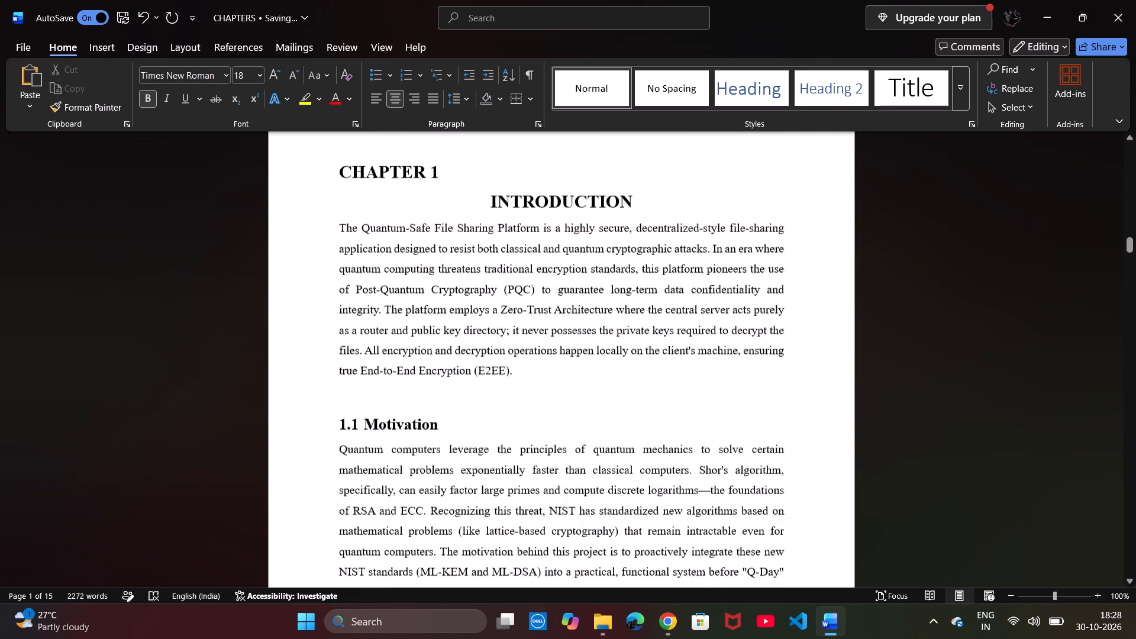
scroll(517, 317, "down", 1)
scroll(517, 317, "up", 2)
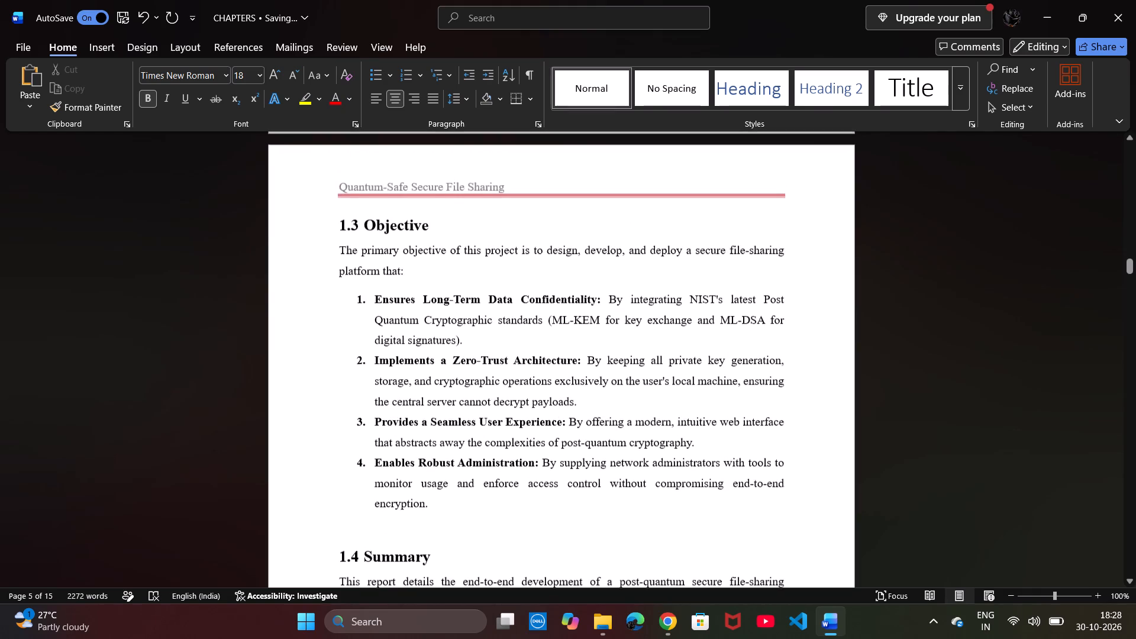
scroll(517, 317, "up", 10)
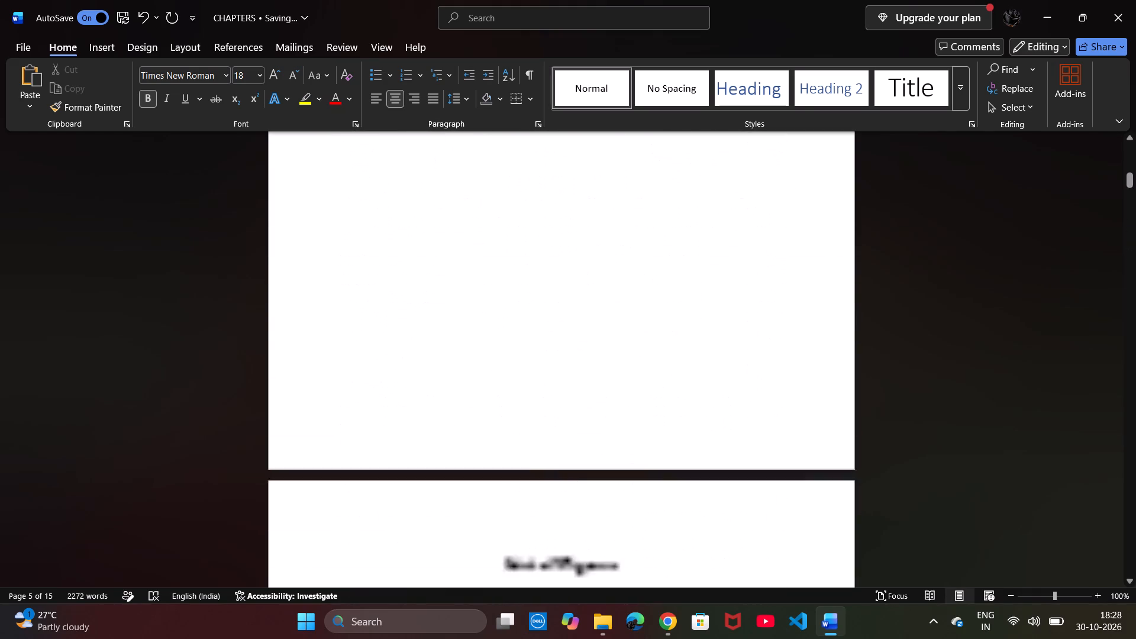
scroll(517, 317, "up", 6)
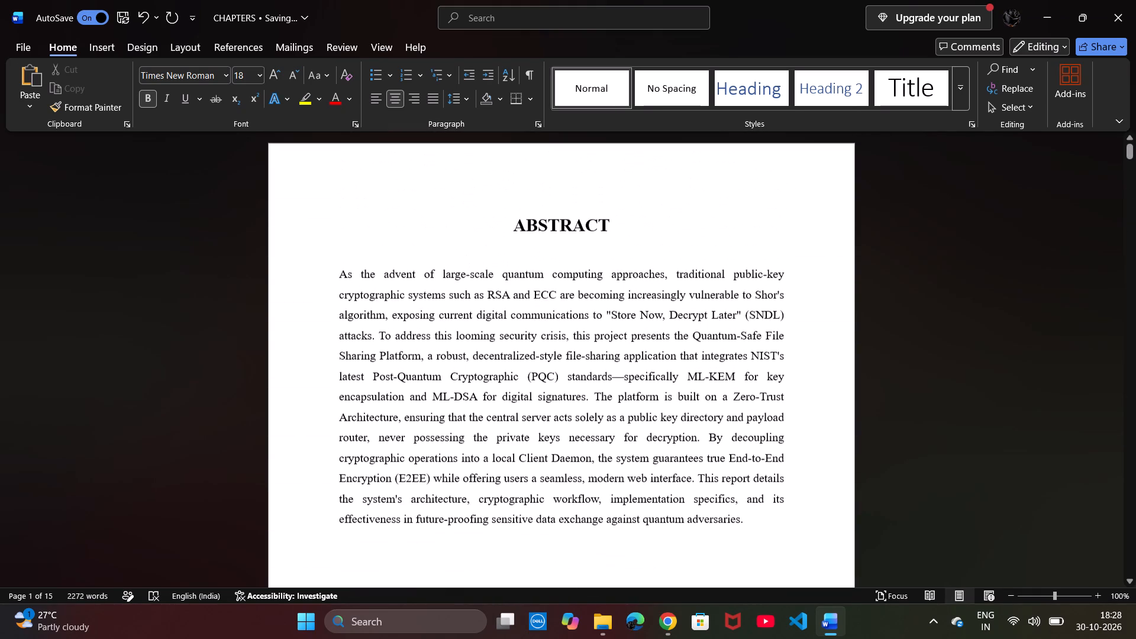
scroll(517, 317, "up", 1)
Replace the dash between "standards" and "specifically" in the abstract's body paragraph with a space.
left_click(405, 208)
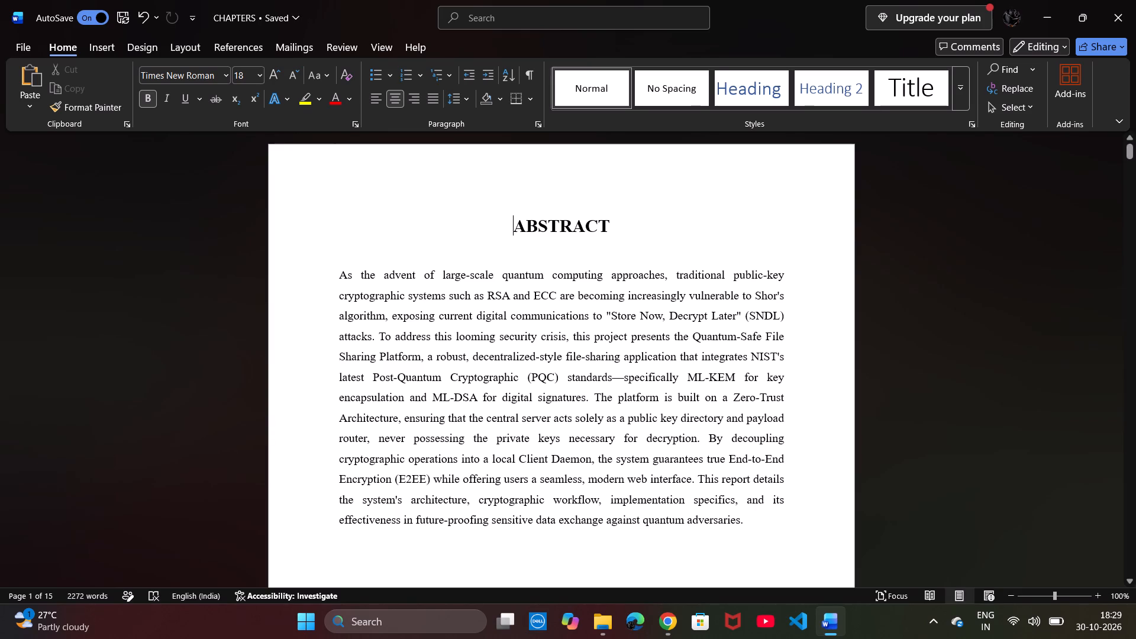
left_click(620, 373)
key("BackSpace")
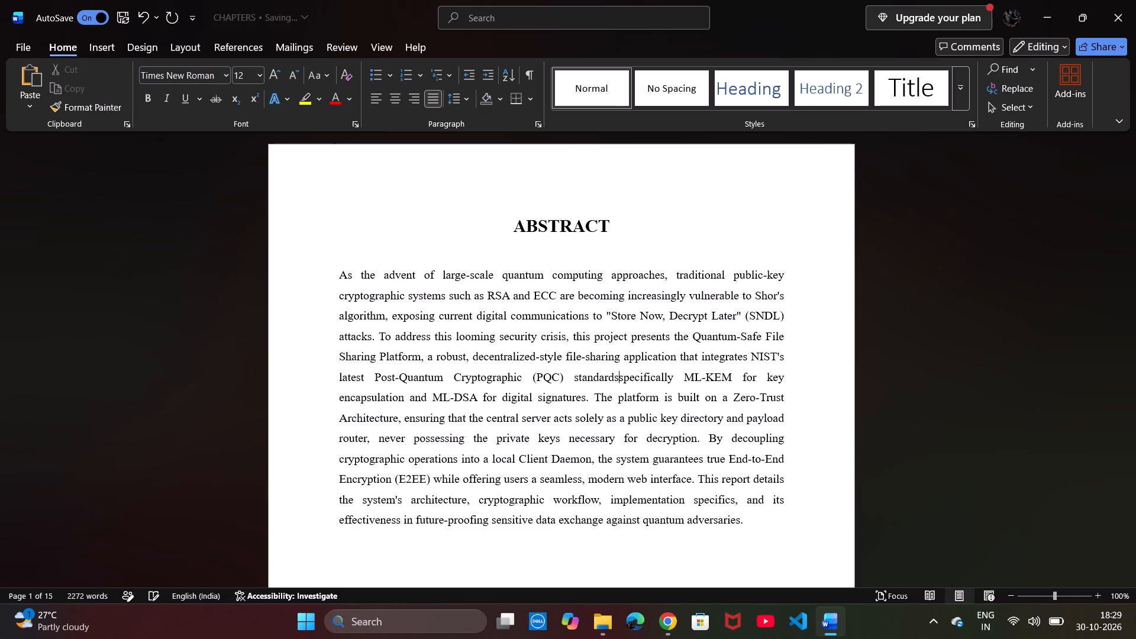
key("space")
Insert the text of the AKNOWLEDGEMENT file from the int-2 folder directly before the ABSTRACT heading.
scroll(612, 419, "up", 3)
left_click(501, 239)
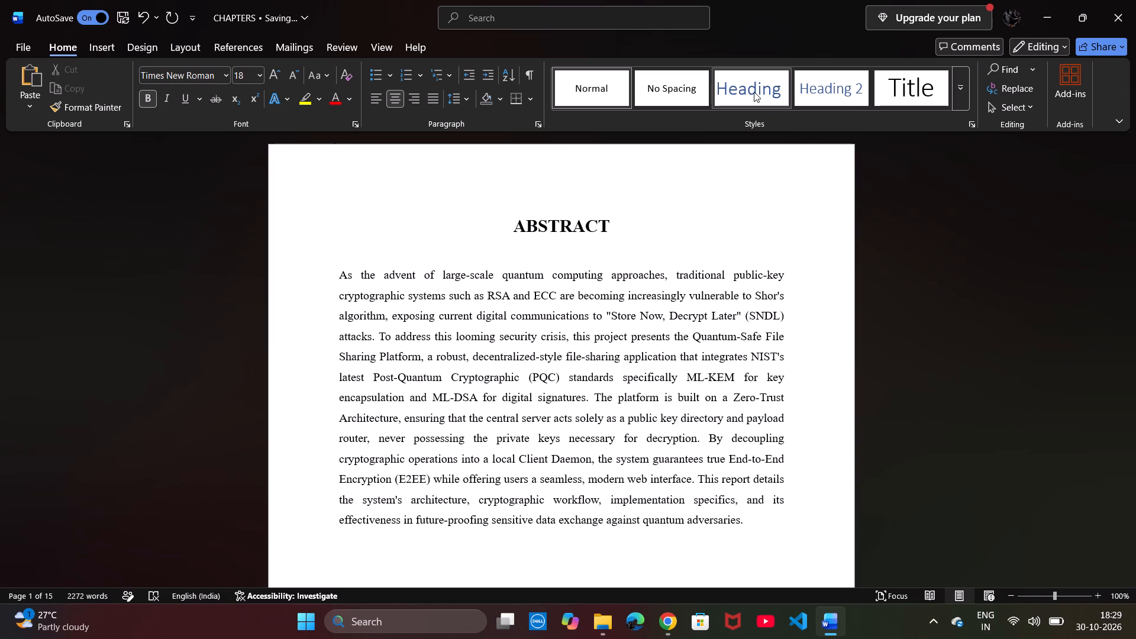
left_click(186, 50)
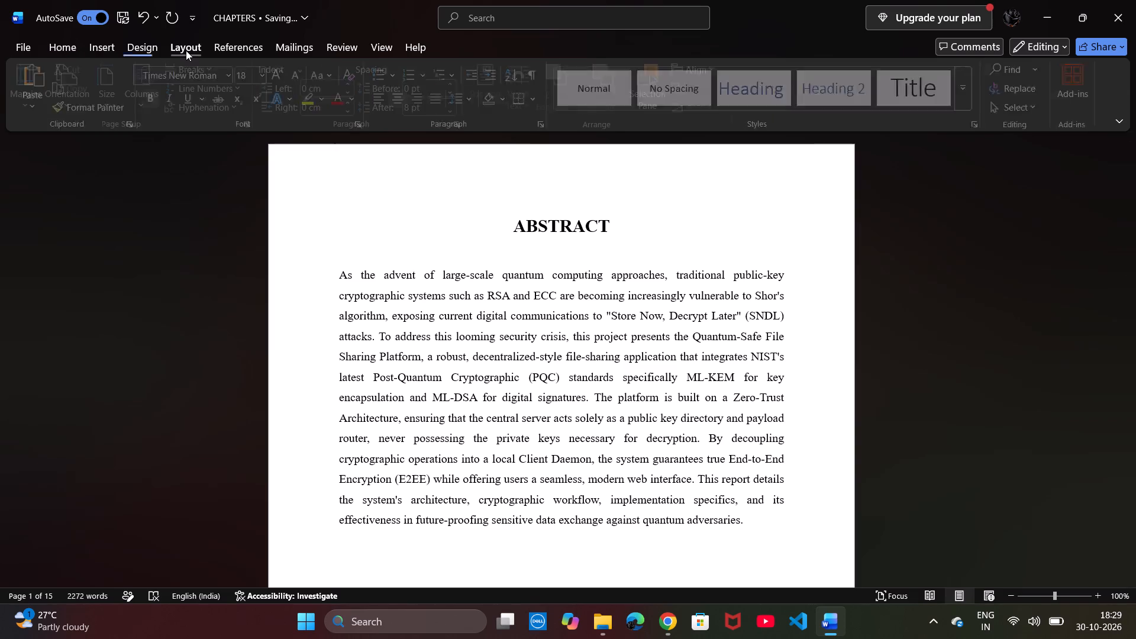
left_click(142, 52)
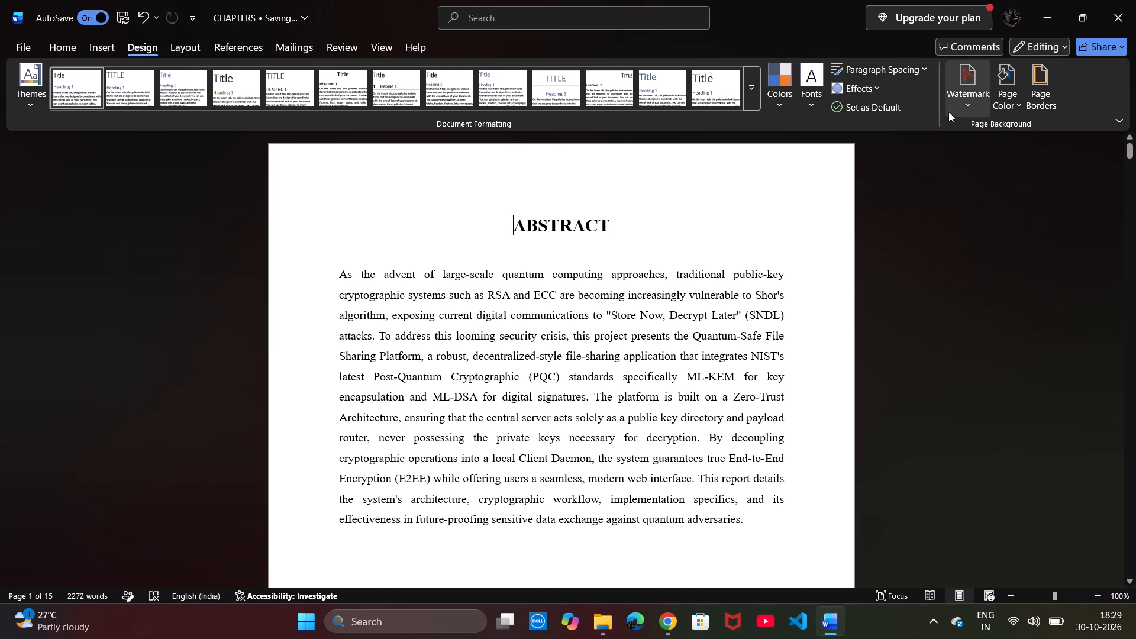
left_click(99, 52)
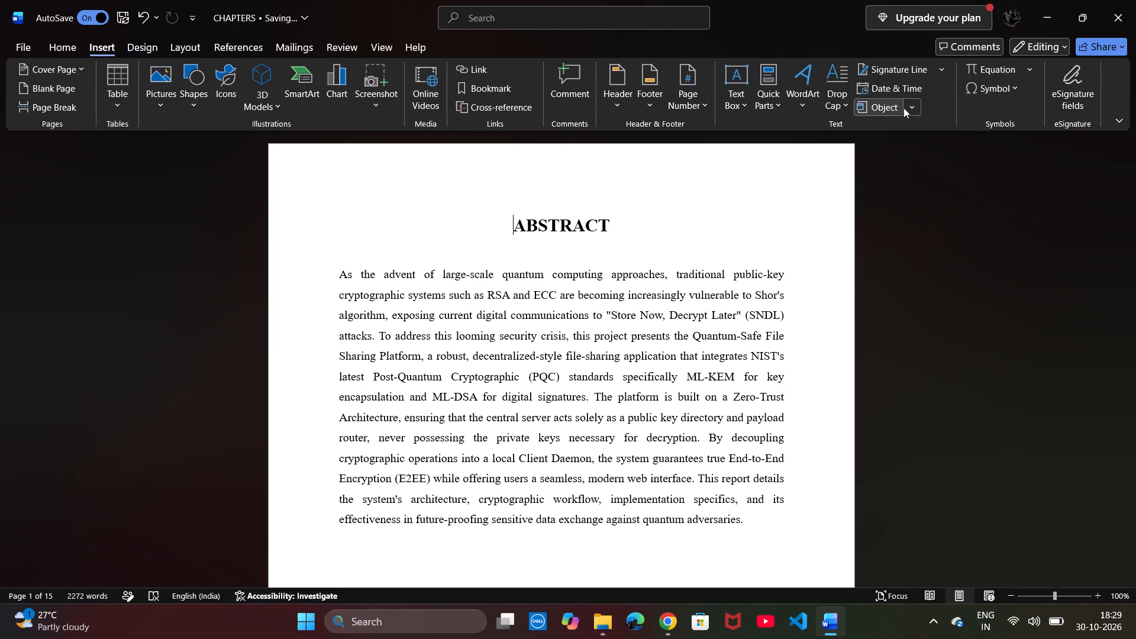
left_click(908, 108)
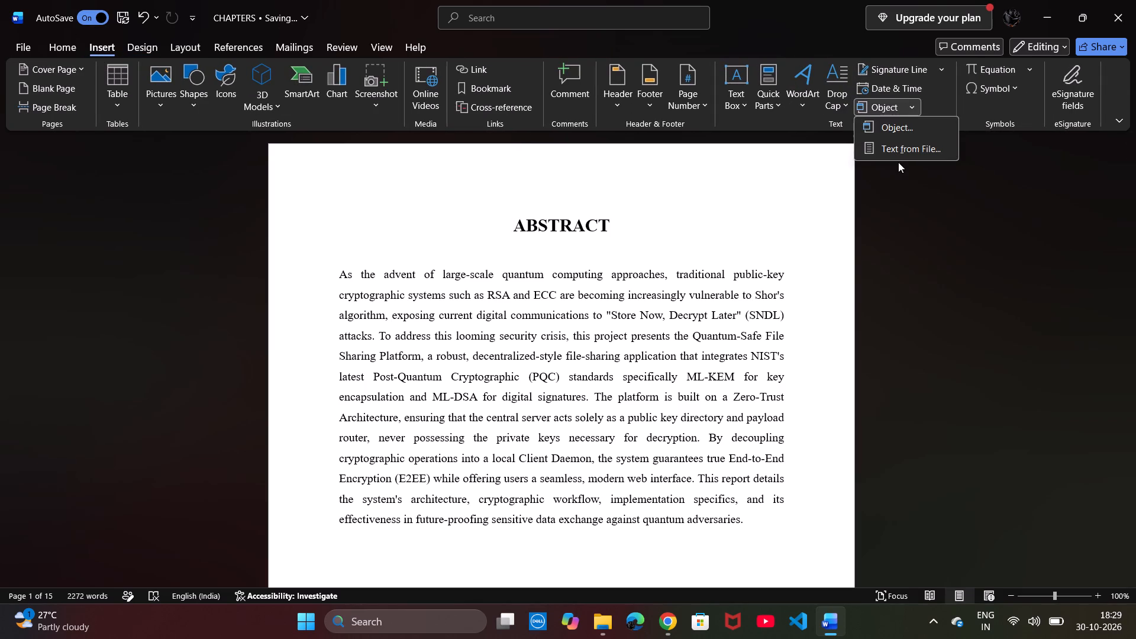
left_click(899, 156)
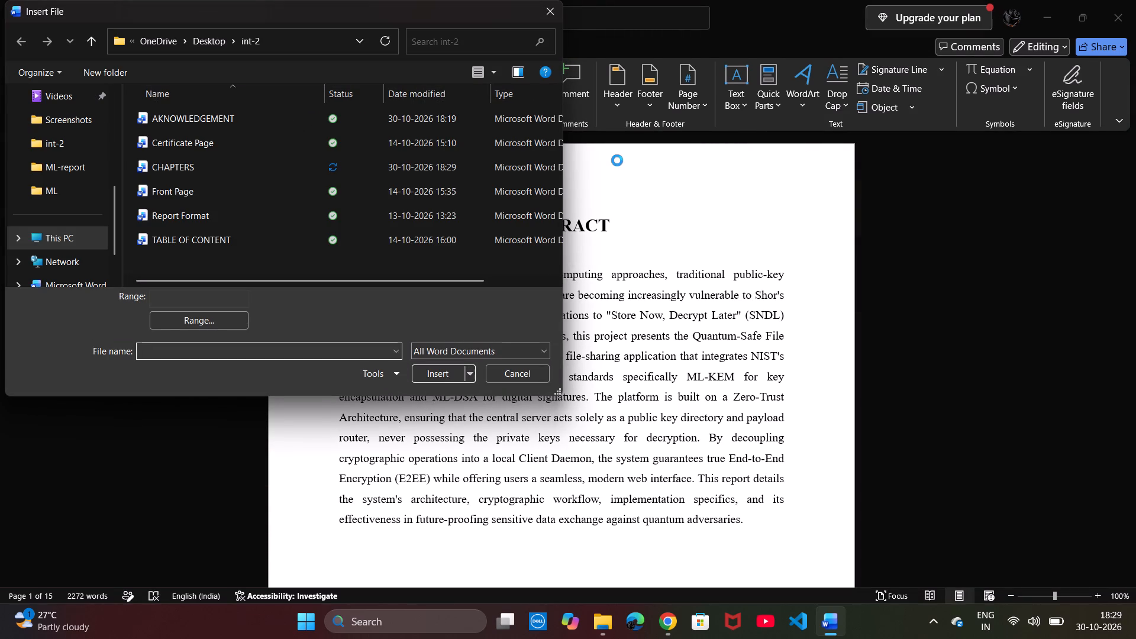
left_click(430, 117)
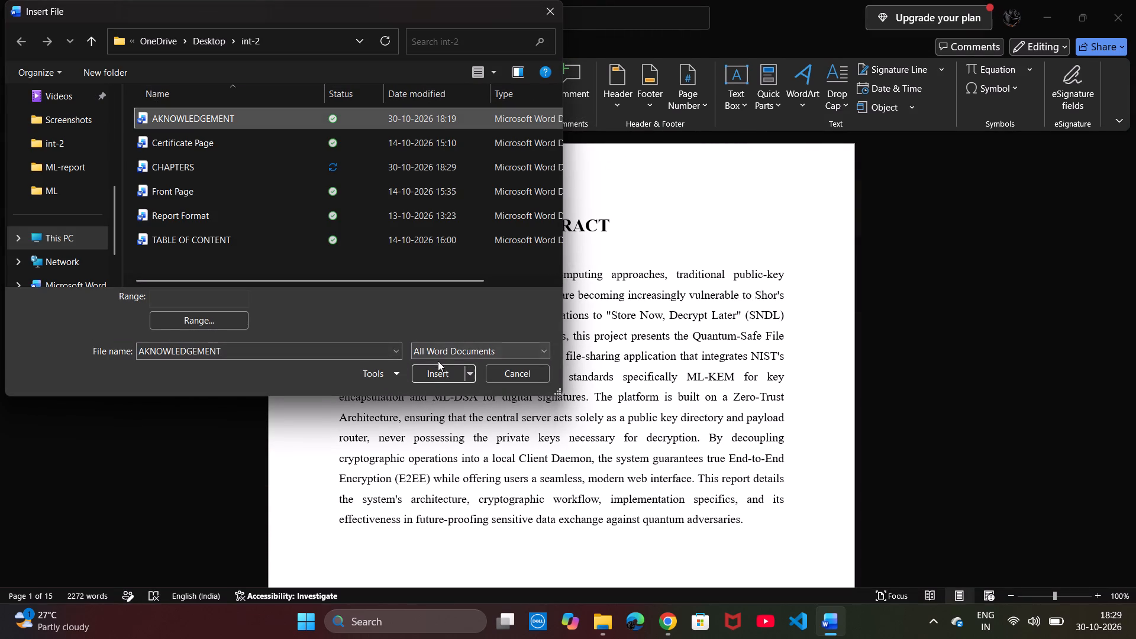
left_click(440, 376)
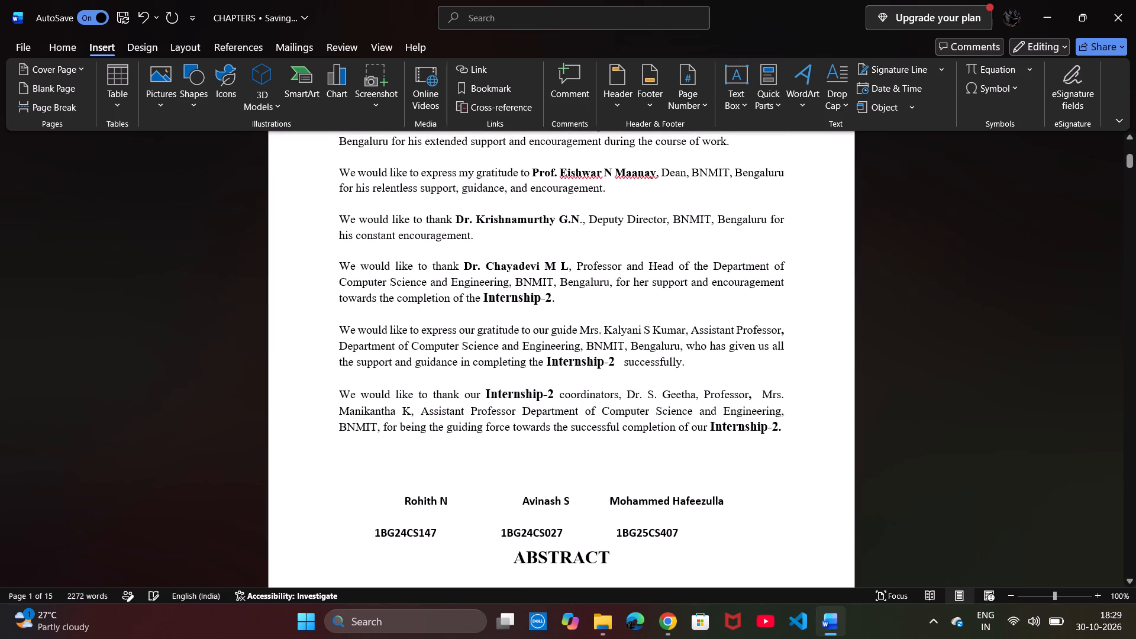
Add a line break before the ABSTRACT heading to move it onto the page after the acknowledgement.
scroll(537, 379, "down", 3)
key("Return")
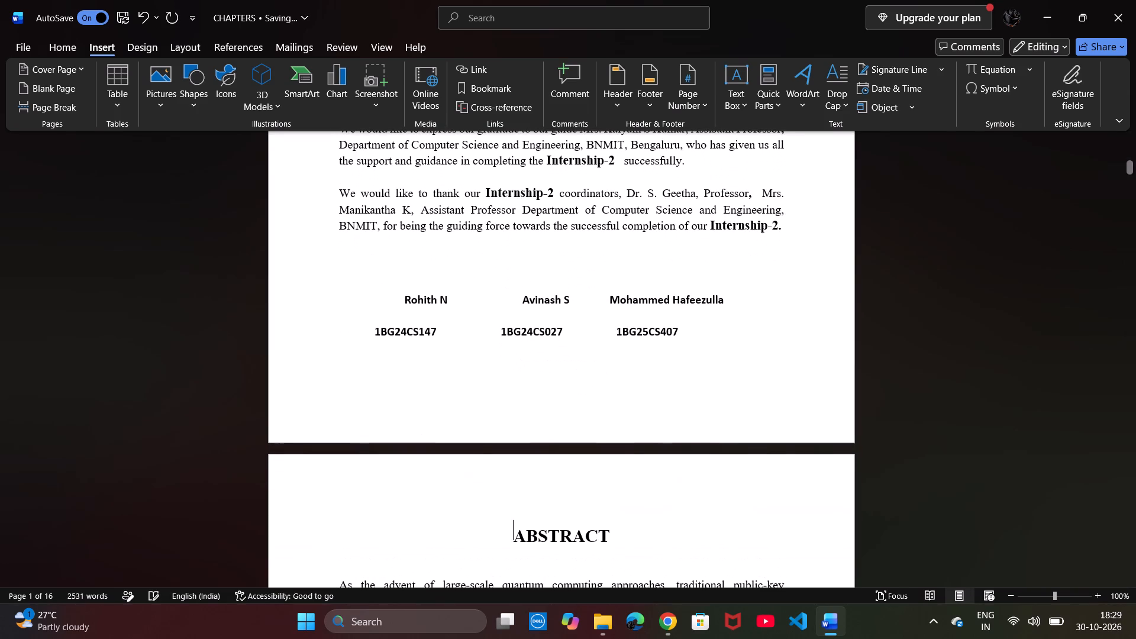
Change the font of the student names and ID numbers at the end of the acknowledgement to Times New Roman.
scroll(531, 406, "up", 3)
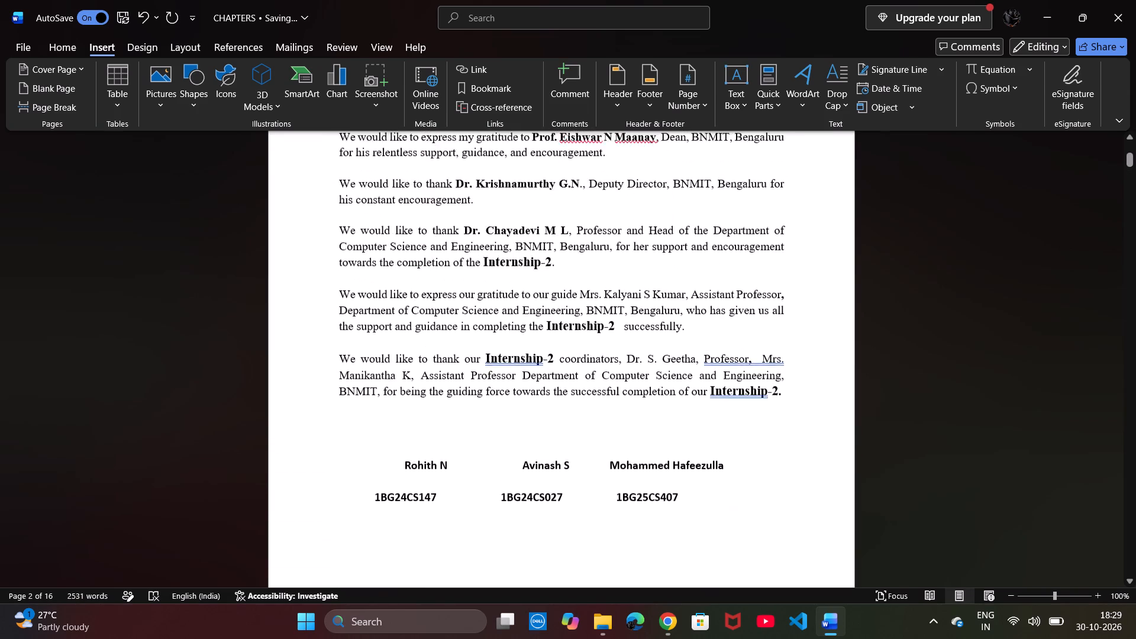
scroll(531, 406, "up", 1)
scroll(531, 406, "down", 3)
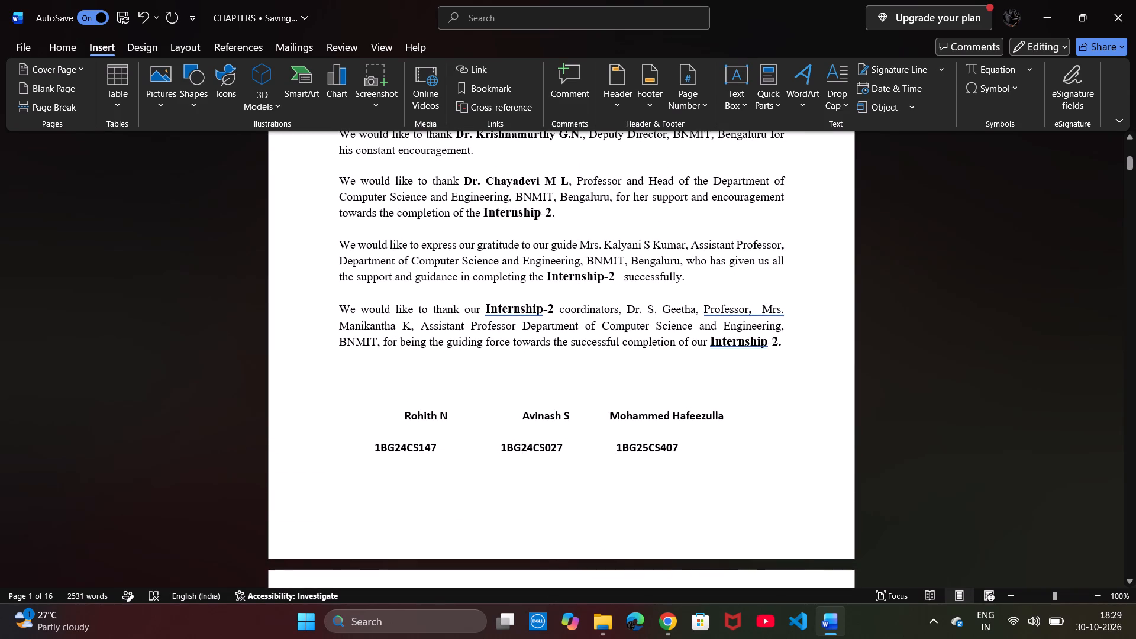
double_click(448, 419)
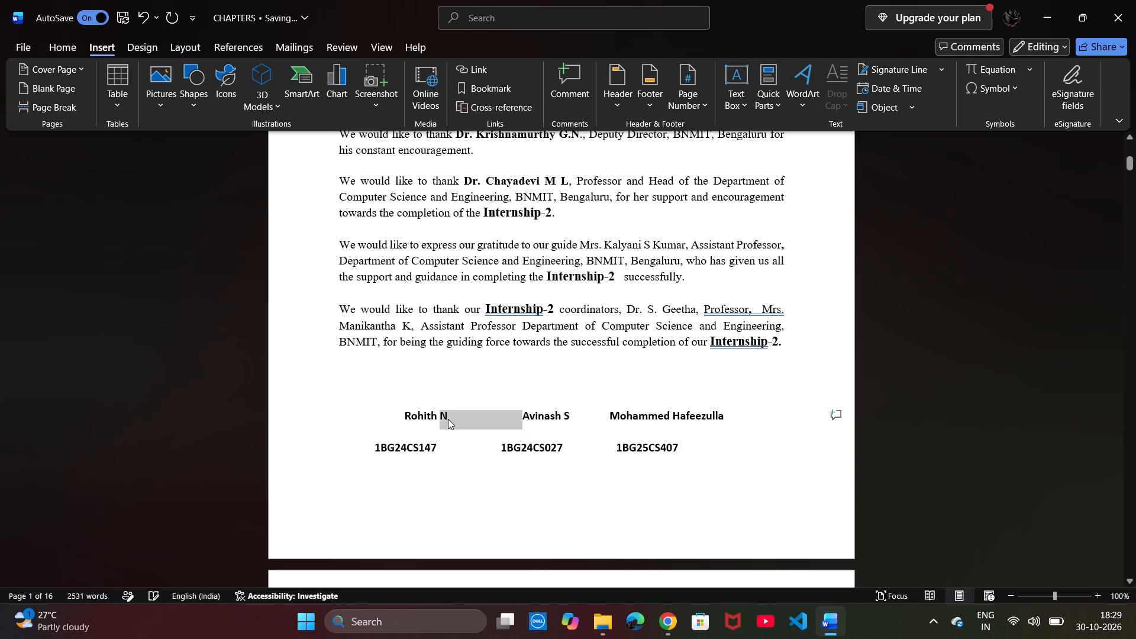
left_click(397, 399)
left_click_drag(388, 405, 554, 434)
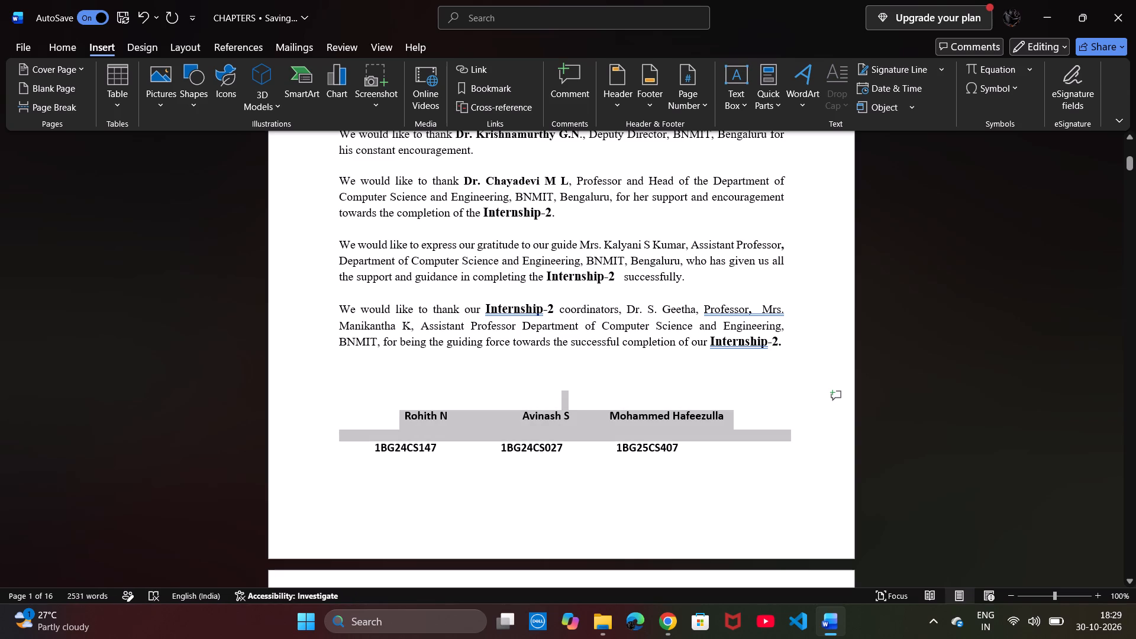
left_click_drag(554, 434, 674, 449)
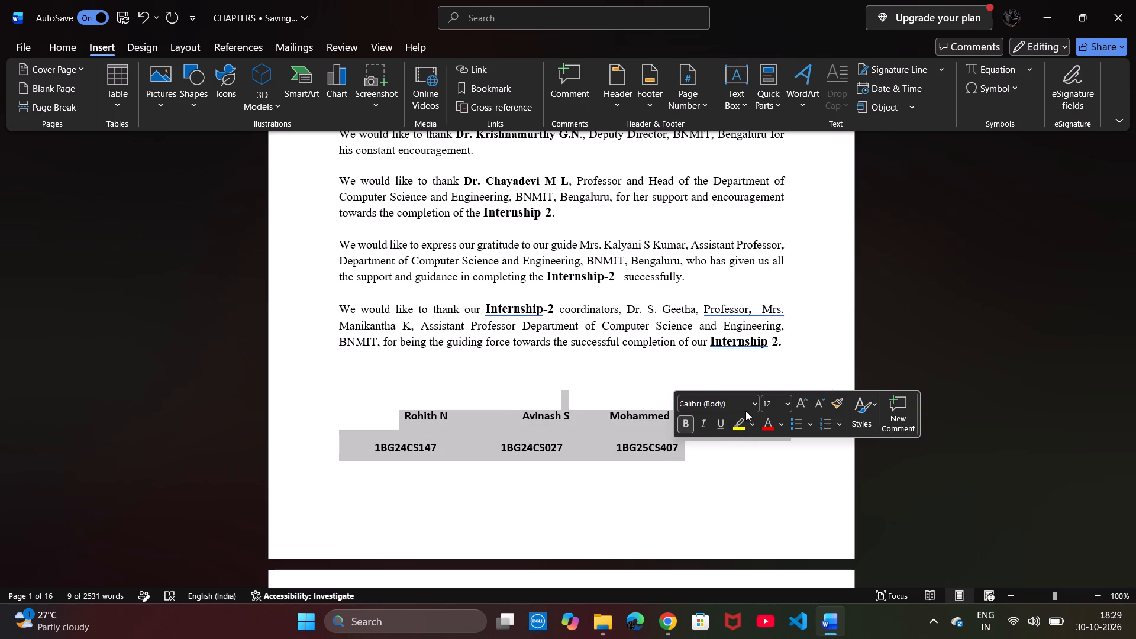
left_click(752, 401)
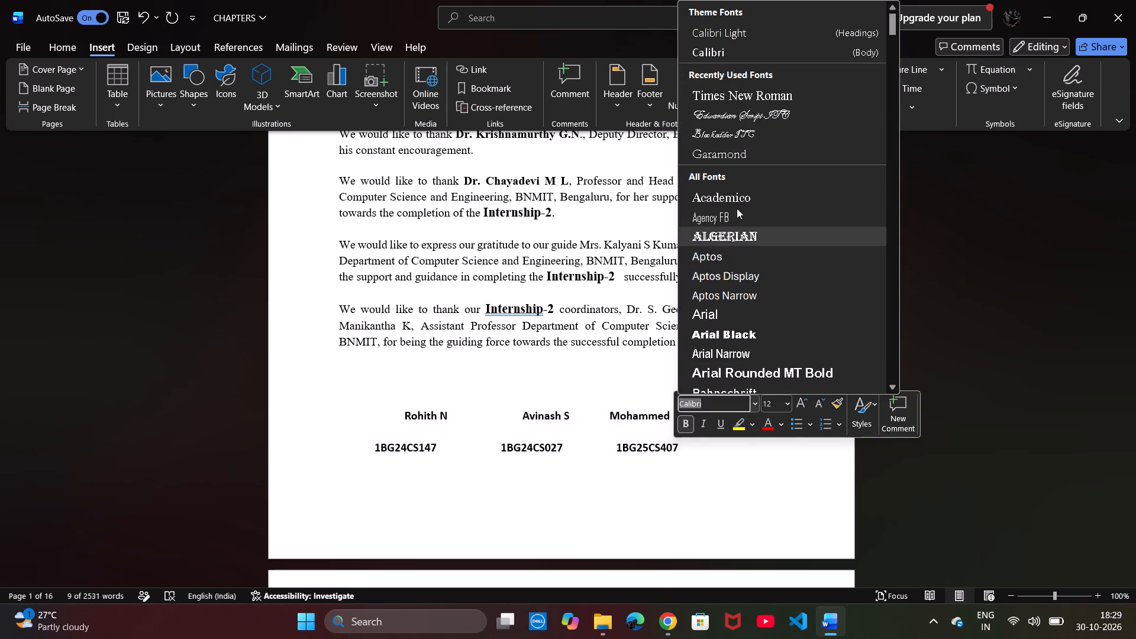
left_click(745, 99)
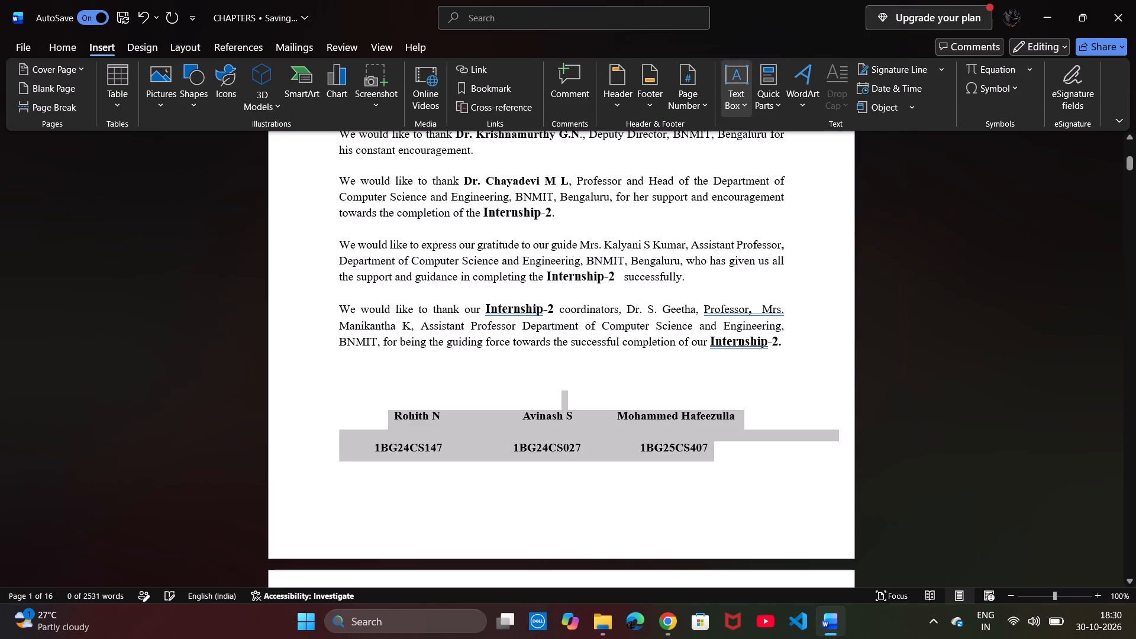
Examine the acknowledgement text and the front-matter pages through the table of contents.
left_click(619, 286)
scroll(619, 286, "up", 2)
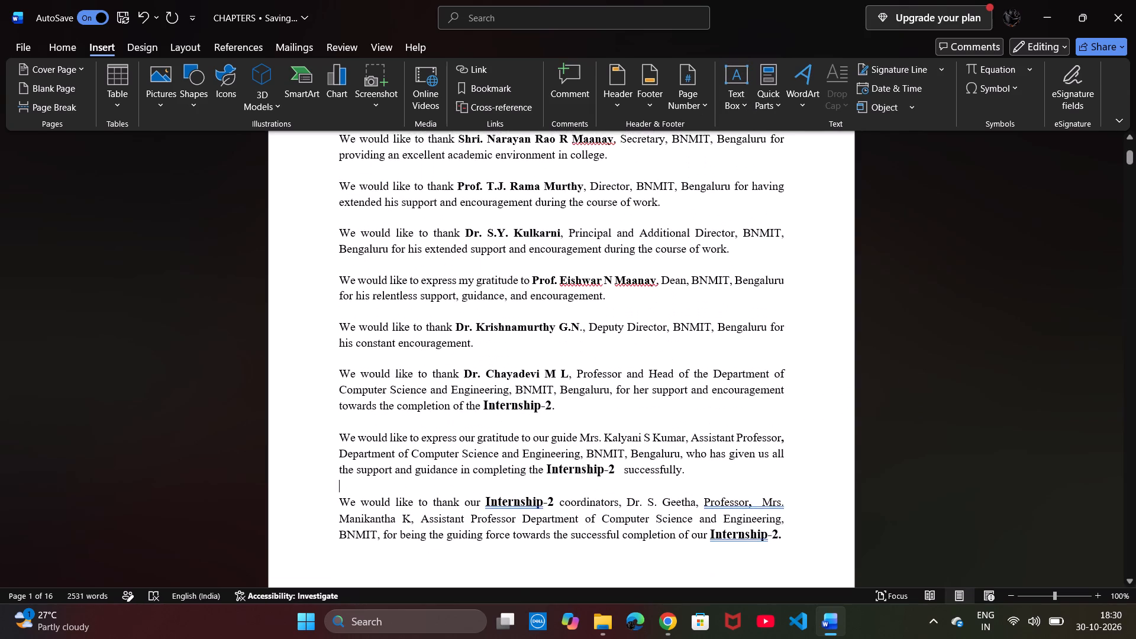
scroll(619, 286, "up", 2)
left_click_drag(391, 330, 434, 347)
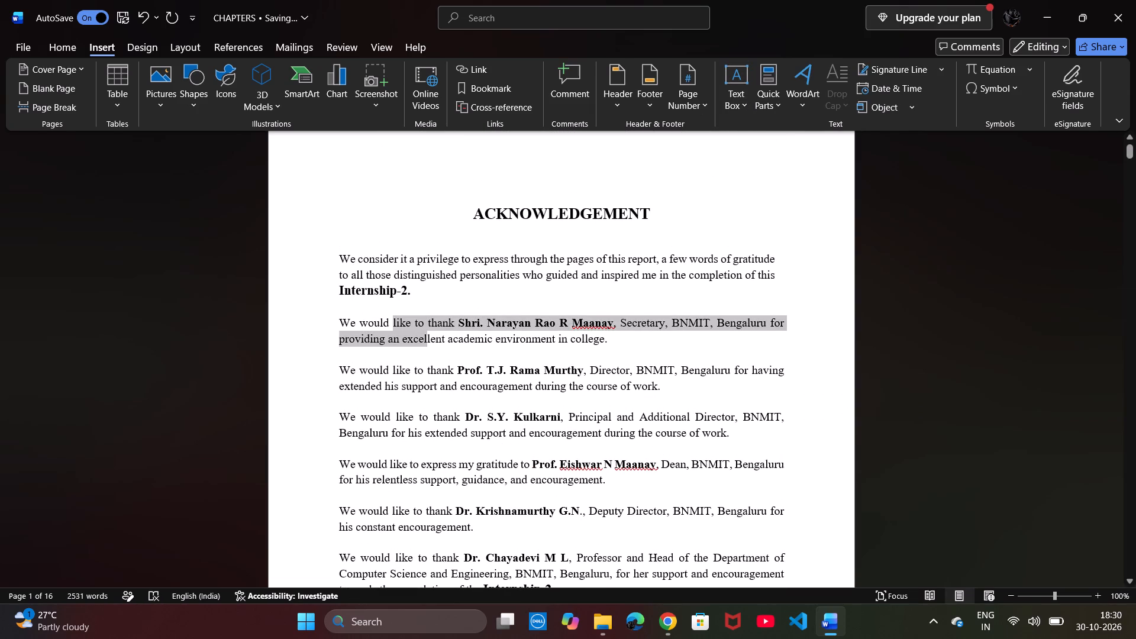
left_click_drag(434, 347, 456, 363)
left_click(437, 389)
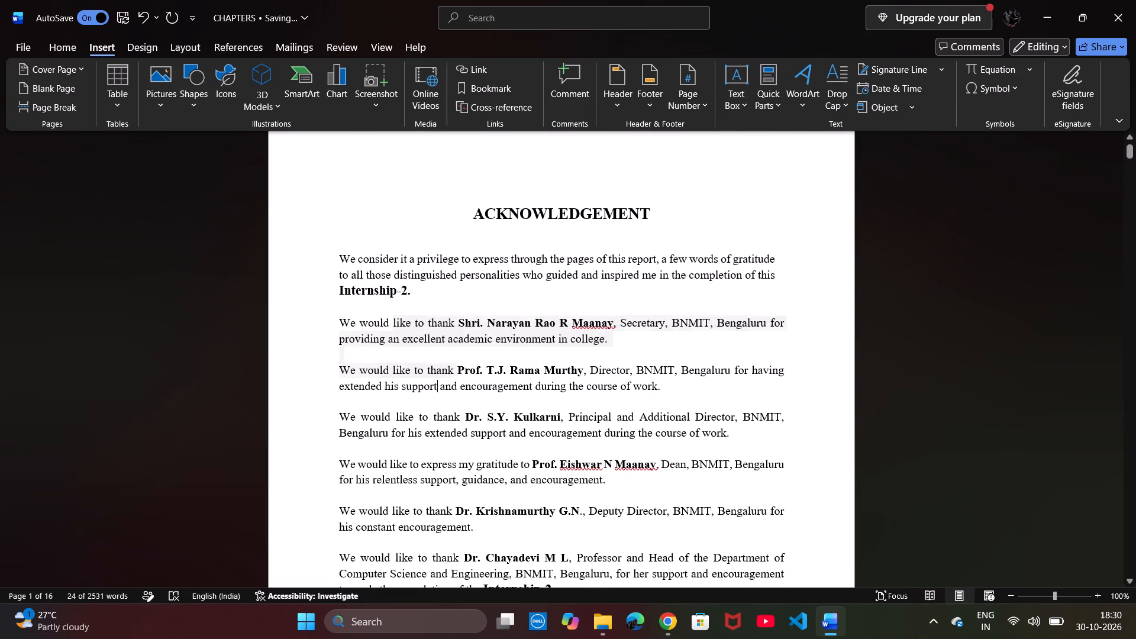
scroll(437, 389, "down", 9)
scroll(437, 389, "up", 3)
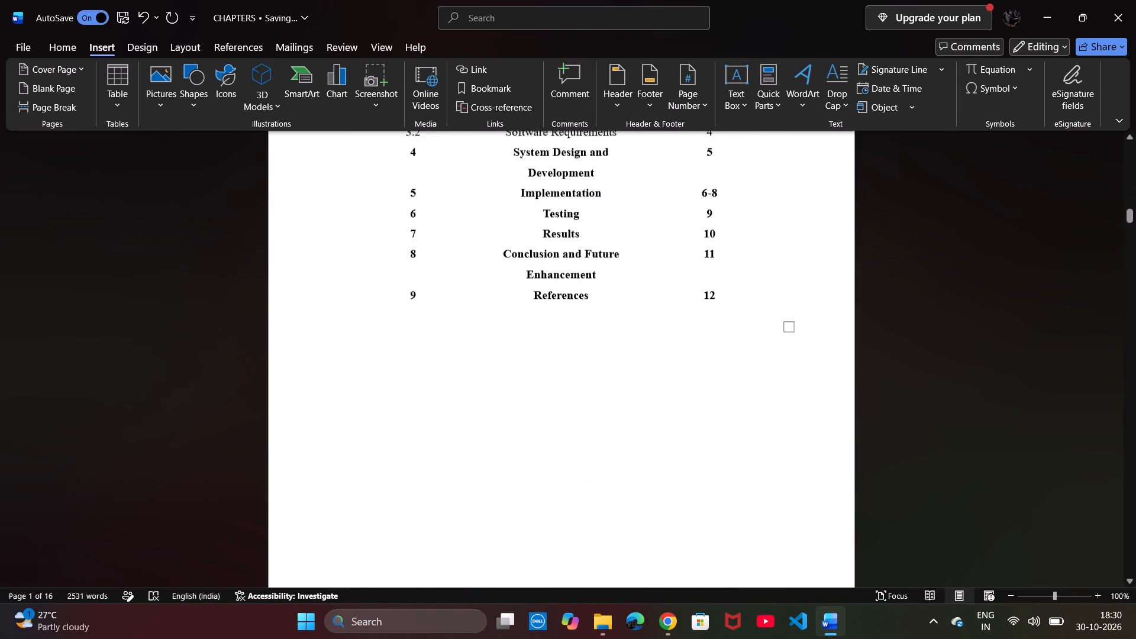
scroll(437, 389, "up", 7)
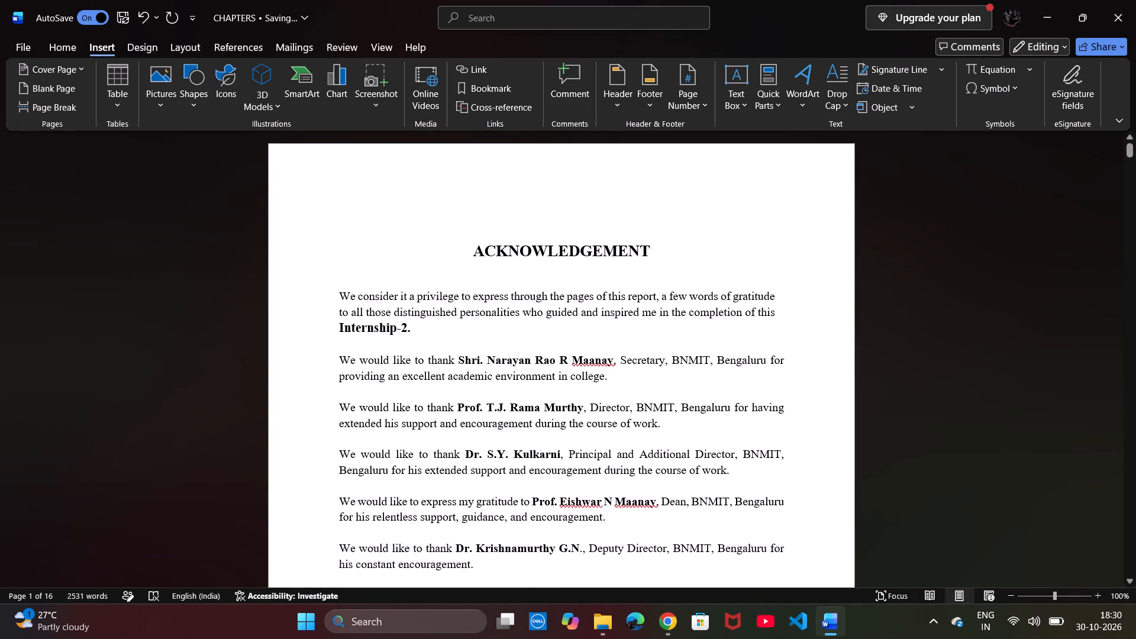
Open the AKNOWLEDGEMENT document from the int-2 folder.
left_click(457, 258)
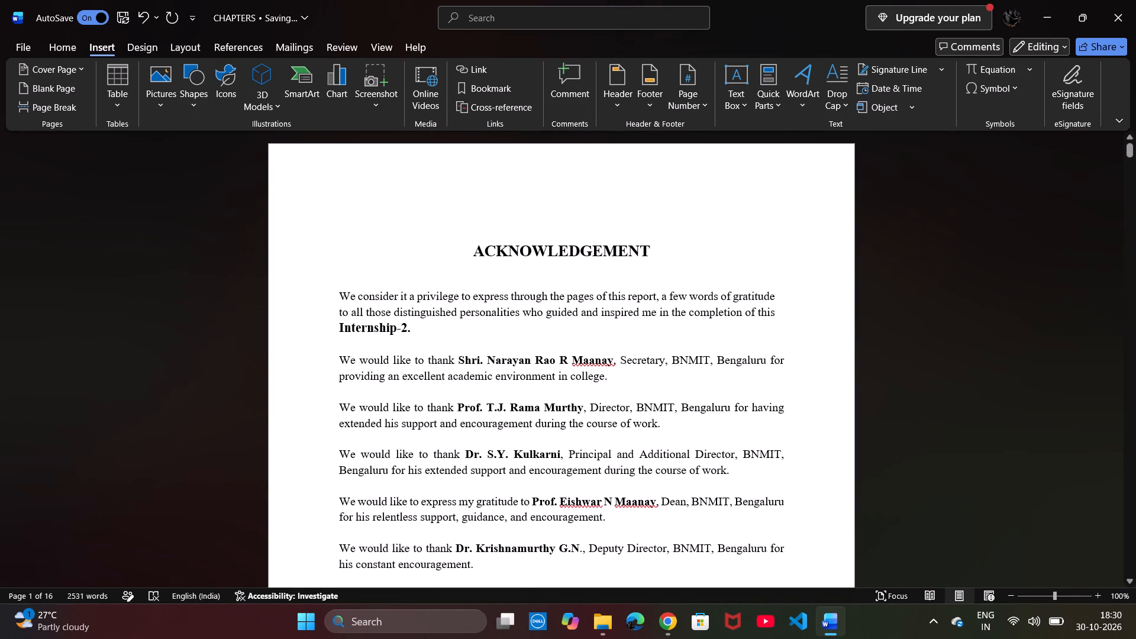
left_click(457, 225)
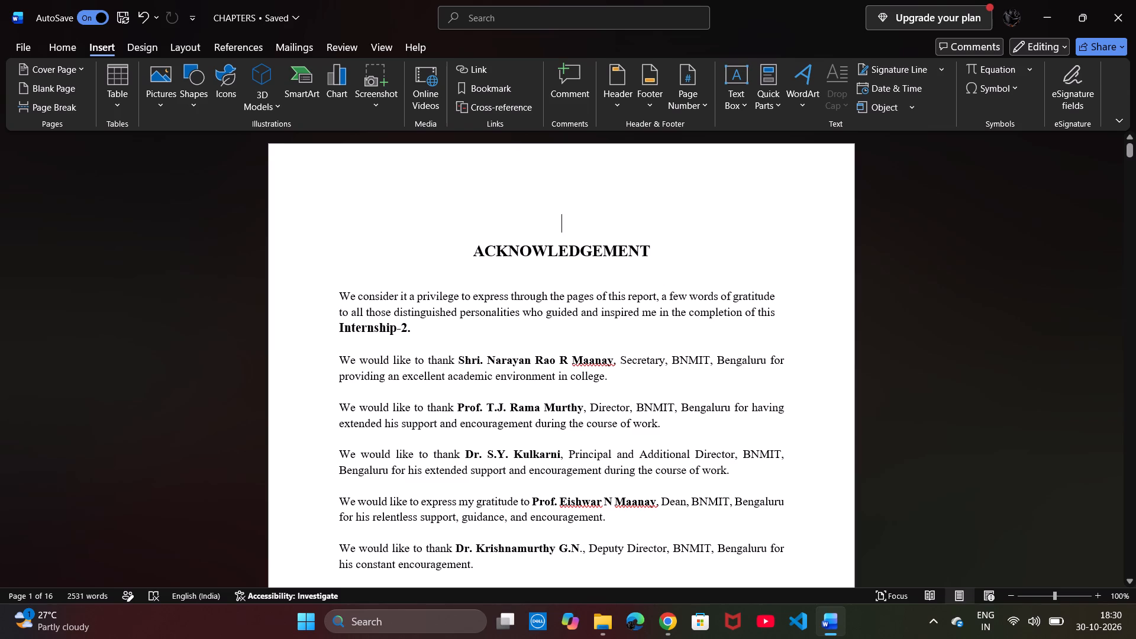
left_click(611, 625)
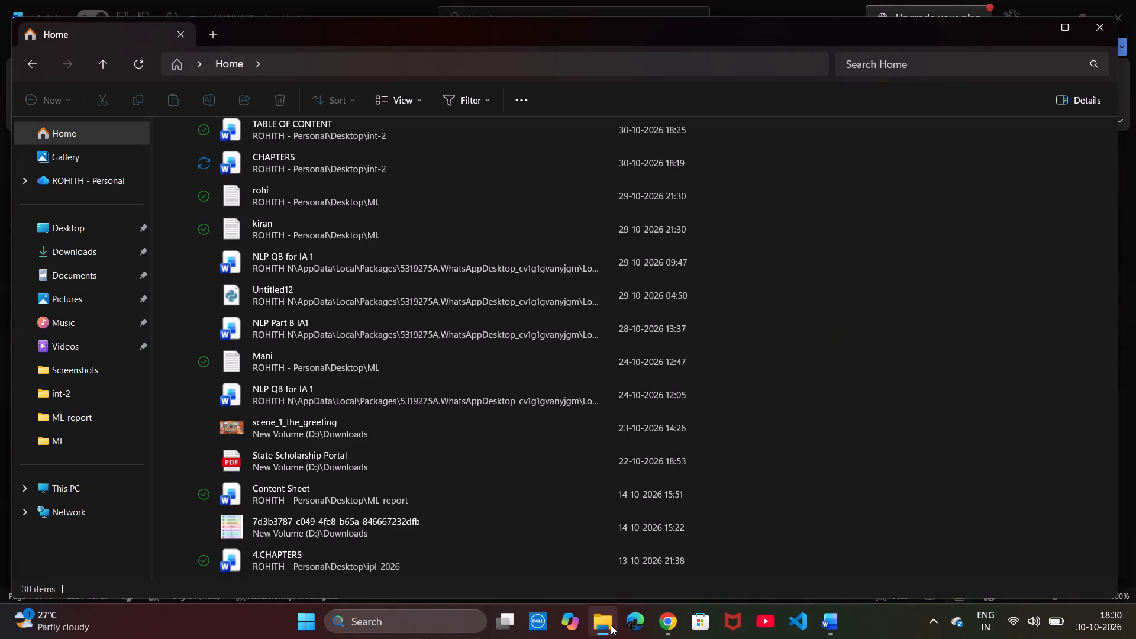
scroll(450, 391, "up", 4)
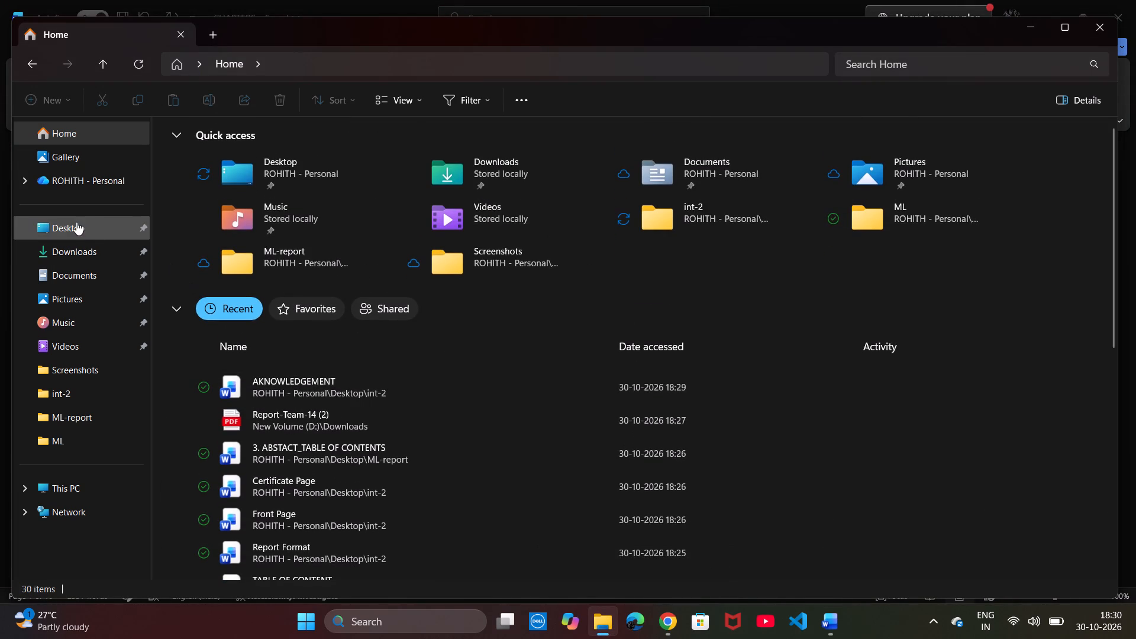
left_click(672, 212)
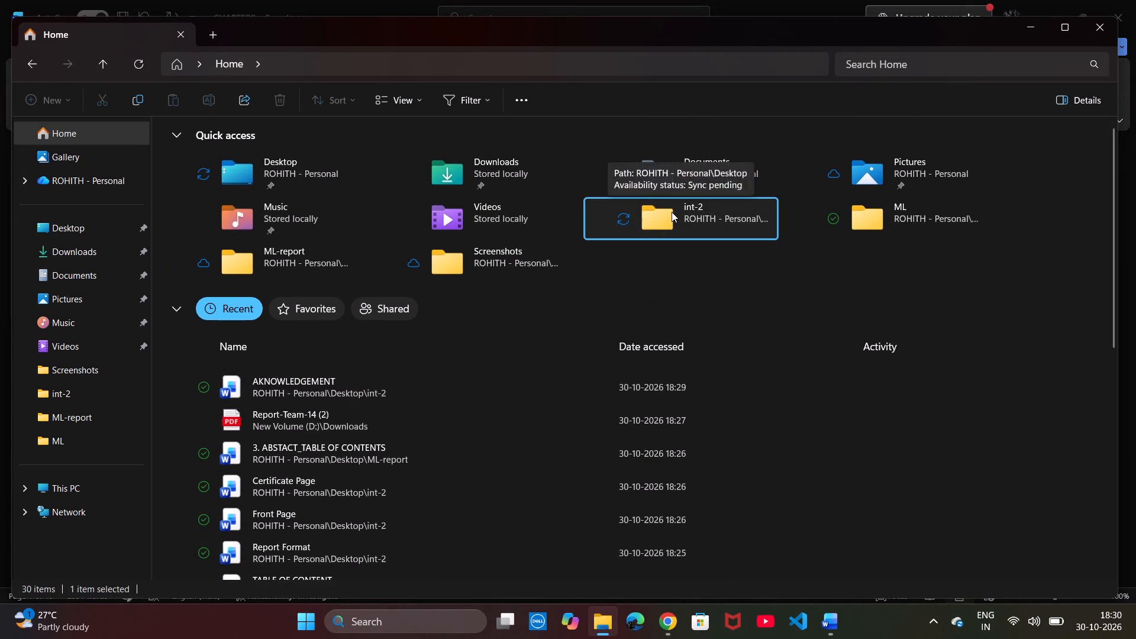
left_click(672, 212)
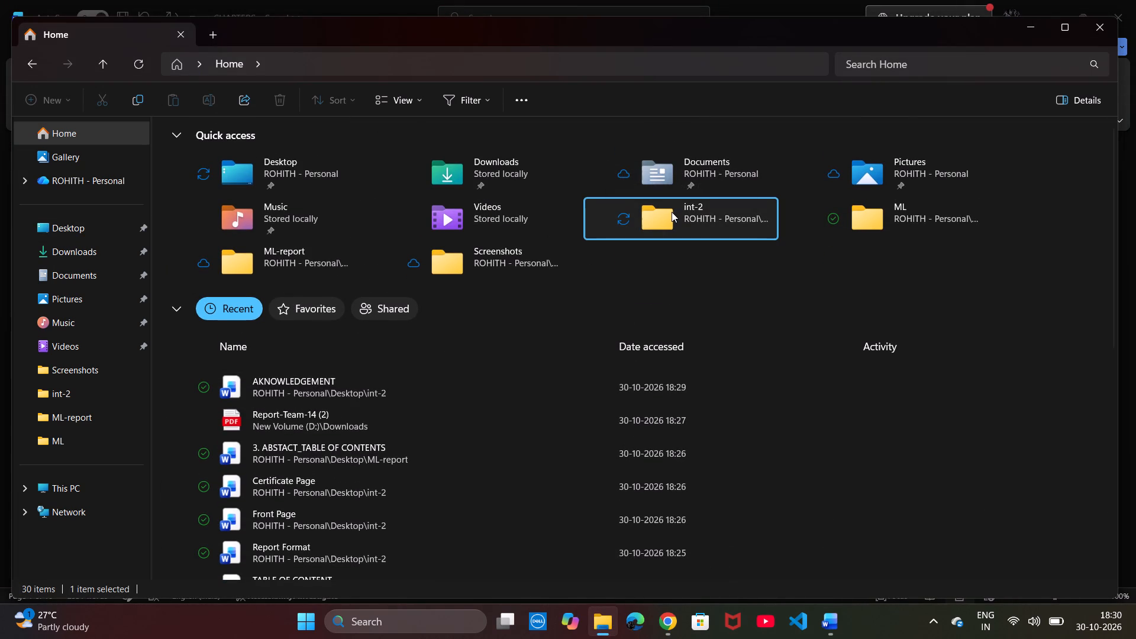
double_click(672, 212)
double_click(430, 151)
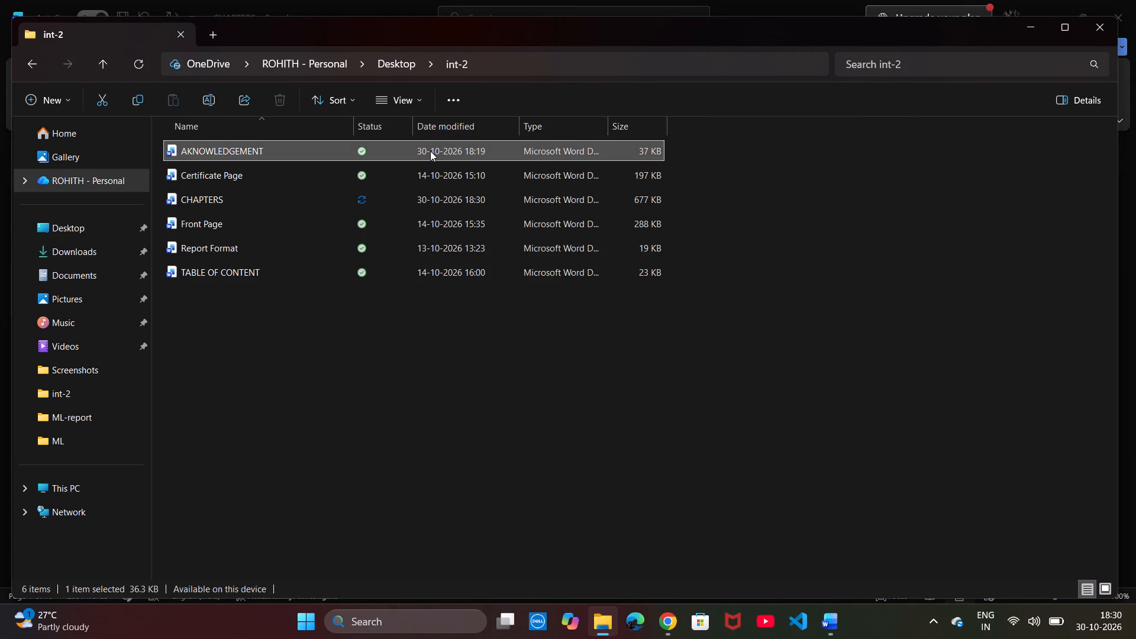
Examine the page border and layout around the acknowledgement text in the source document.
scroll(524, 301, "down", 1)
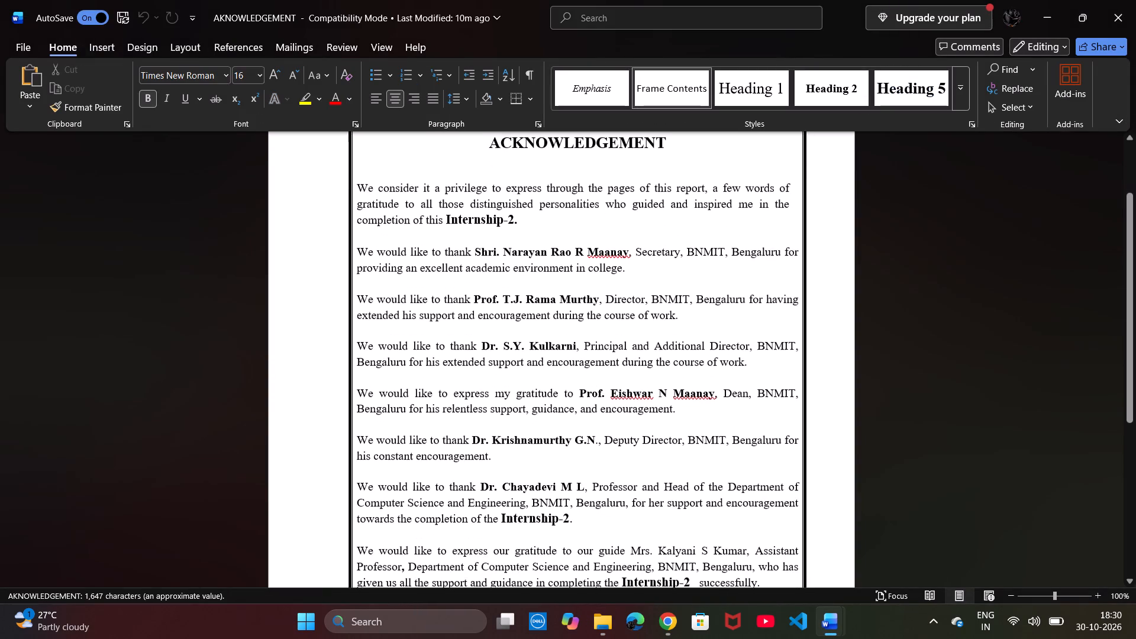
scroll(524, 301, "down", 1)
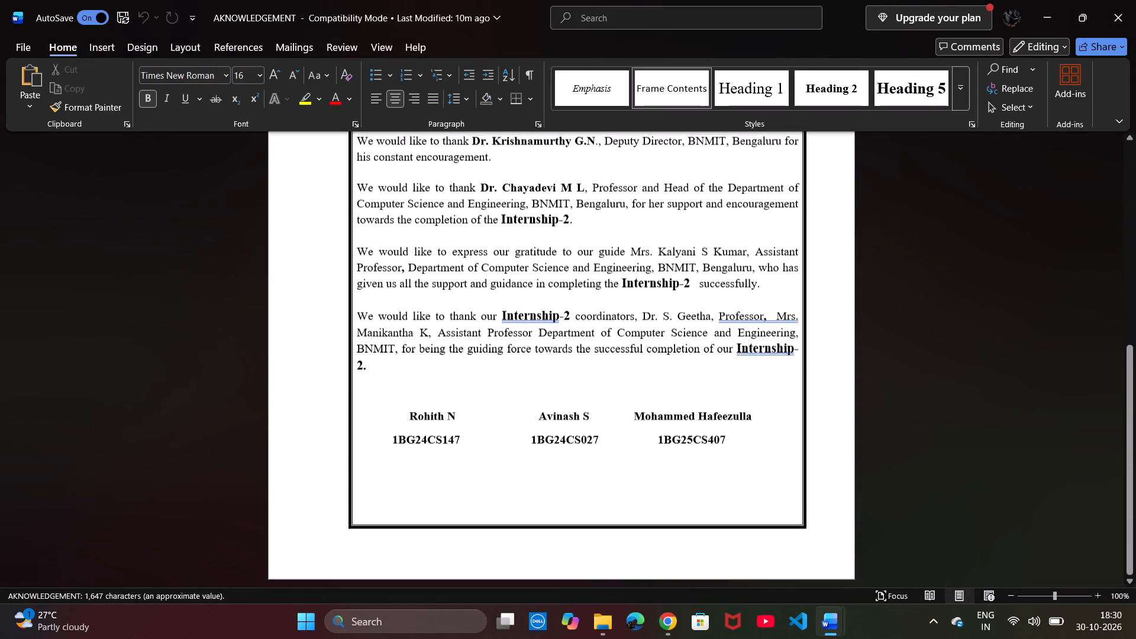
scroll(524, 301, "down", 2)
scroll(524, 301, "up", 2)
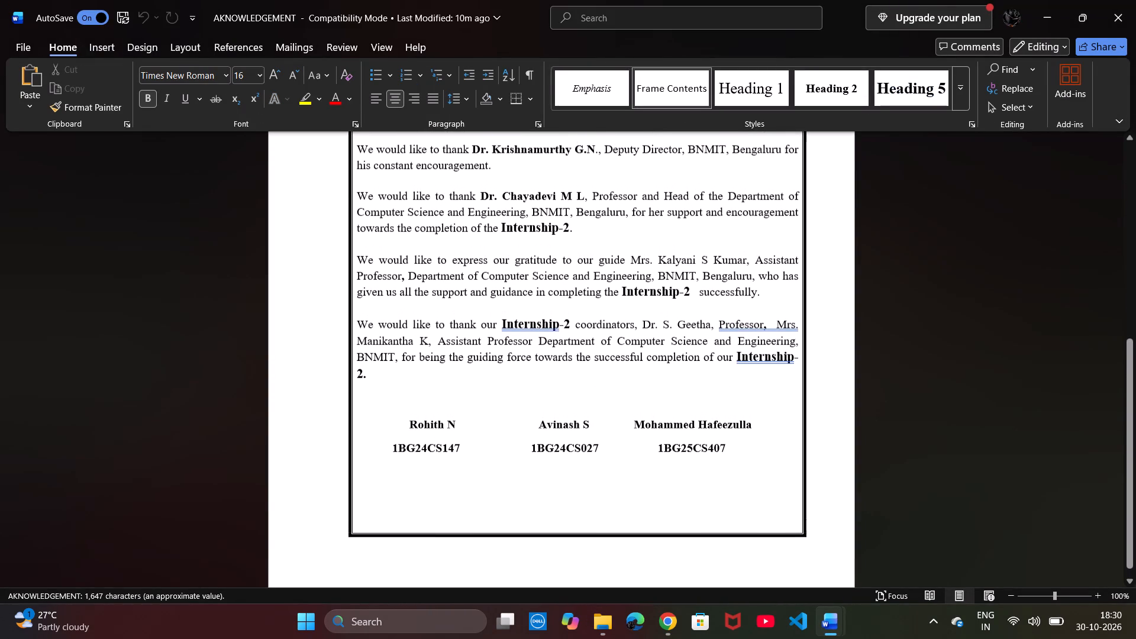
scroll(524, 301, "up", 6)
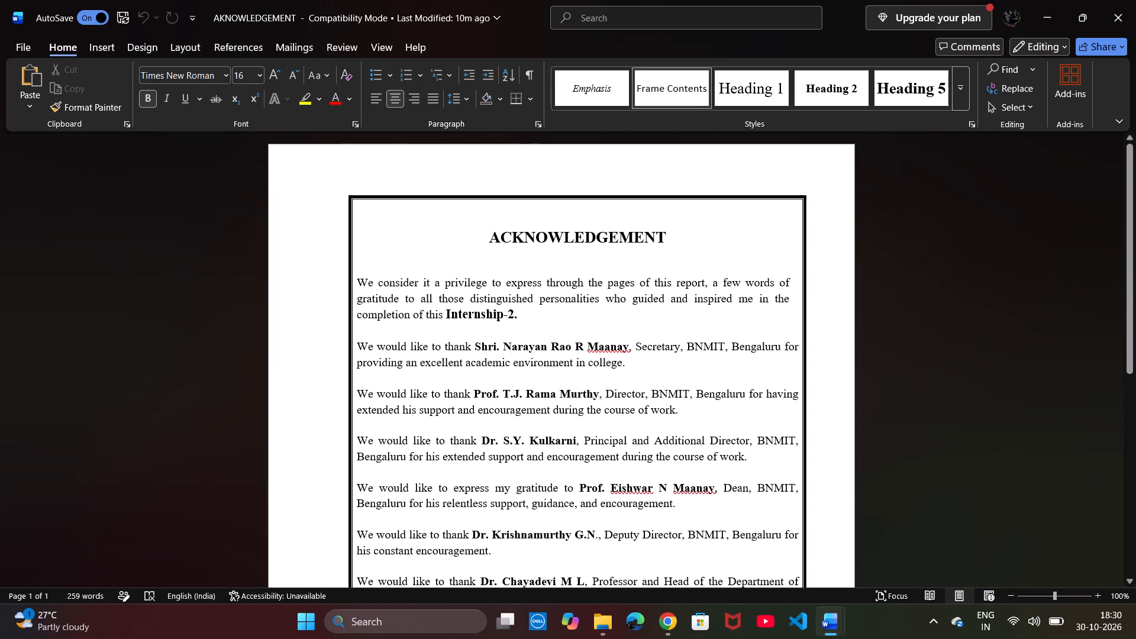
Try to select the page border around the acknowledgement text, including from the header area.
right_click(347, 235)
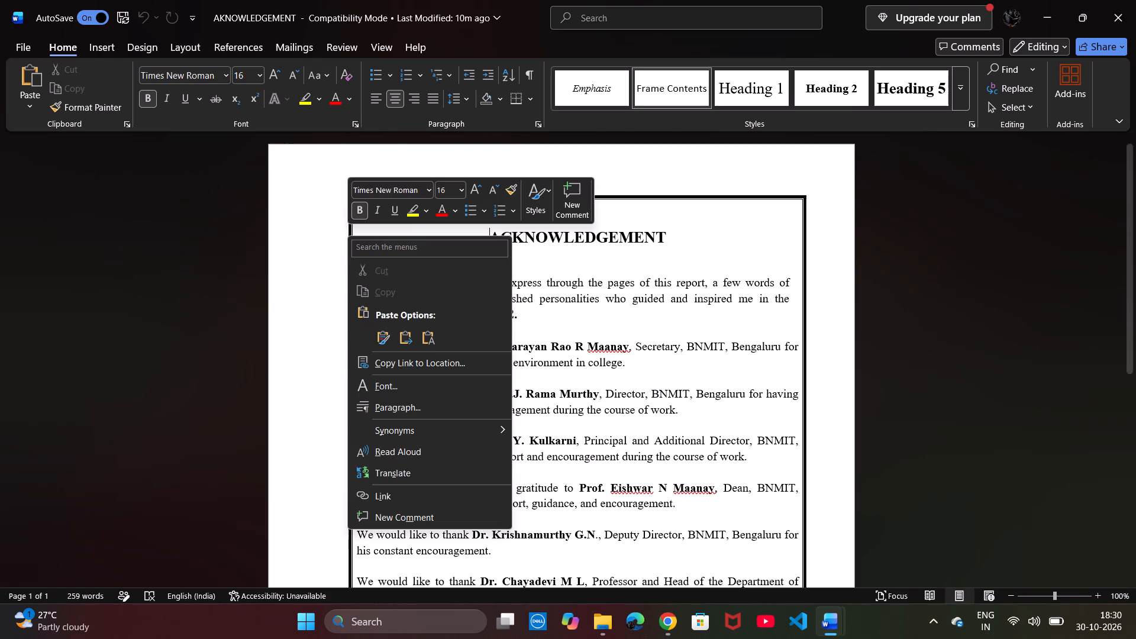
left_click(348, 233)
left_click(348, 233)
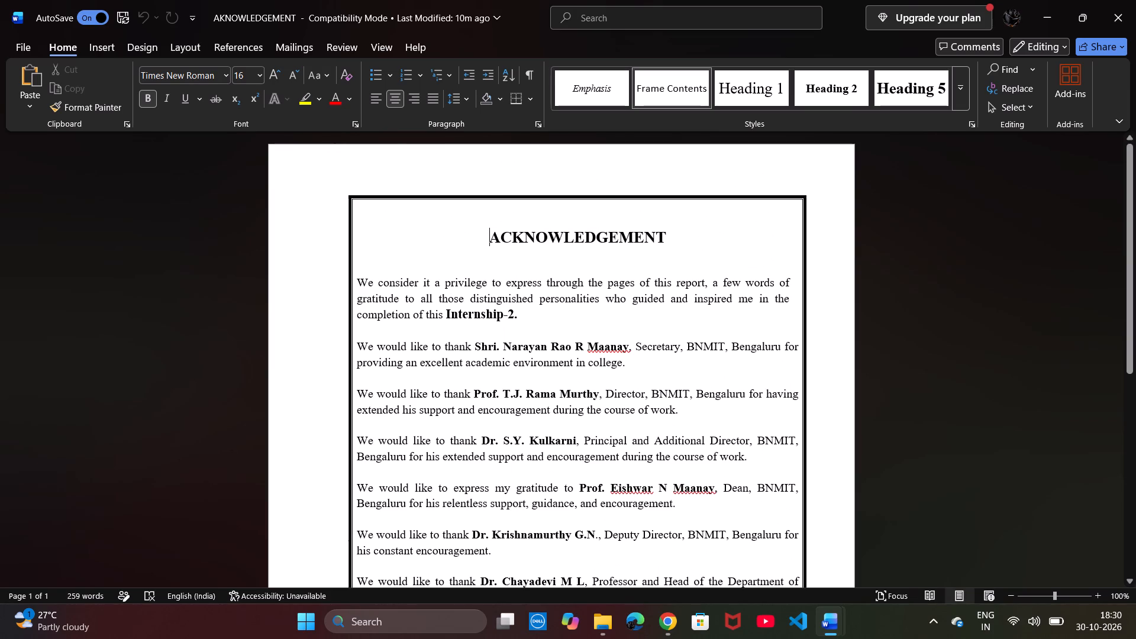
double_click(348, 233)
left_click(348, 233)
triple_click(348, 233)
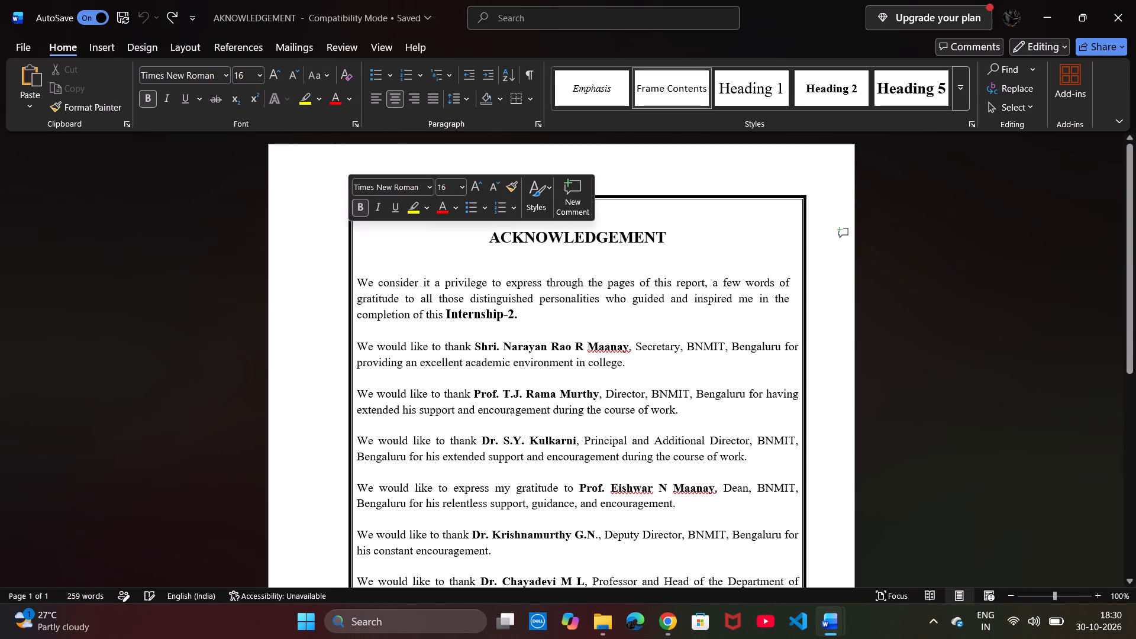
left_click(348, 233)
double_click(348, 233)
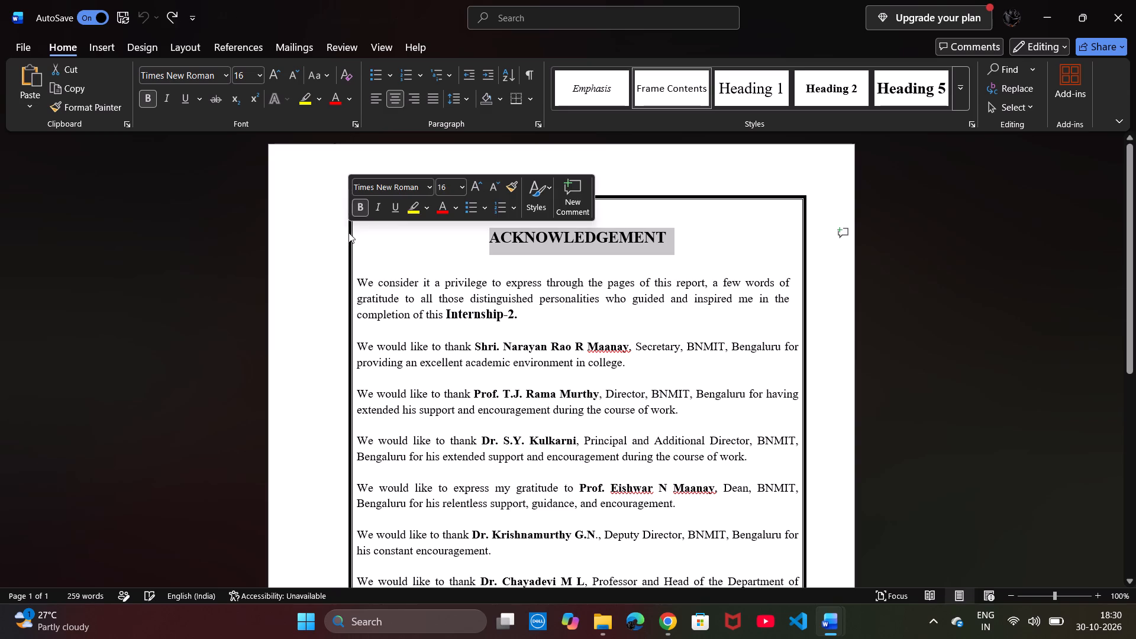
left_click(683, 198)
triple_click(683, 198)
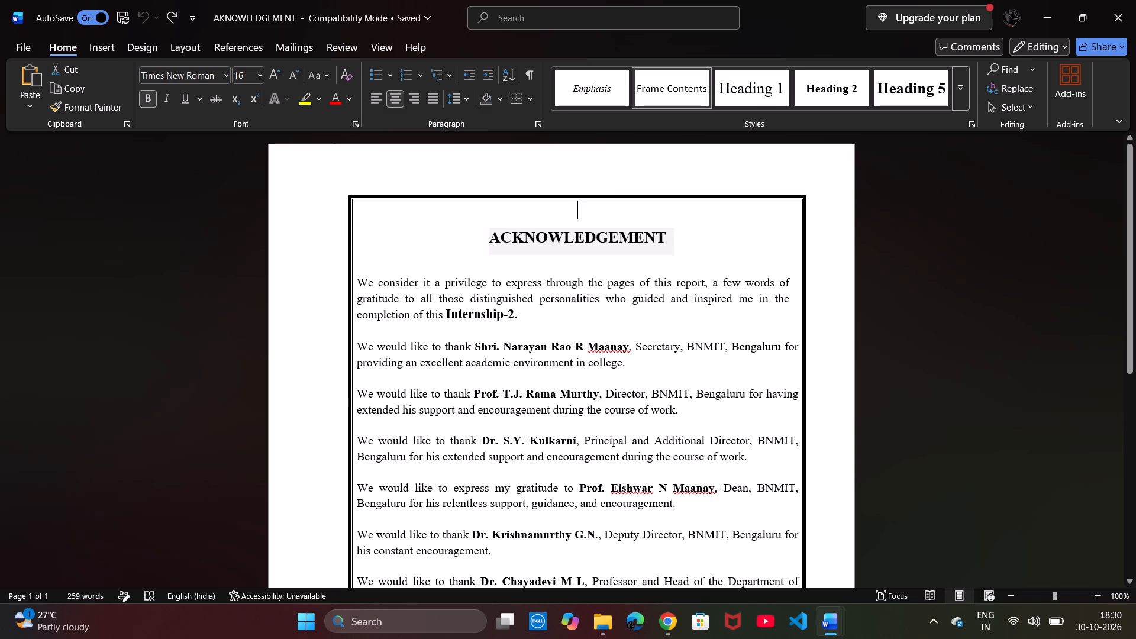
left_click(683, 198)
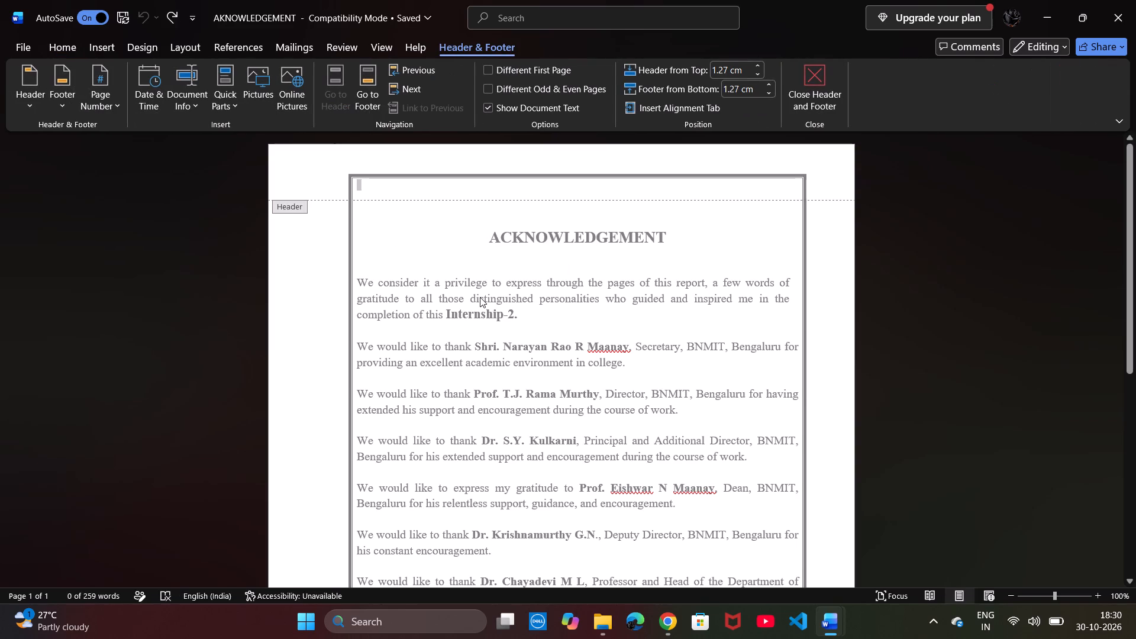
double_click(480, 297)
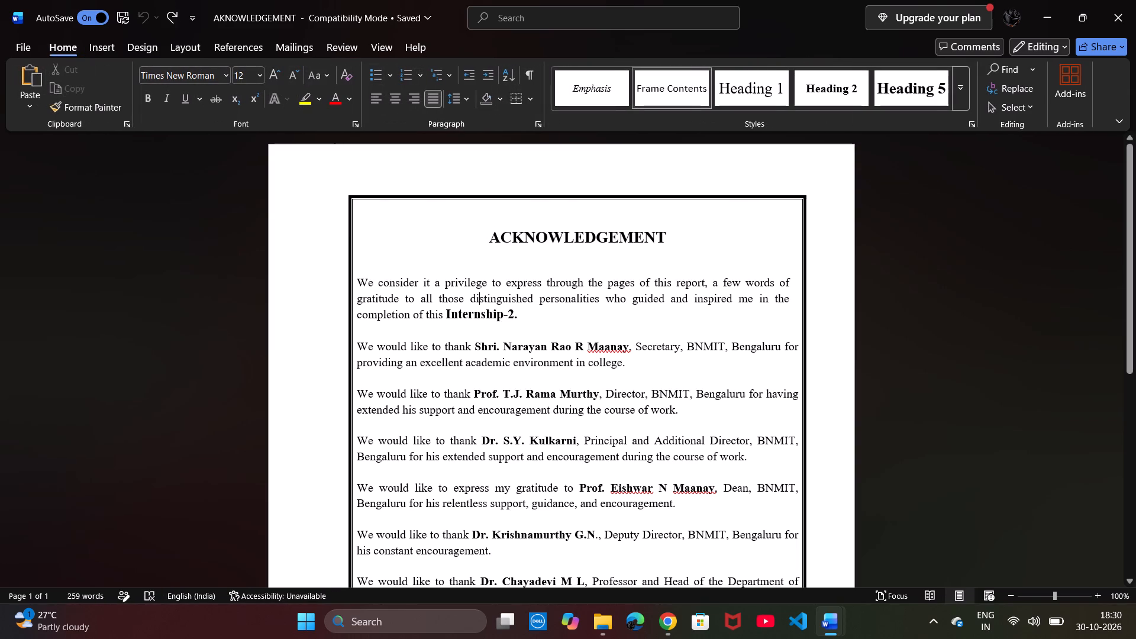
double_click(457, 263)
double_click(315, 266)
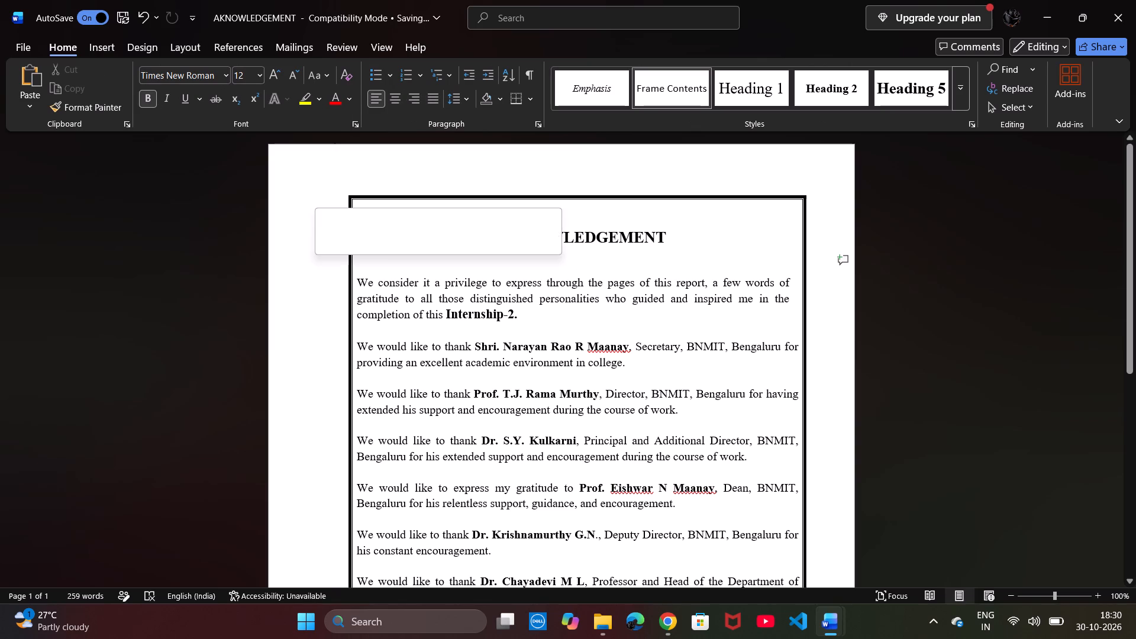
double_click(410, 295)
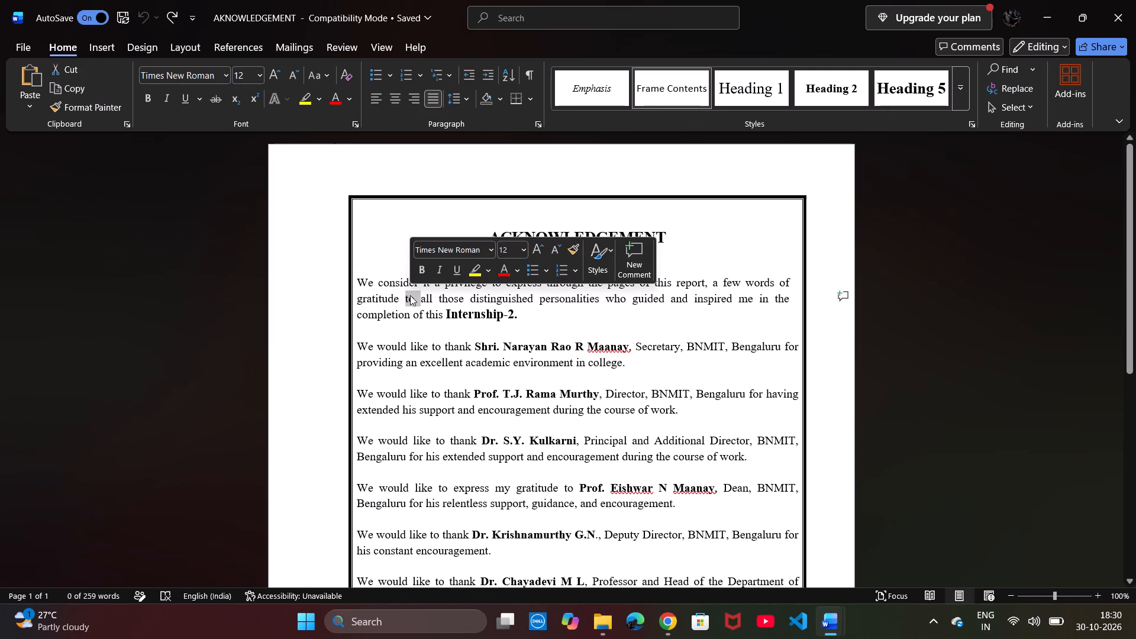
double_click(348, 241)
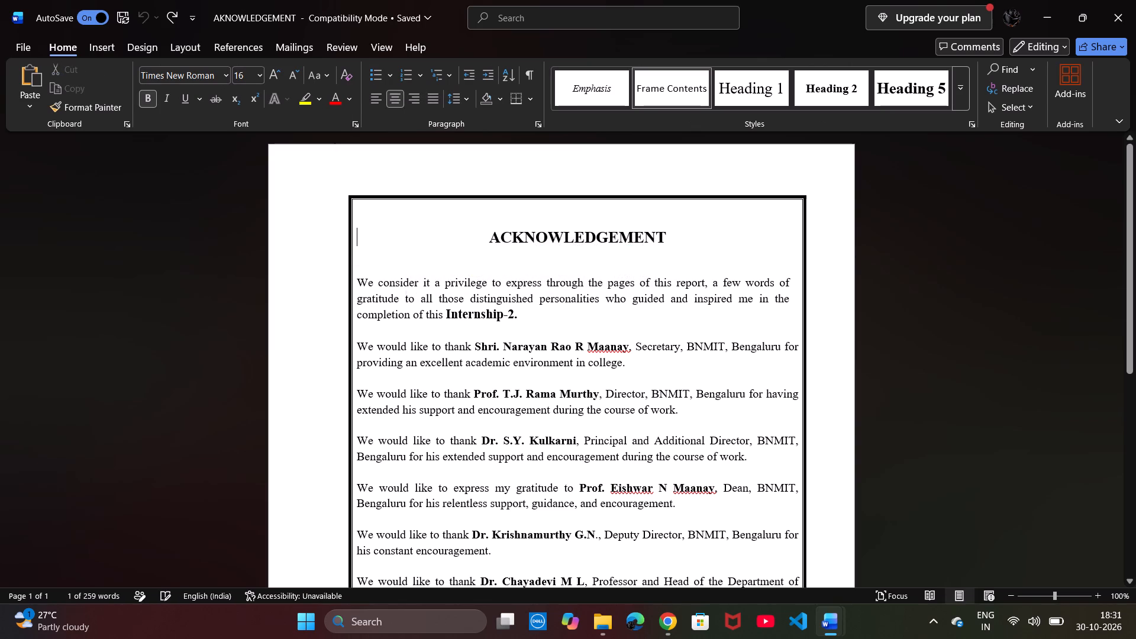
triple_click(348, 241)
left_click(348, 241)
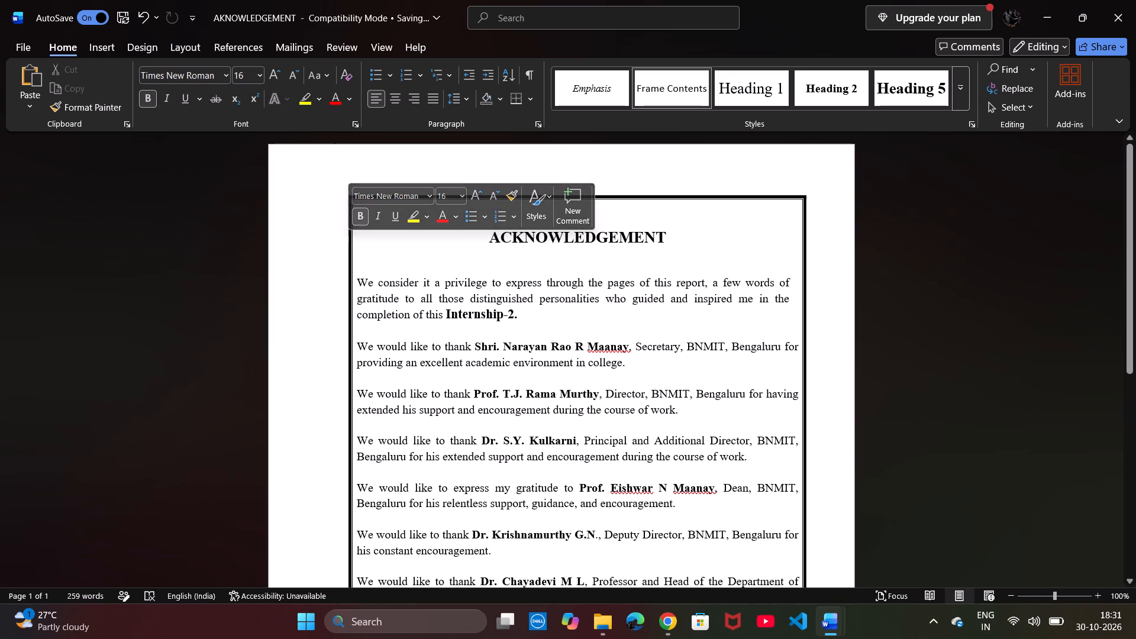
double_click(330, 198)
Check the bordered page from the footer back to the header and close the AKNOWLEDGEMENT document.
scroll(352, 264, "down", 4)
scroll(352, 264, "up", 1)
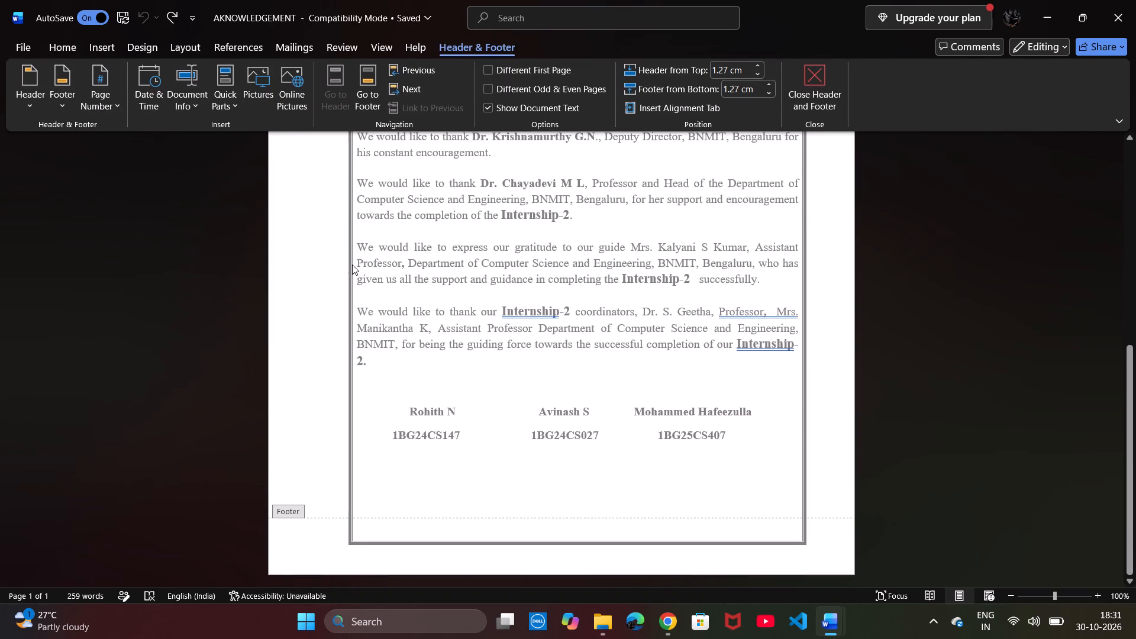
scroll(352, 264, "up", 2)
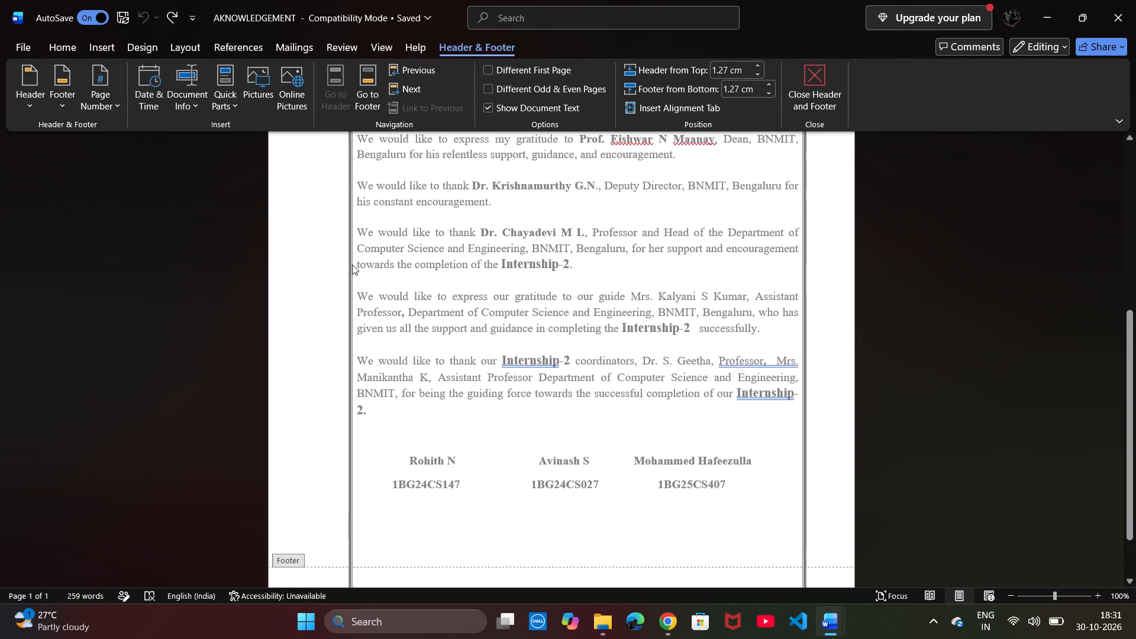
scroll(352, 264, "up", 1)
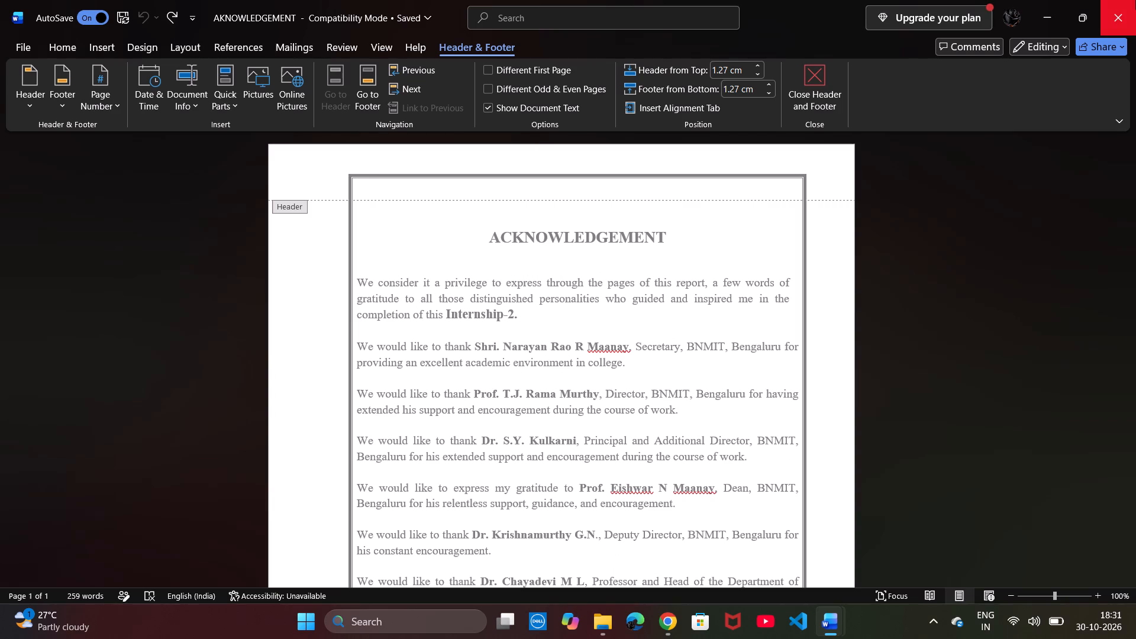
left_click(1135, 0)
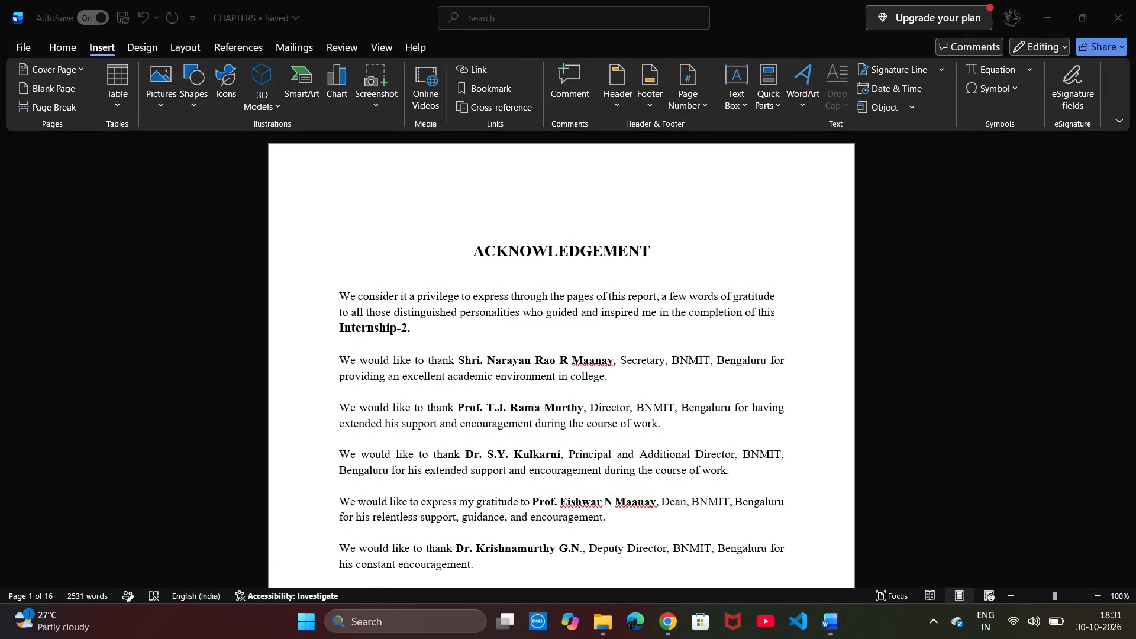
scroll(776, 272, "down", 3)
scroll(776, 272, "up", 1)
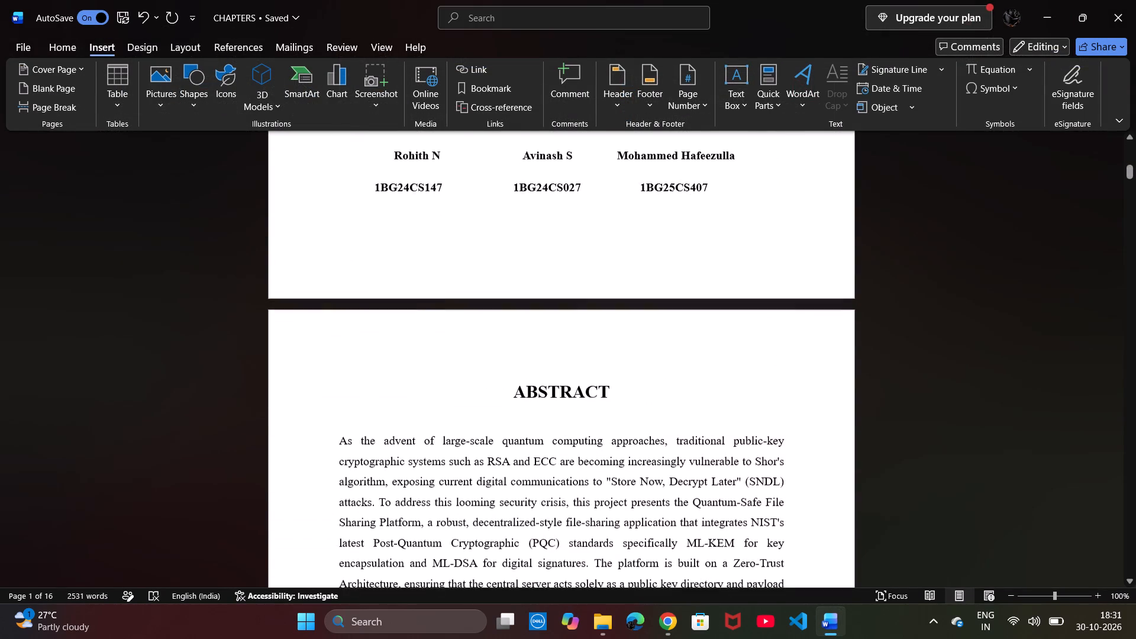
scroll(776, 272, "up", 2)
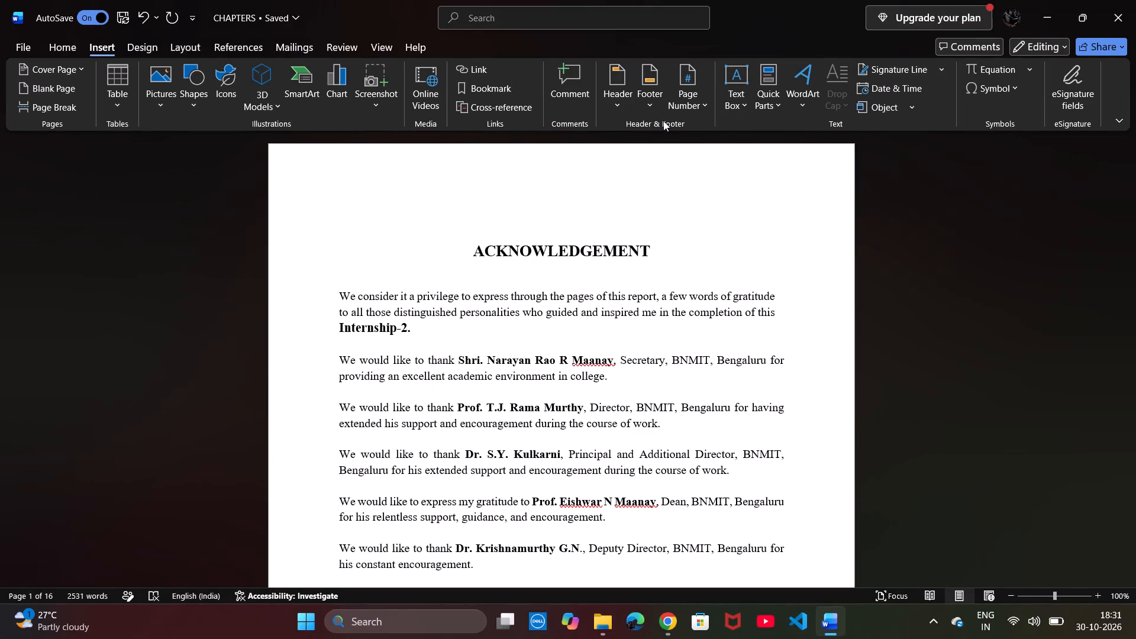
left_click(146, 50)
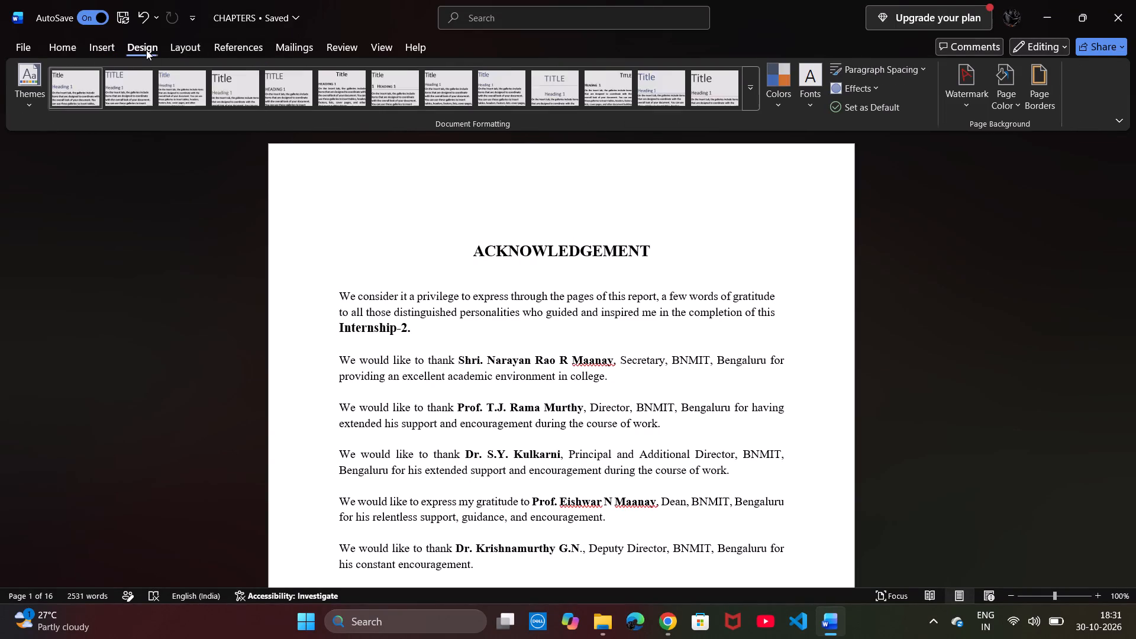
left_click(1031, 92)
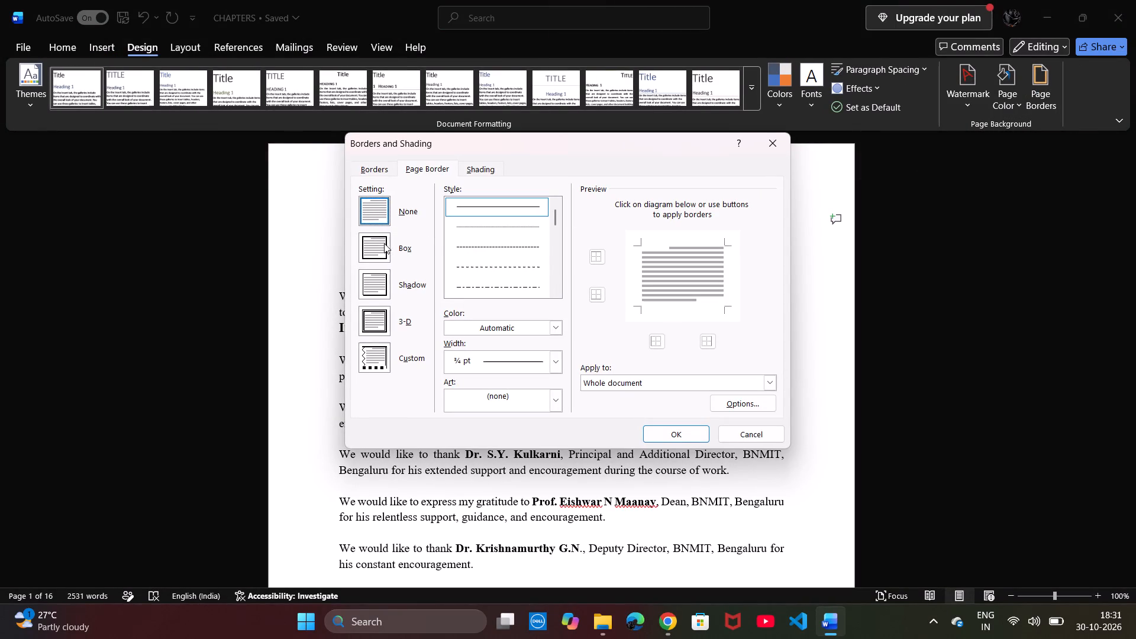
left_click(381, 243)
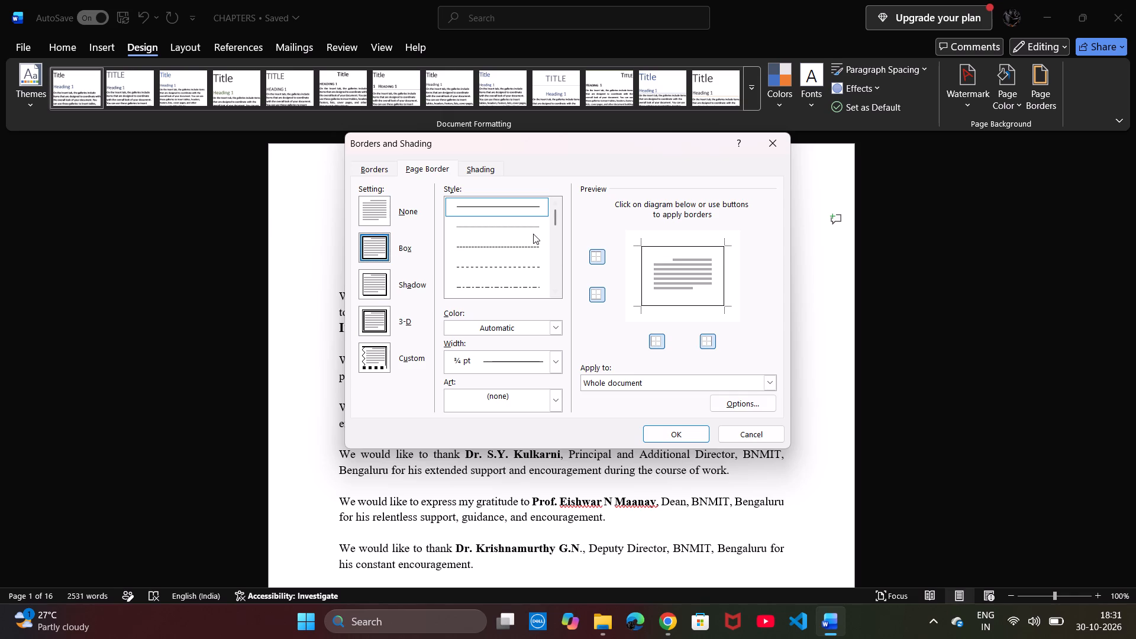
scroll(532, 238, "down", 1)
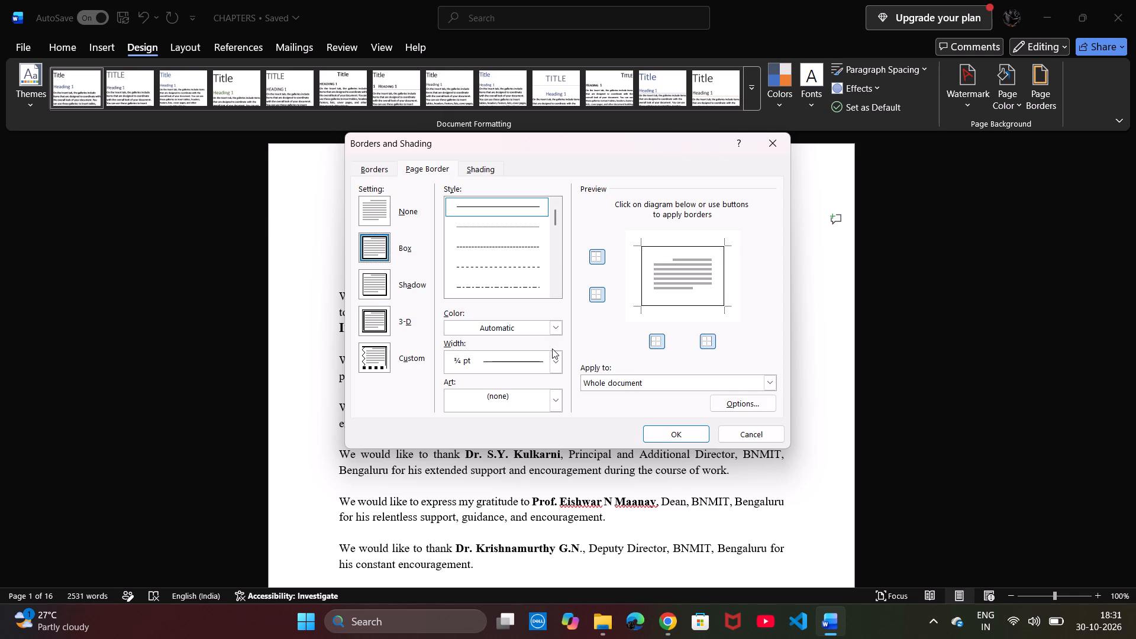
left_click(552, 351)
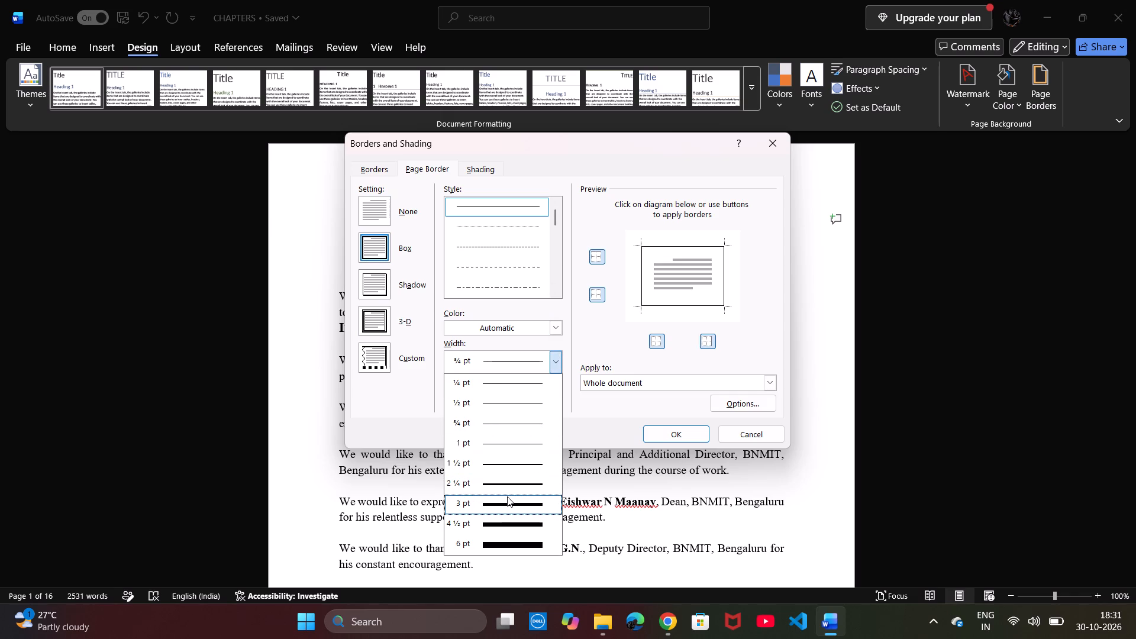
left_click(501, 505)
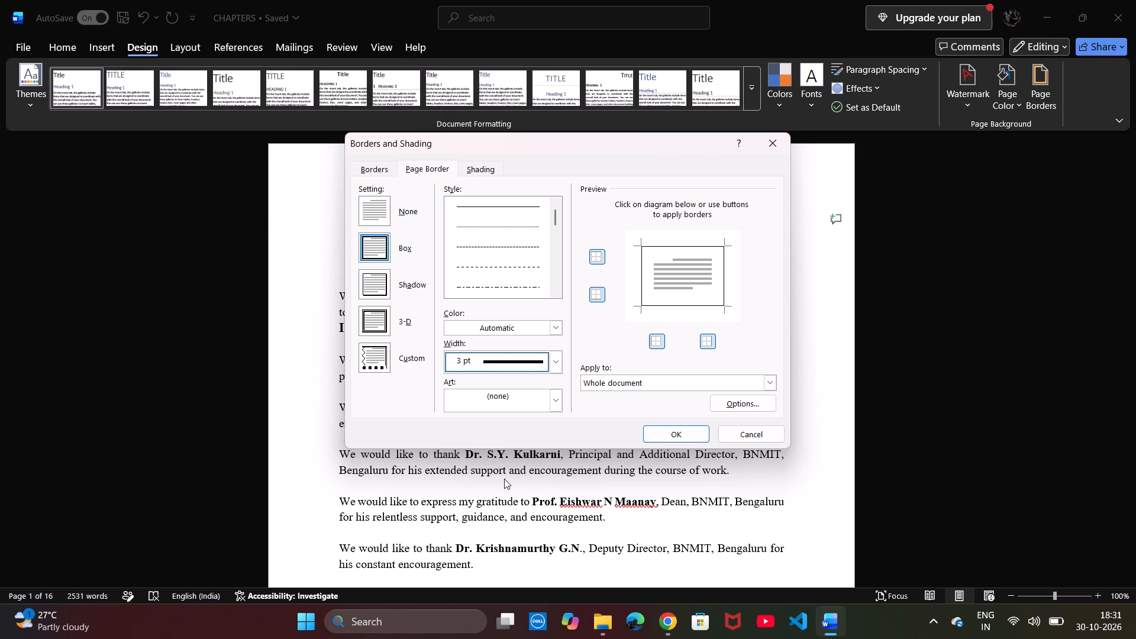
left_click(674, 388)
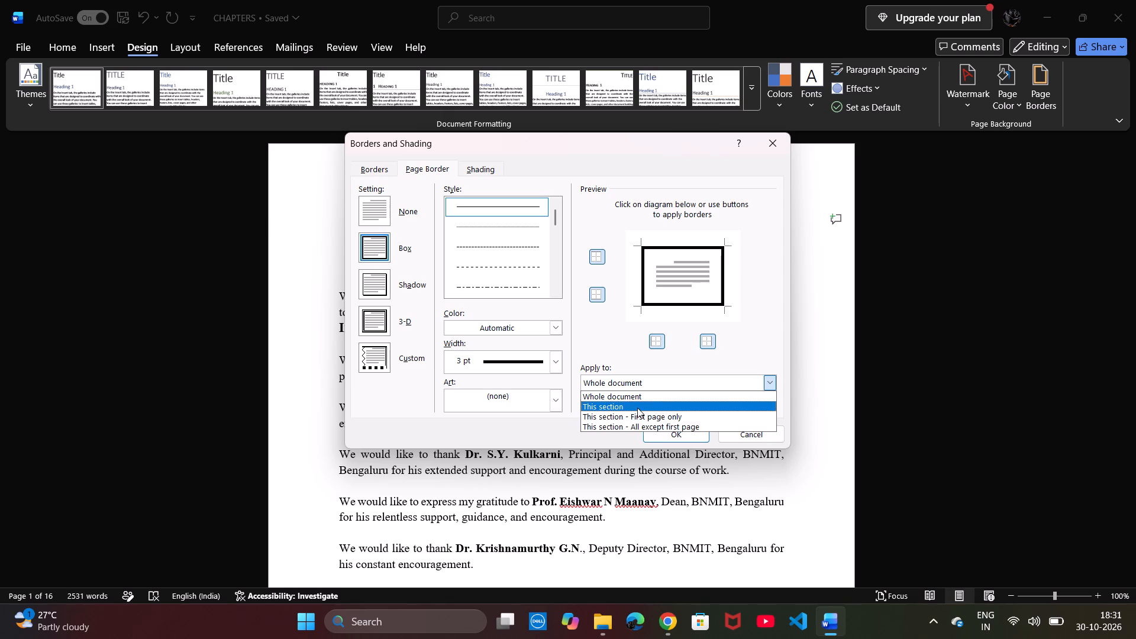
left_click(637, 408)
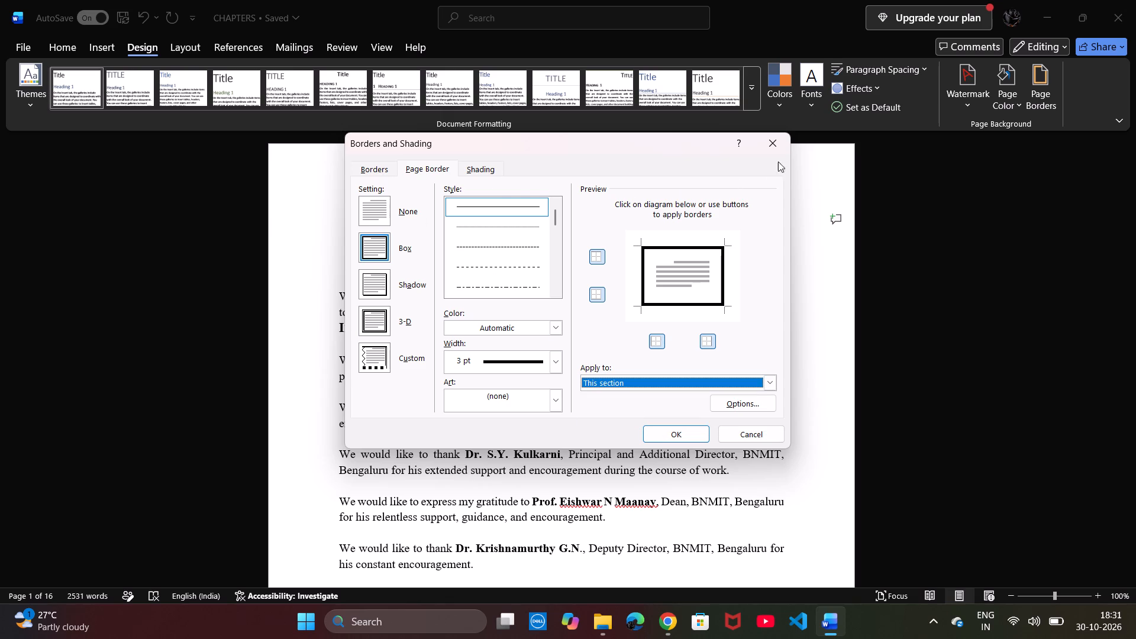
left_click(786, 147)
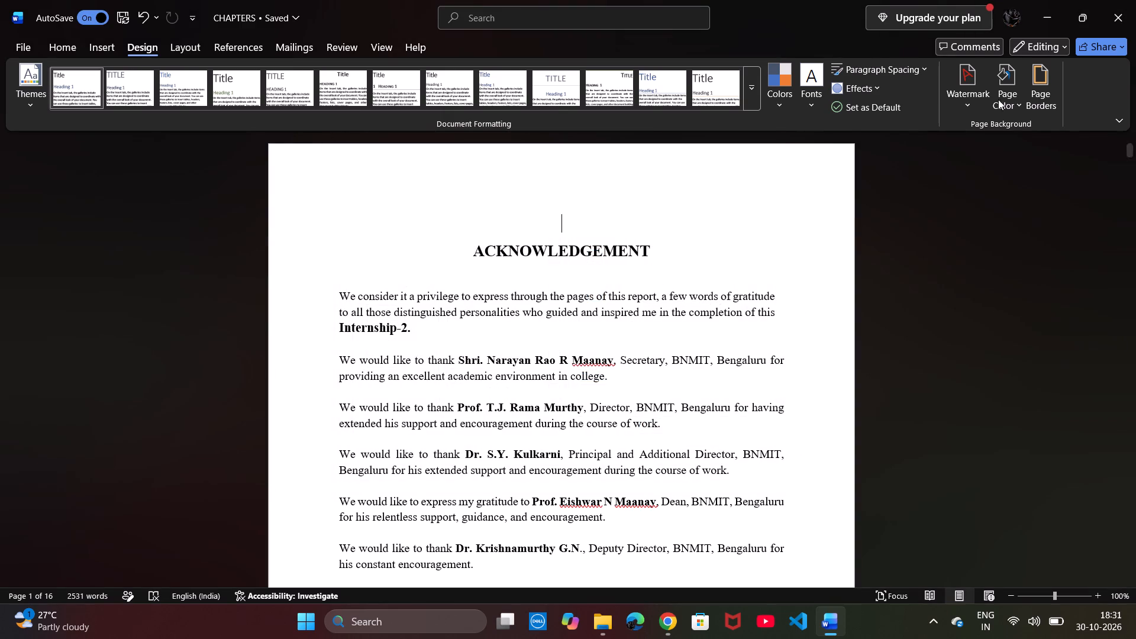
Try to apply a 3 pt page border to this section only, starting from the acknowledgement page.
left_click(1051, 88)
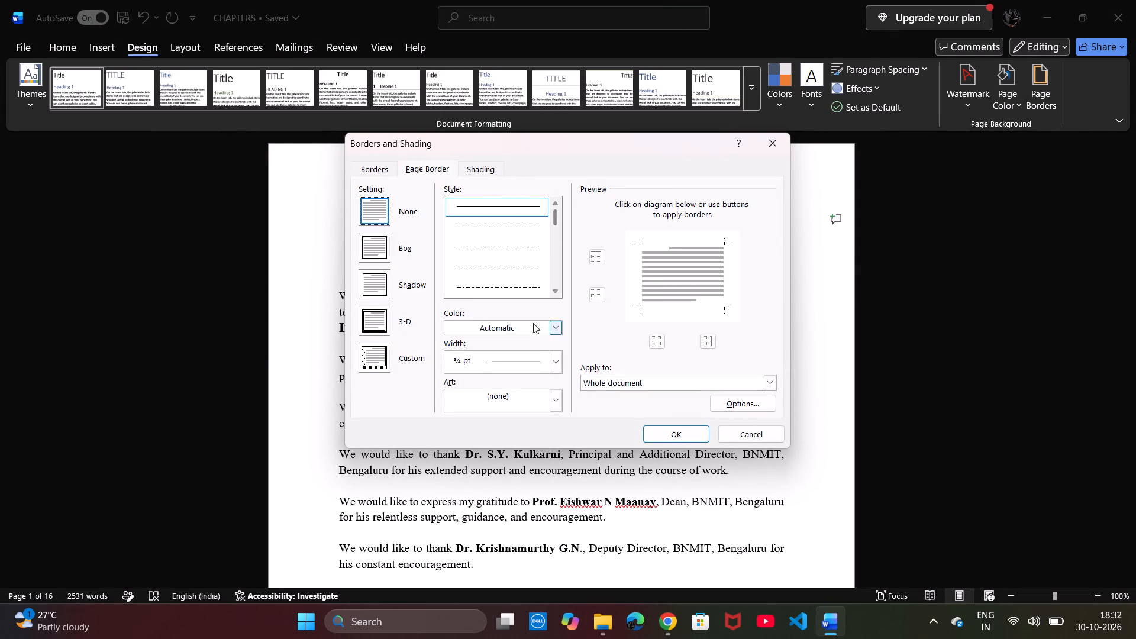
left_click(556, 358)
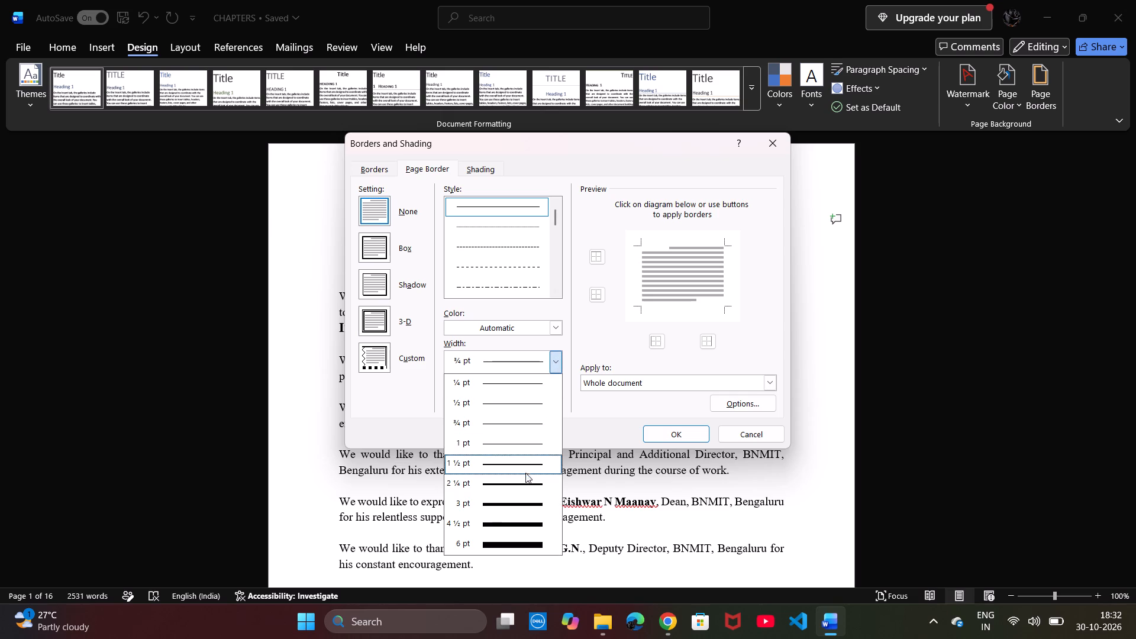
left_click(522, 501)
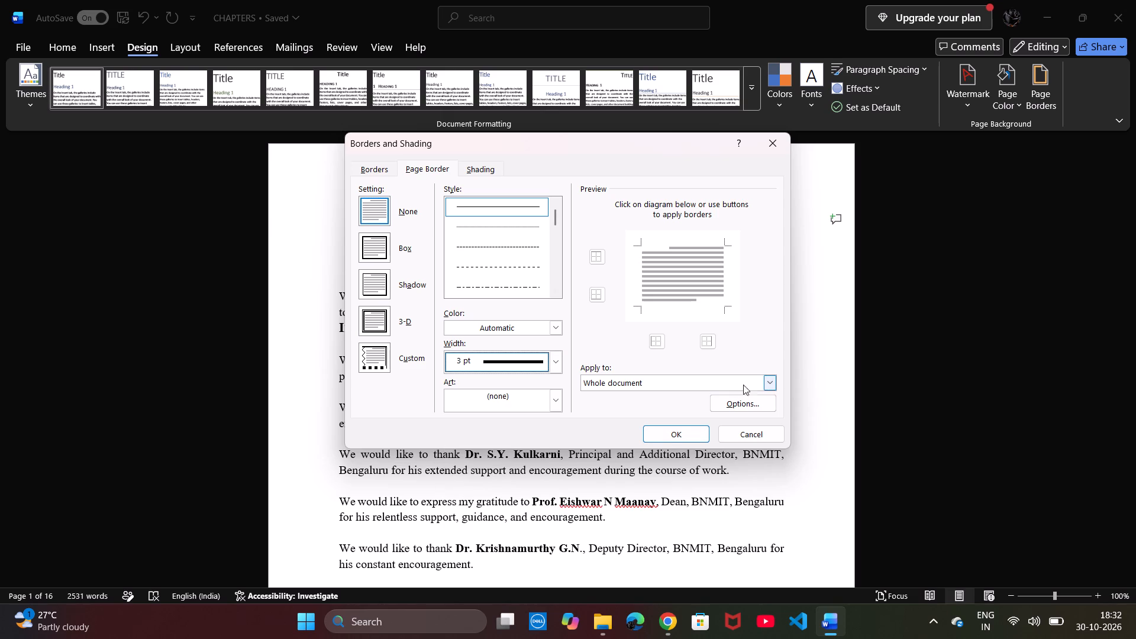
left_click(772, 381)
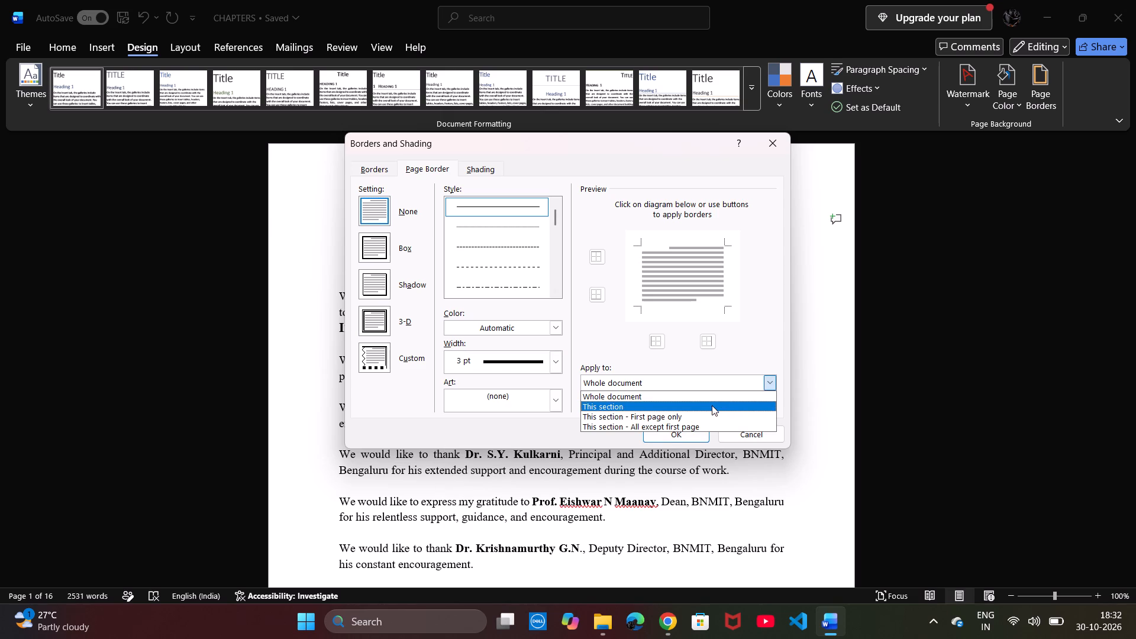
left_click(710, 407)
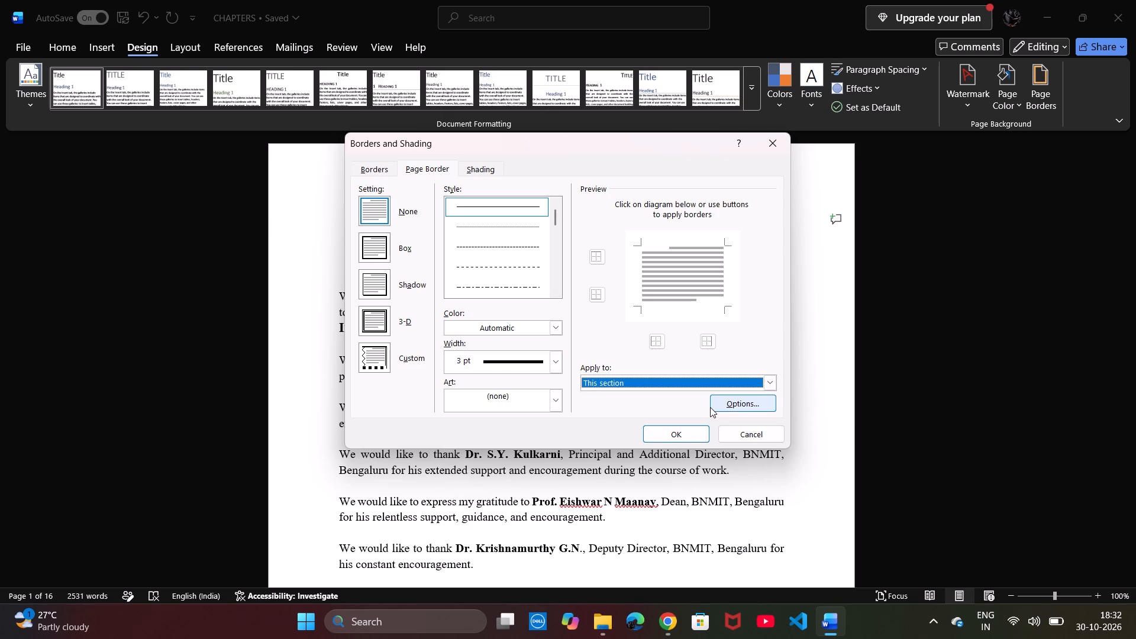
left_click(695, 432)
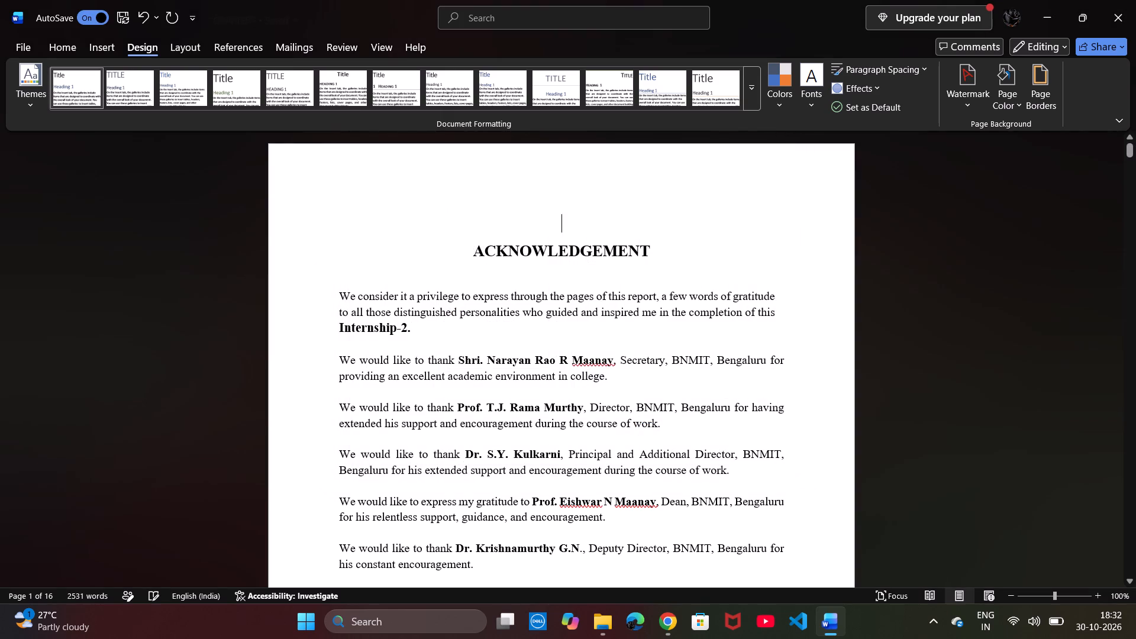
Check the pages from the acknowledgement through the introduction chapter for the page border.
scroll(598, 425, "down", 5)
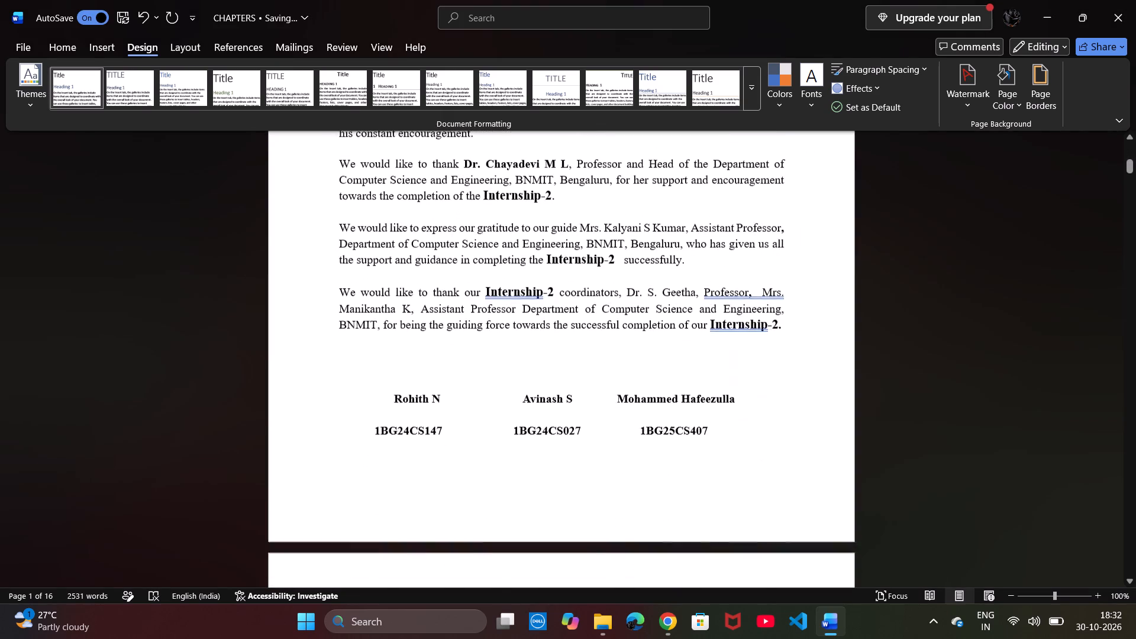
scroll(598, 425, "down", 4)
scroll(598, 425, "up", 1)
scroll(598, 425, "down", 1)
scroll(598, 425, "up", 7)
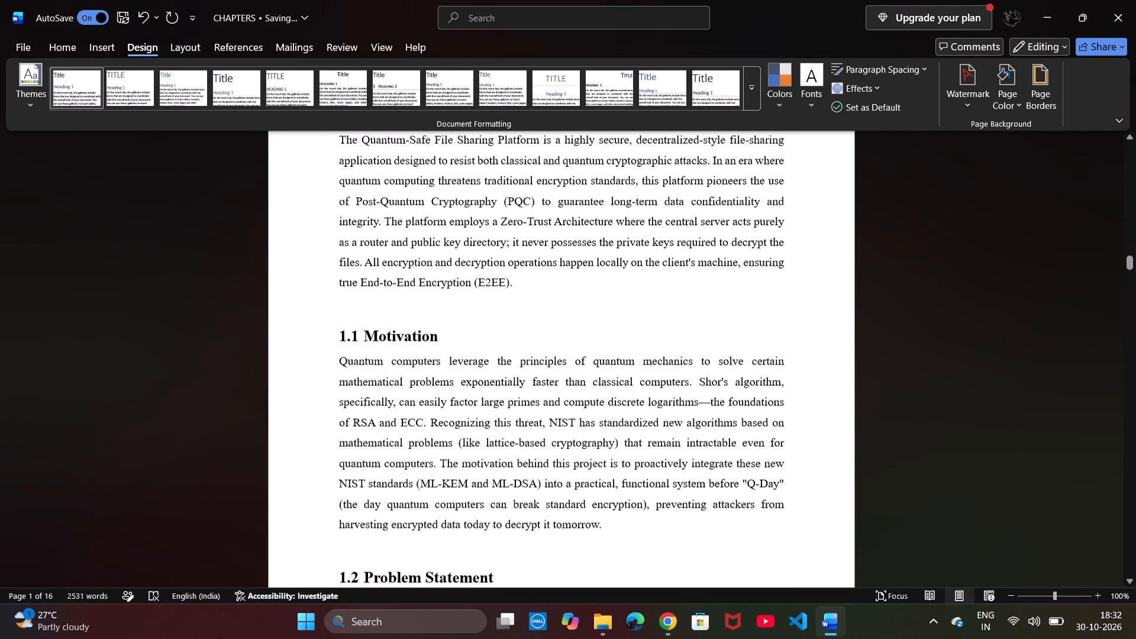
scroll(598, 425, "up", 7)
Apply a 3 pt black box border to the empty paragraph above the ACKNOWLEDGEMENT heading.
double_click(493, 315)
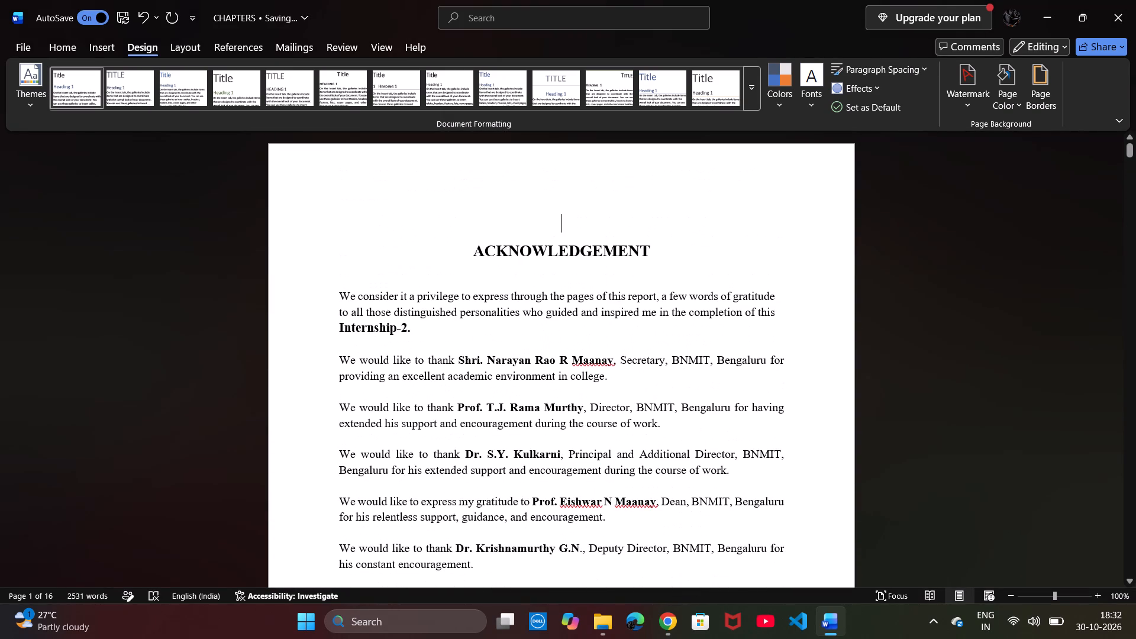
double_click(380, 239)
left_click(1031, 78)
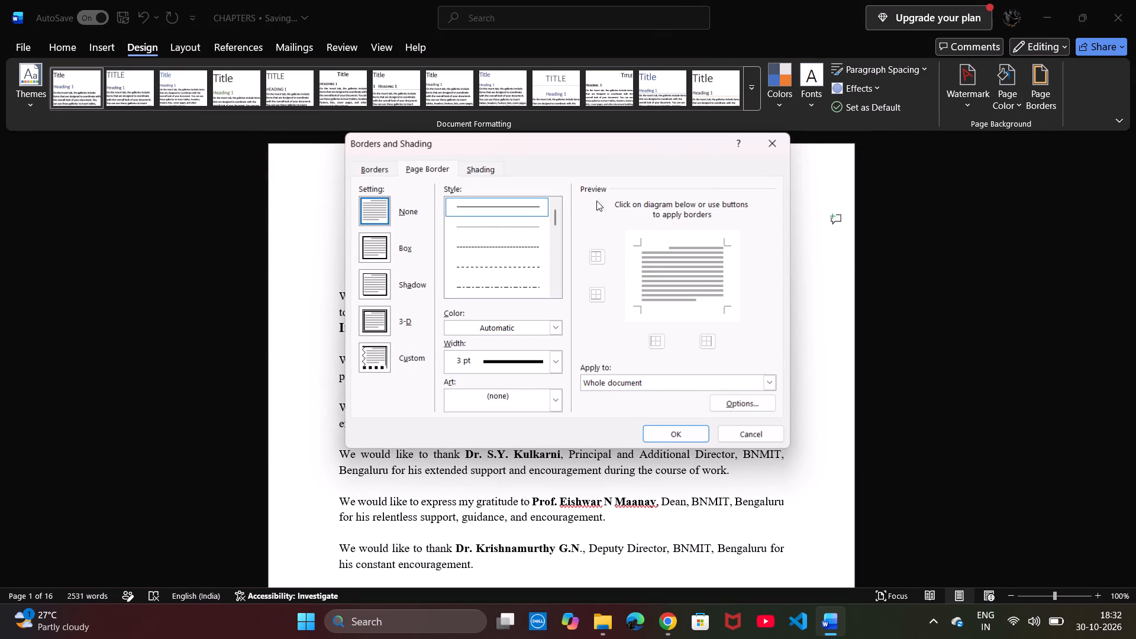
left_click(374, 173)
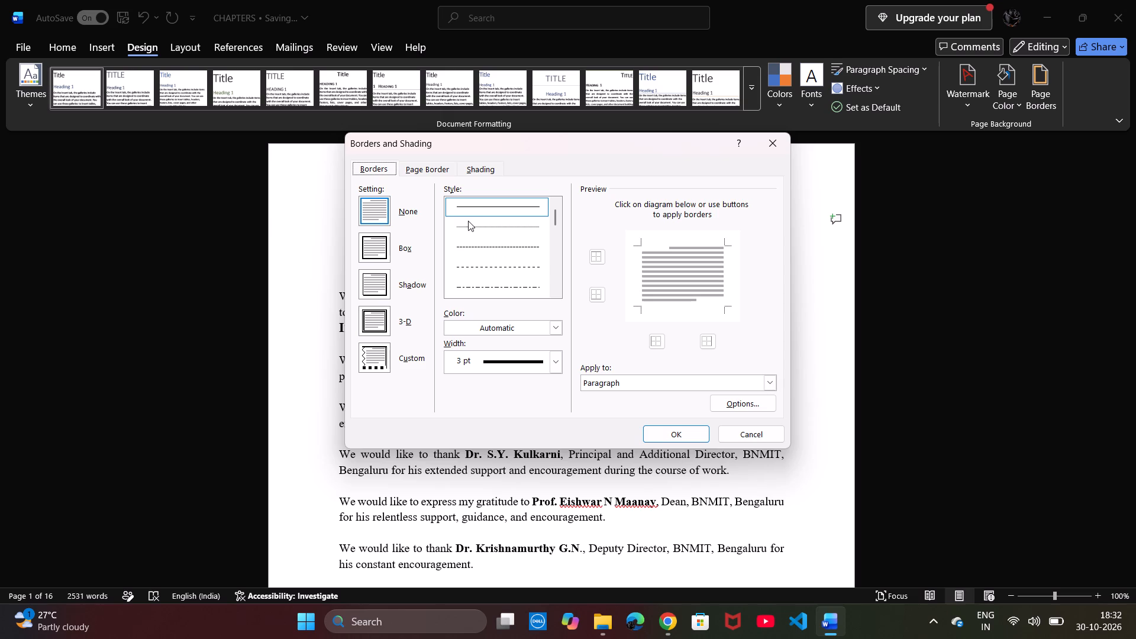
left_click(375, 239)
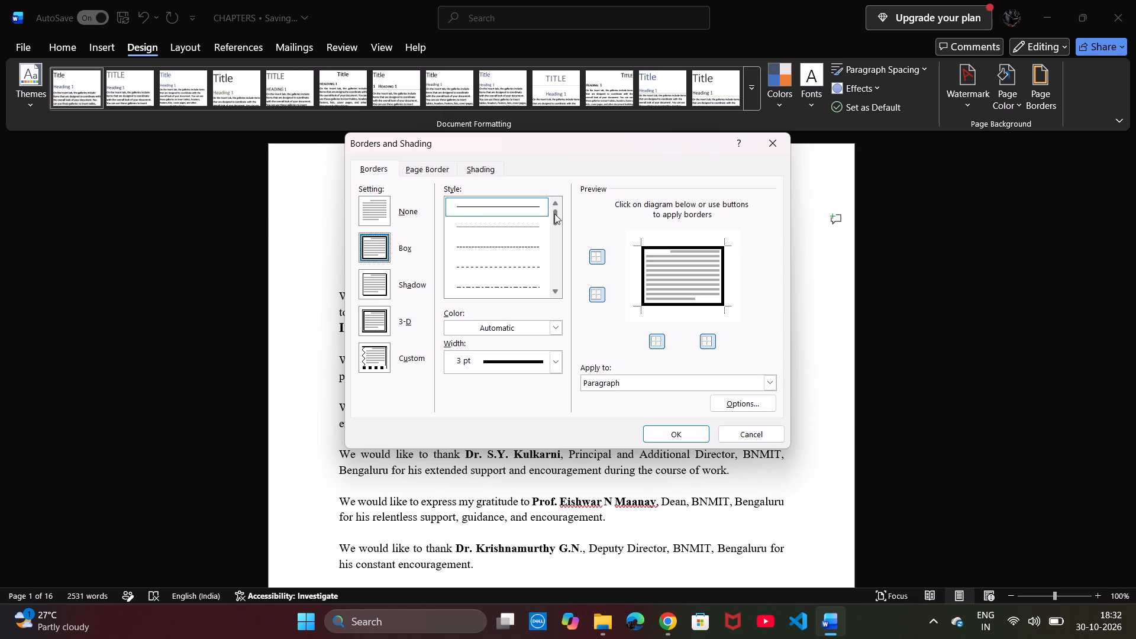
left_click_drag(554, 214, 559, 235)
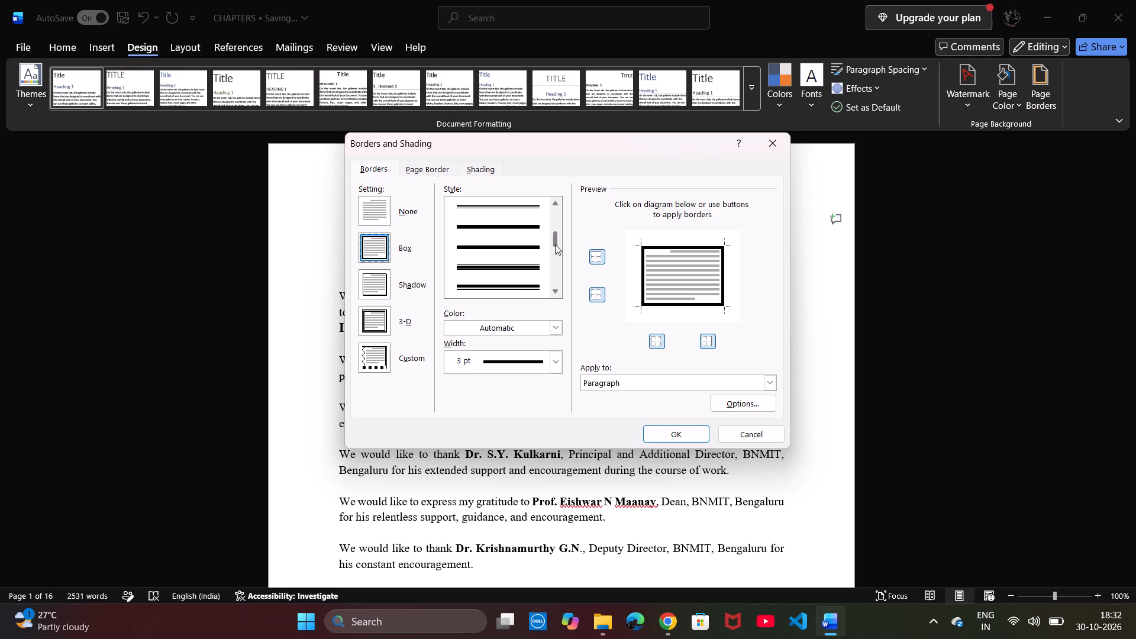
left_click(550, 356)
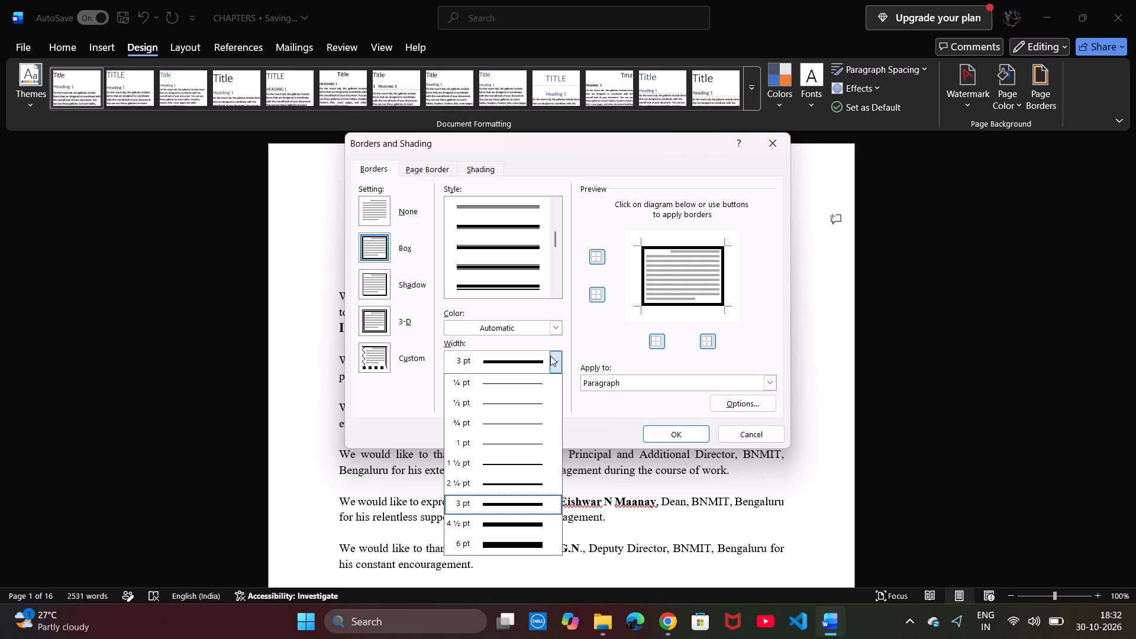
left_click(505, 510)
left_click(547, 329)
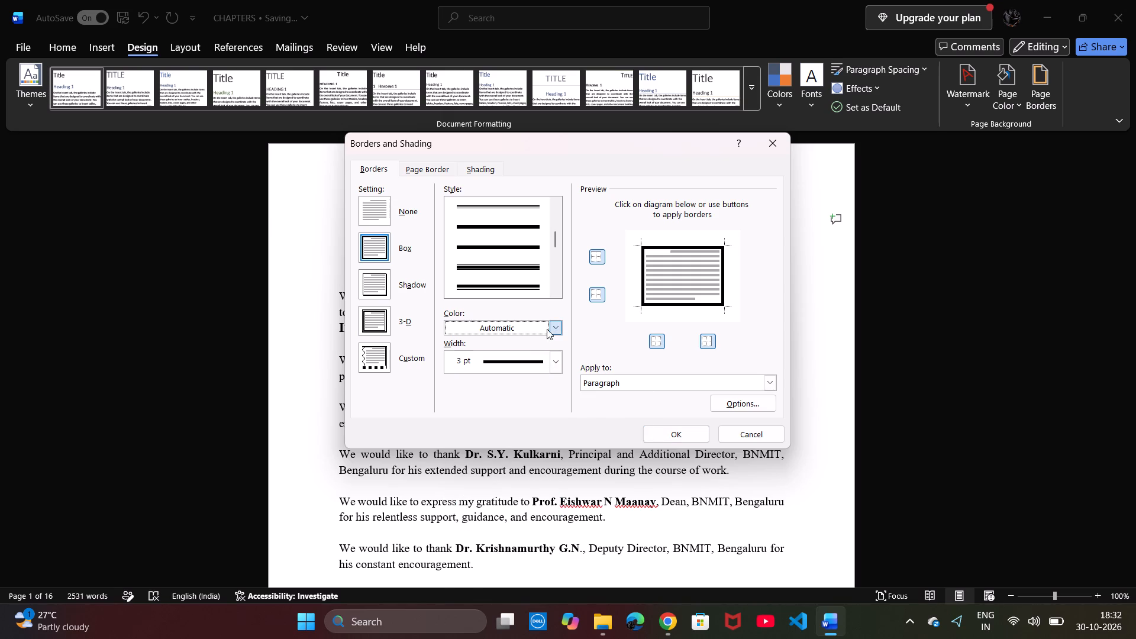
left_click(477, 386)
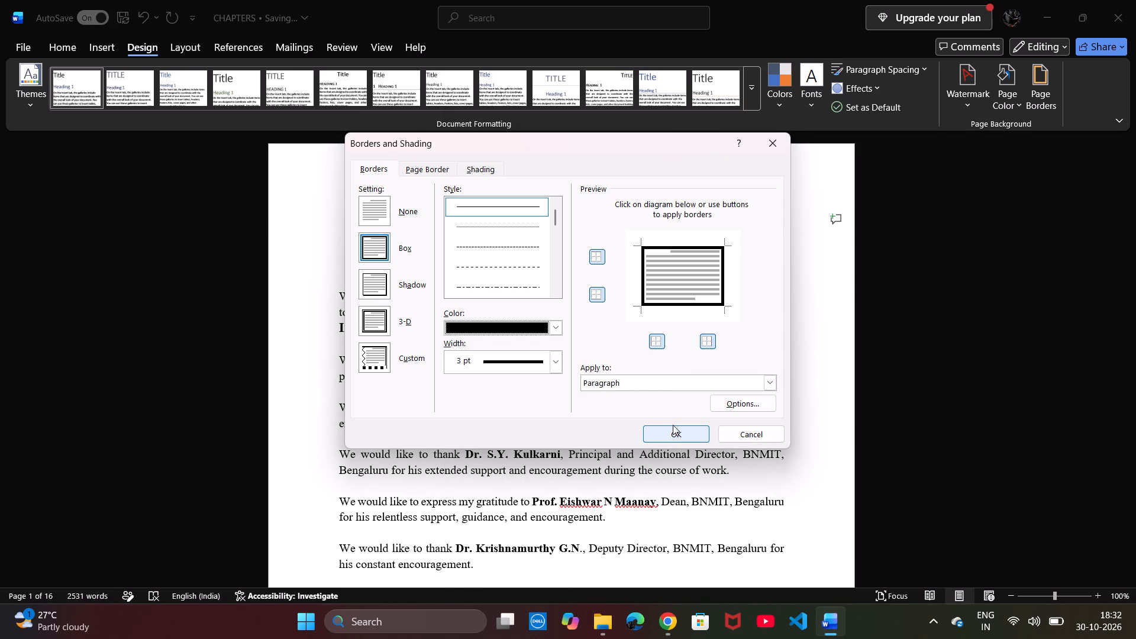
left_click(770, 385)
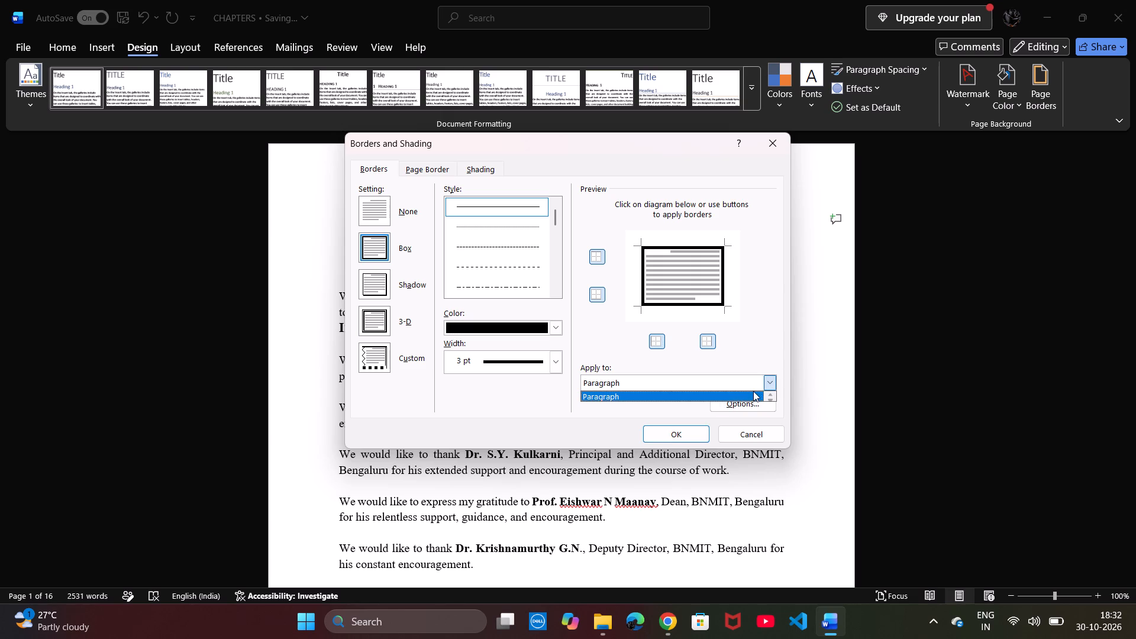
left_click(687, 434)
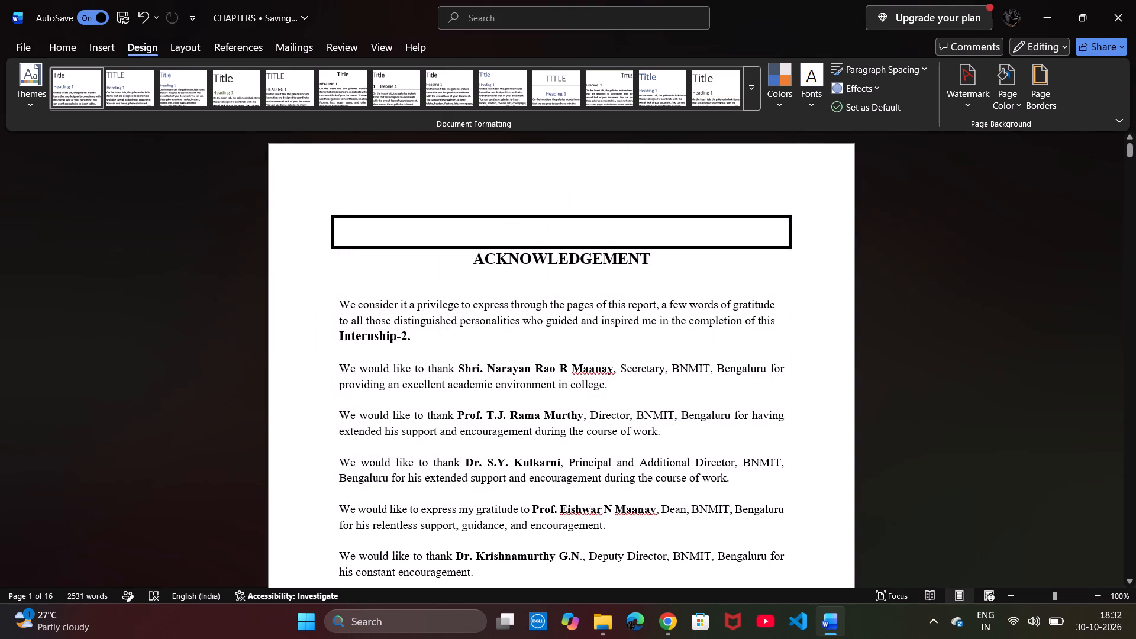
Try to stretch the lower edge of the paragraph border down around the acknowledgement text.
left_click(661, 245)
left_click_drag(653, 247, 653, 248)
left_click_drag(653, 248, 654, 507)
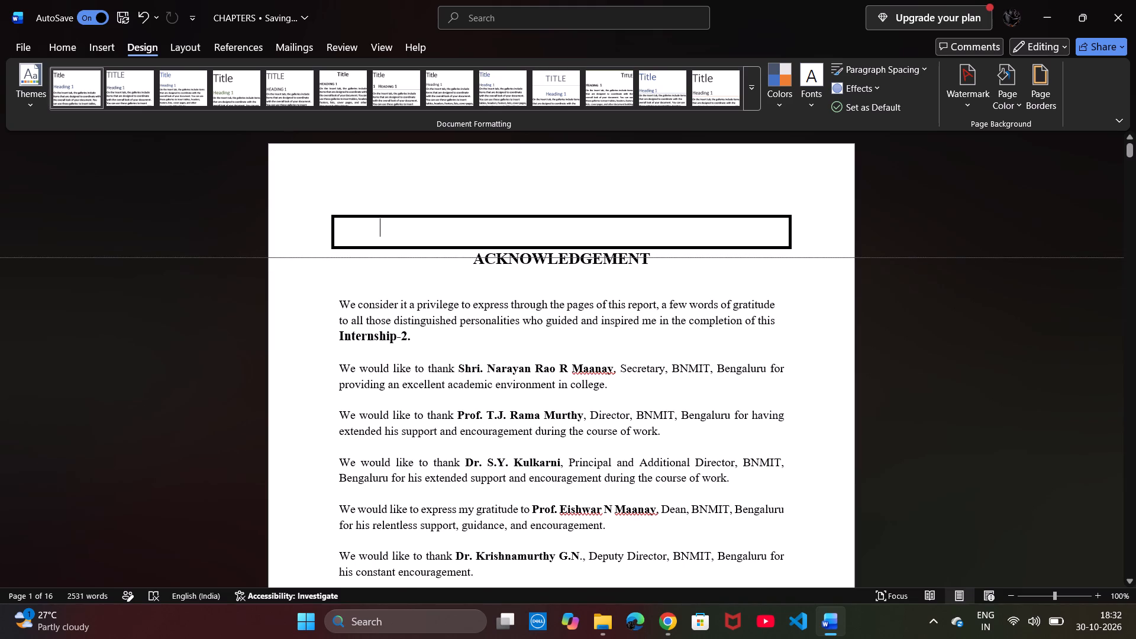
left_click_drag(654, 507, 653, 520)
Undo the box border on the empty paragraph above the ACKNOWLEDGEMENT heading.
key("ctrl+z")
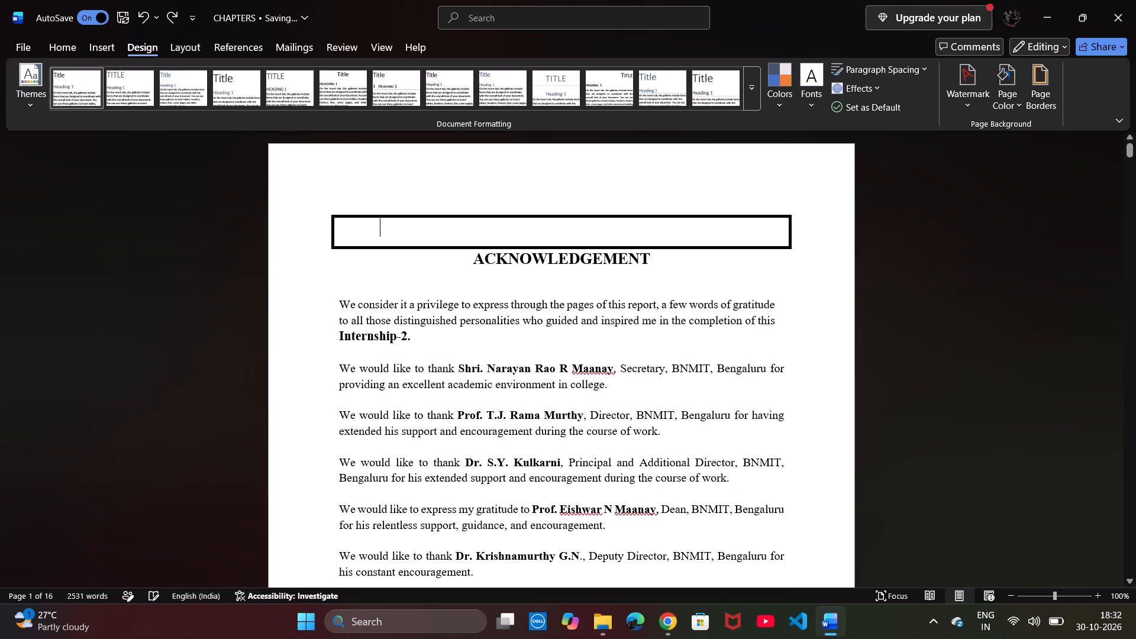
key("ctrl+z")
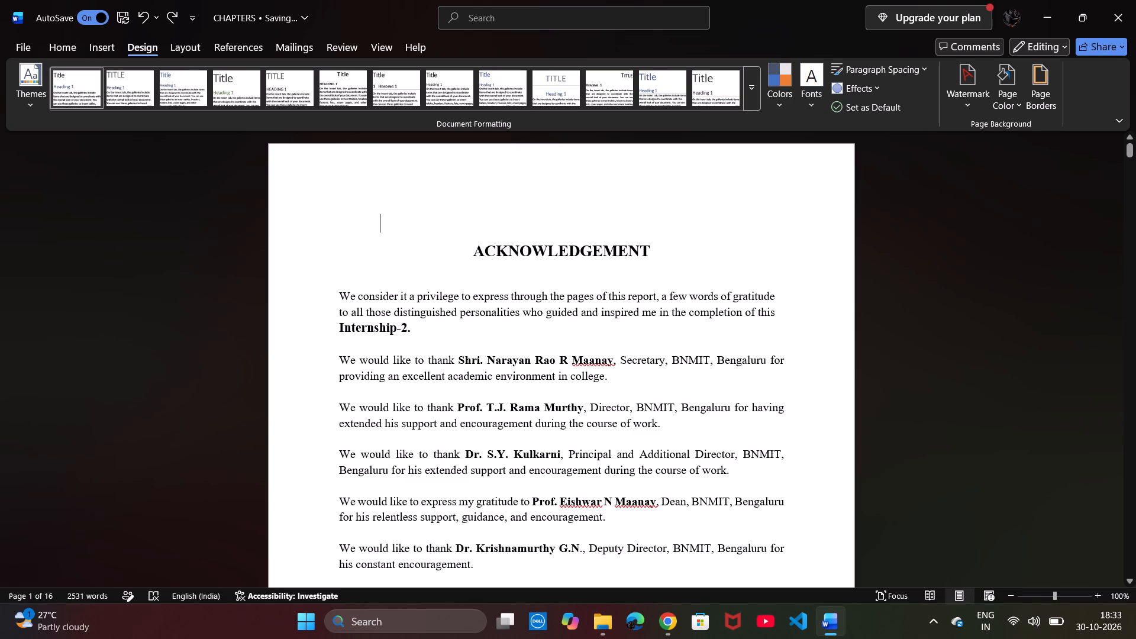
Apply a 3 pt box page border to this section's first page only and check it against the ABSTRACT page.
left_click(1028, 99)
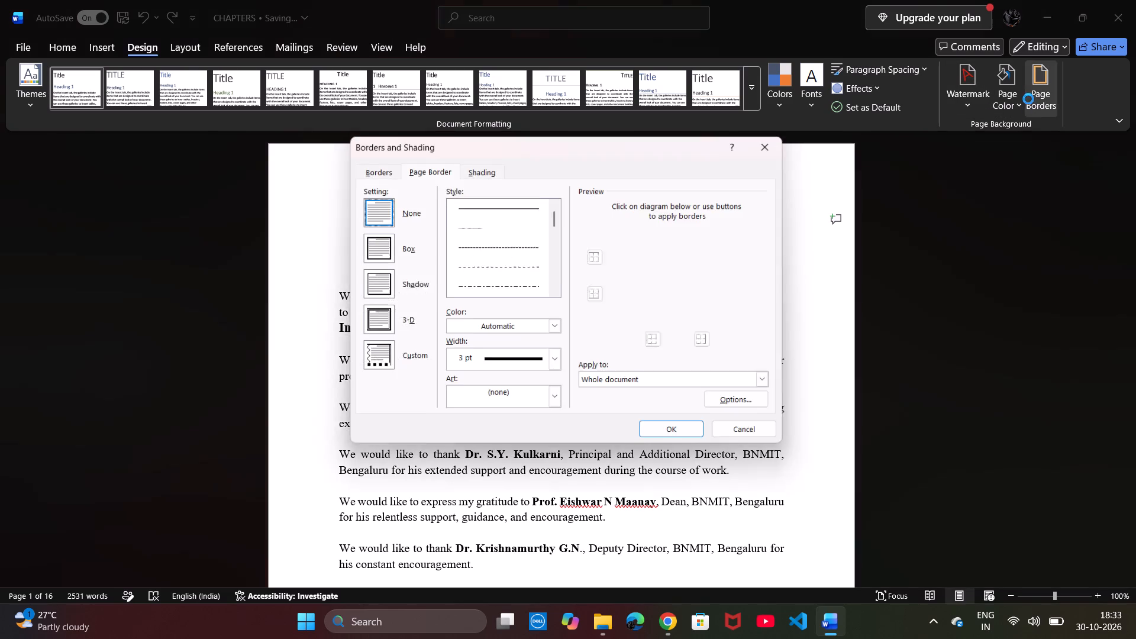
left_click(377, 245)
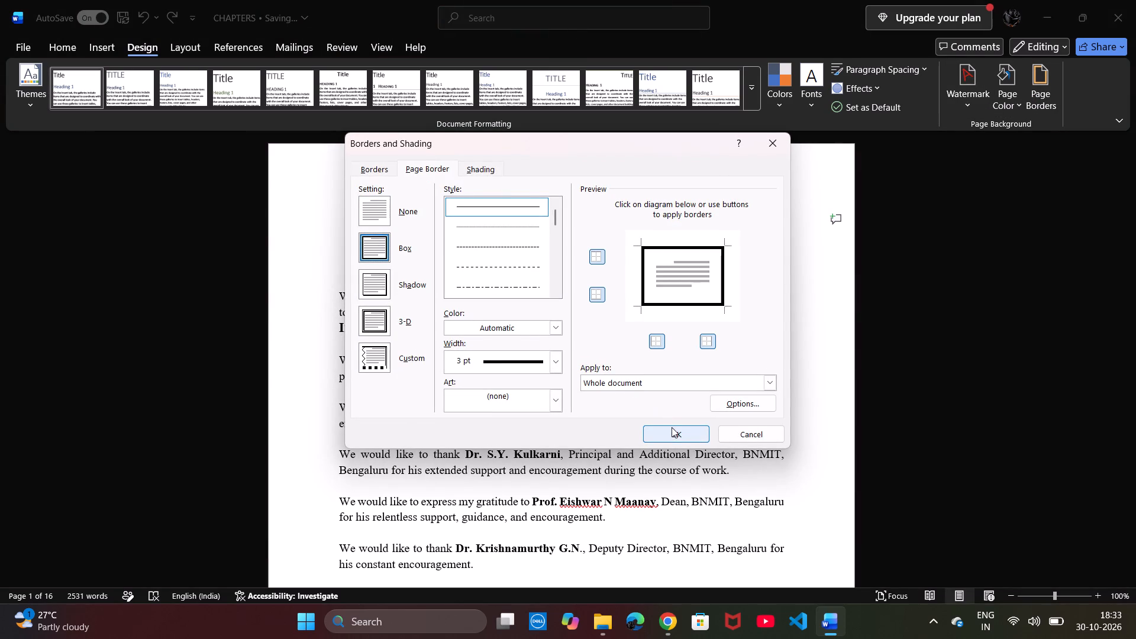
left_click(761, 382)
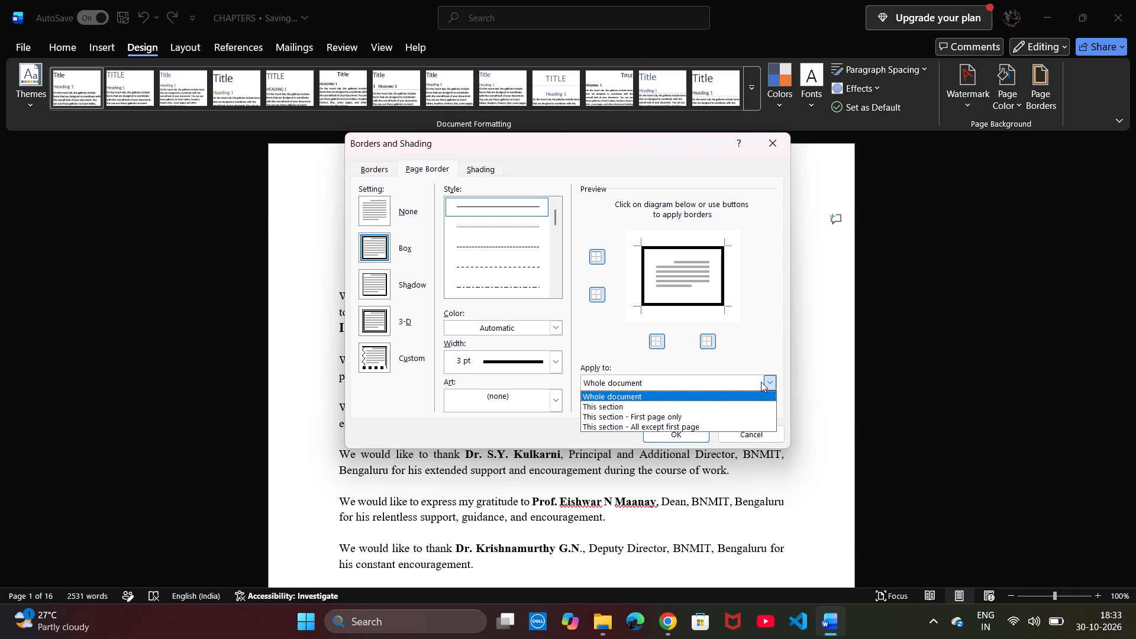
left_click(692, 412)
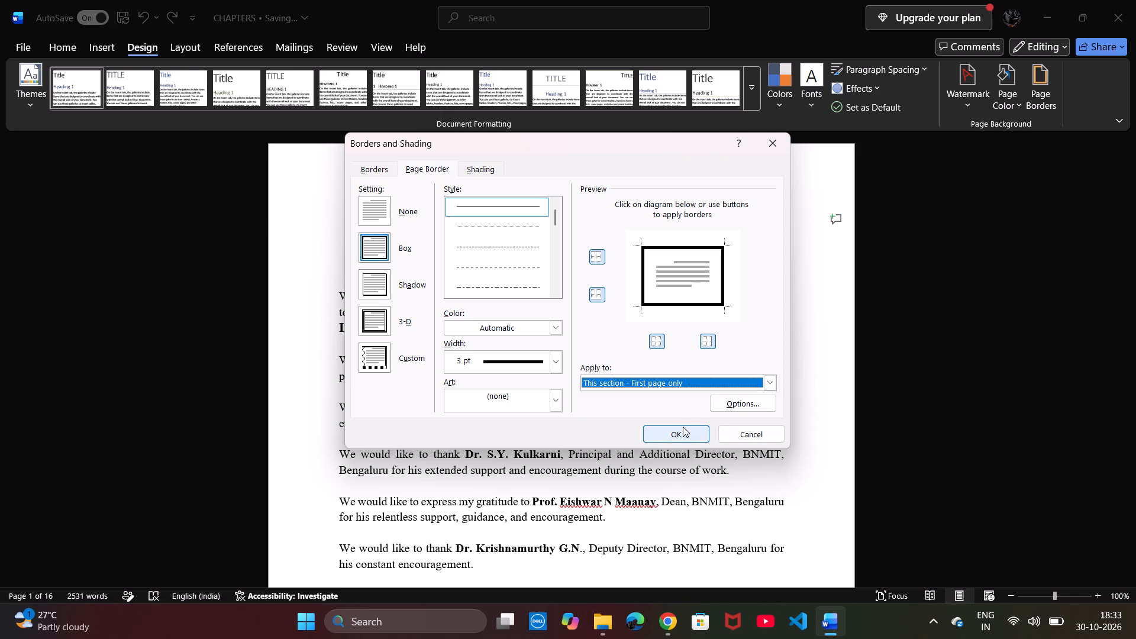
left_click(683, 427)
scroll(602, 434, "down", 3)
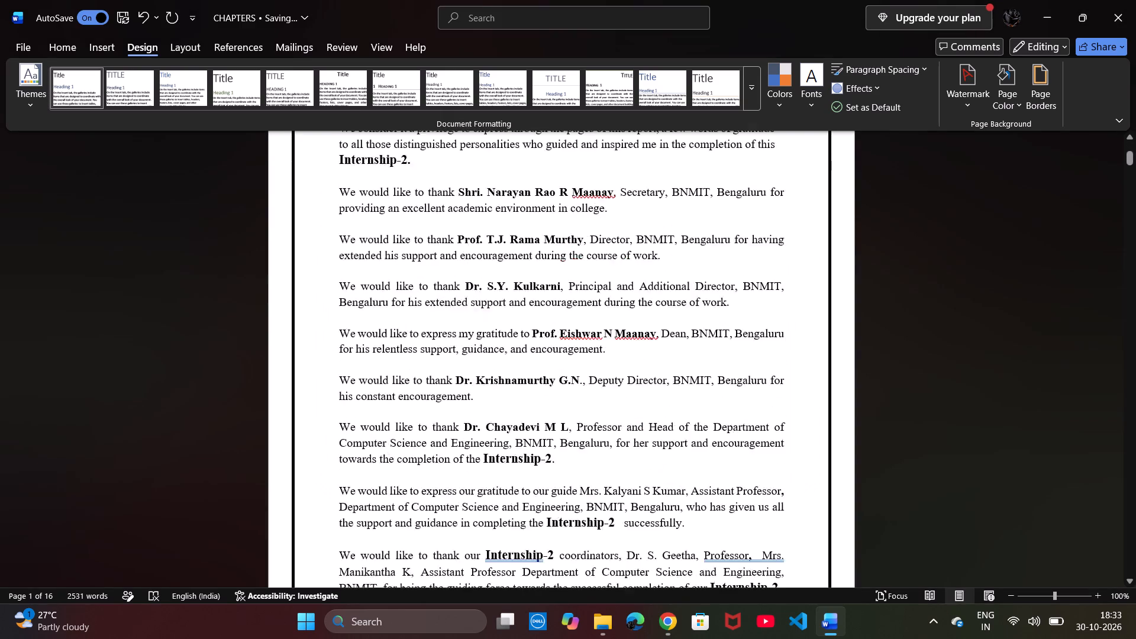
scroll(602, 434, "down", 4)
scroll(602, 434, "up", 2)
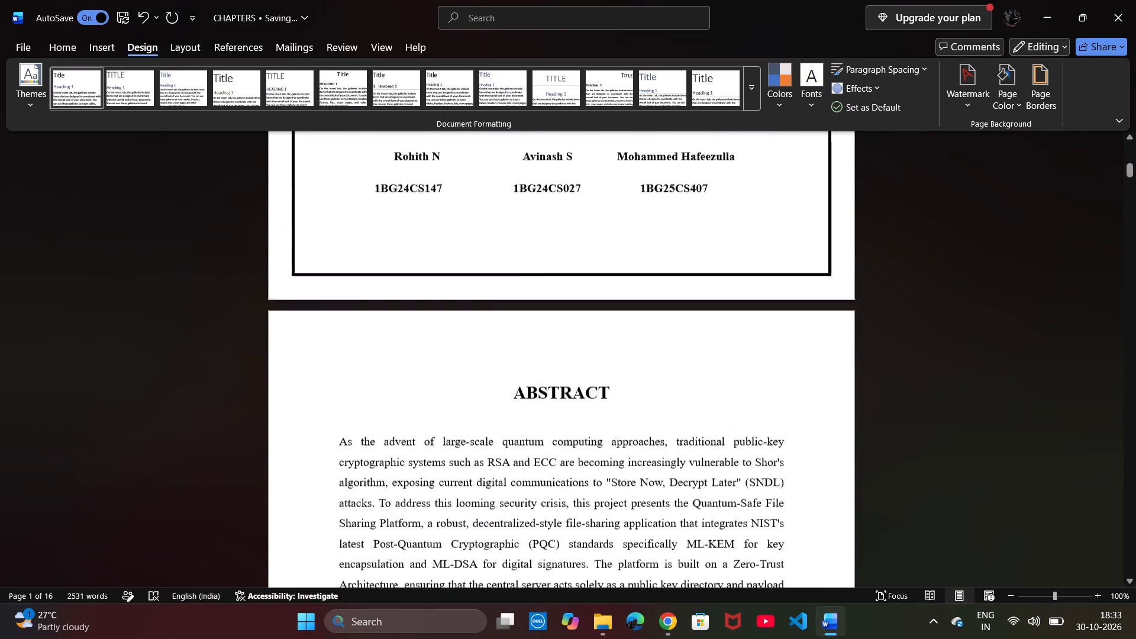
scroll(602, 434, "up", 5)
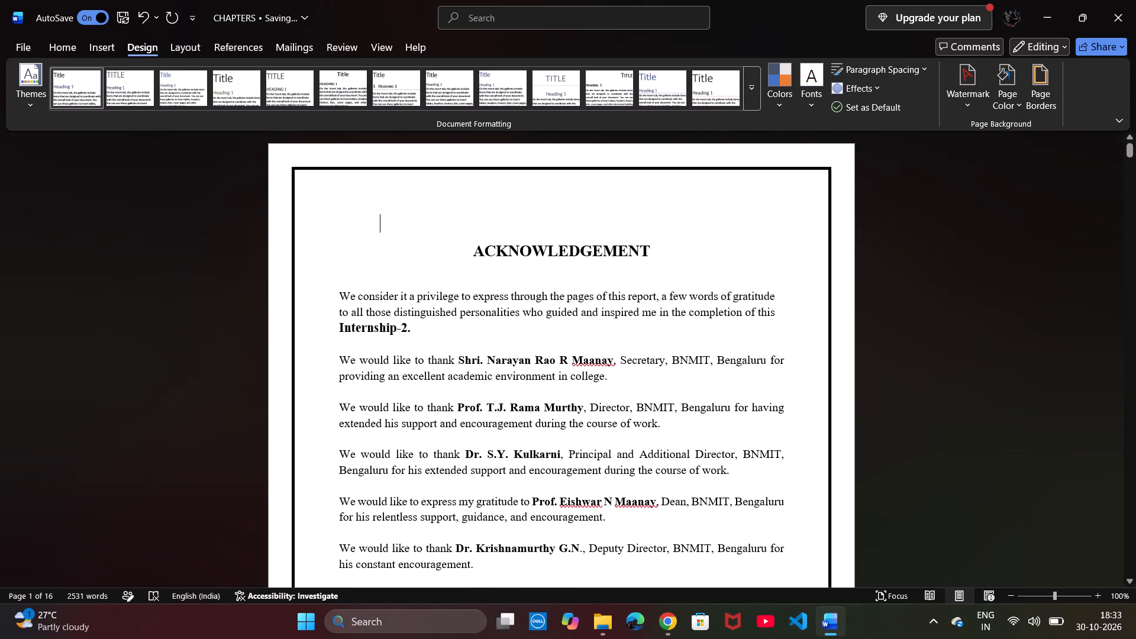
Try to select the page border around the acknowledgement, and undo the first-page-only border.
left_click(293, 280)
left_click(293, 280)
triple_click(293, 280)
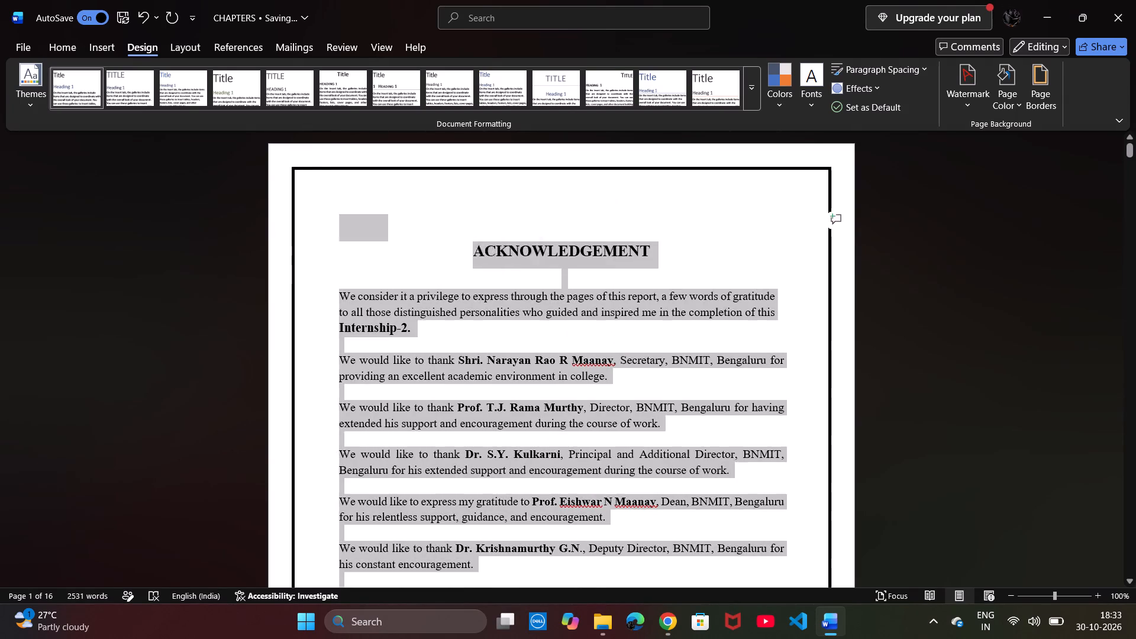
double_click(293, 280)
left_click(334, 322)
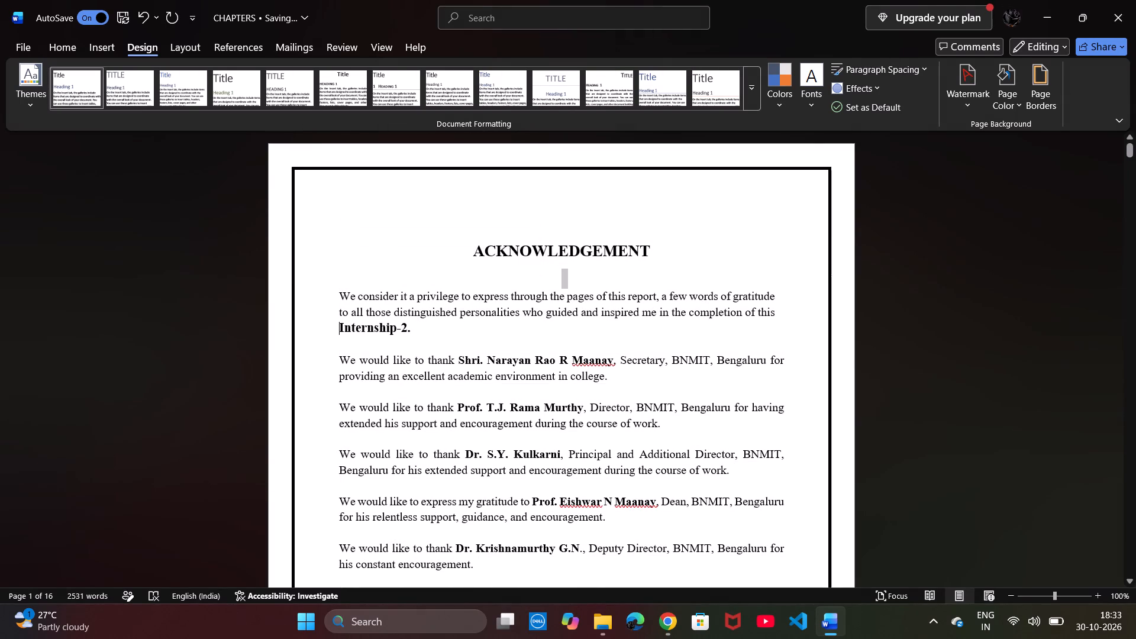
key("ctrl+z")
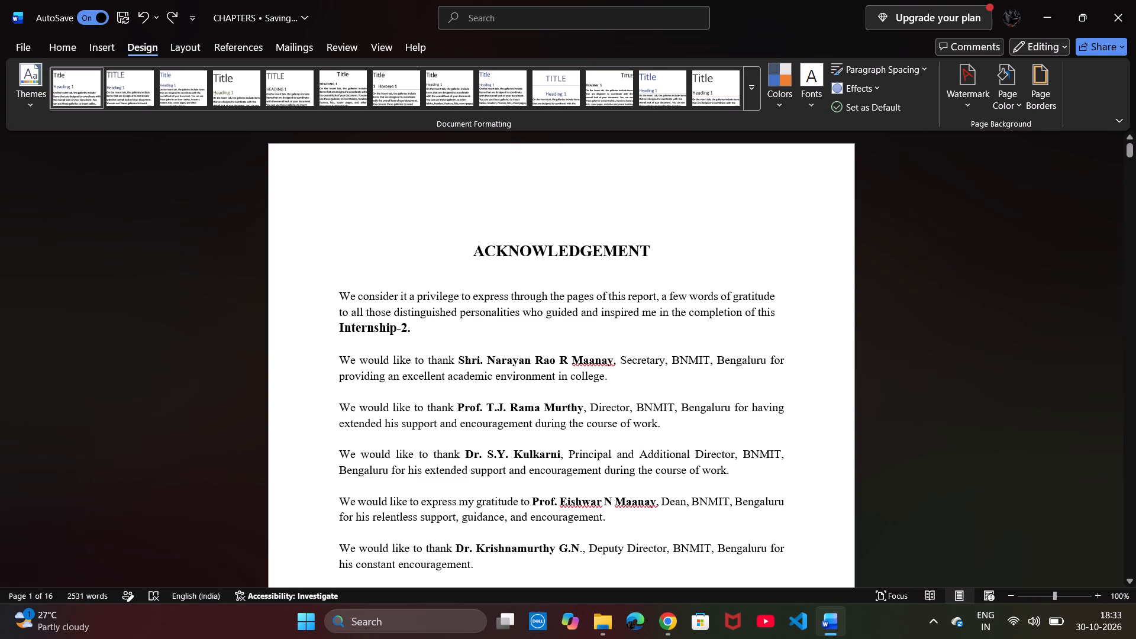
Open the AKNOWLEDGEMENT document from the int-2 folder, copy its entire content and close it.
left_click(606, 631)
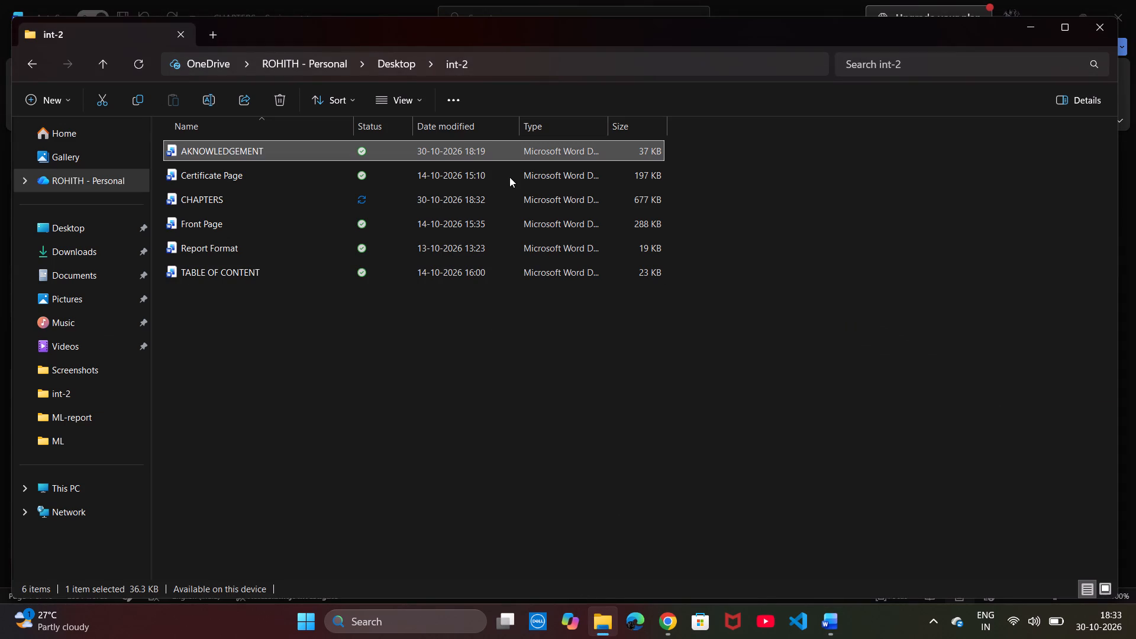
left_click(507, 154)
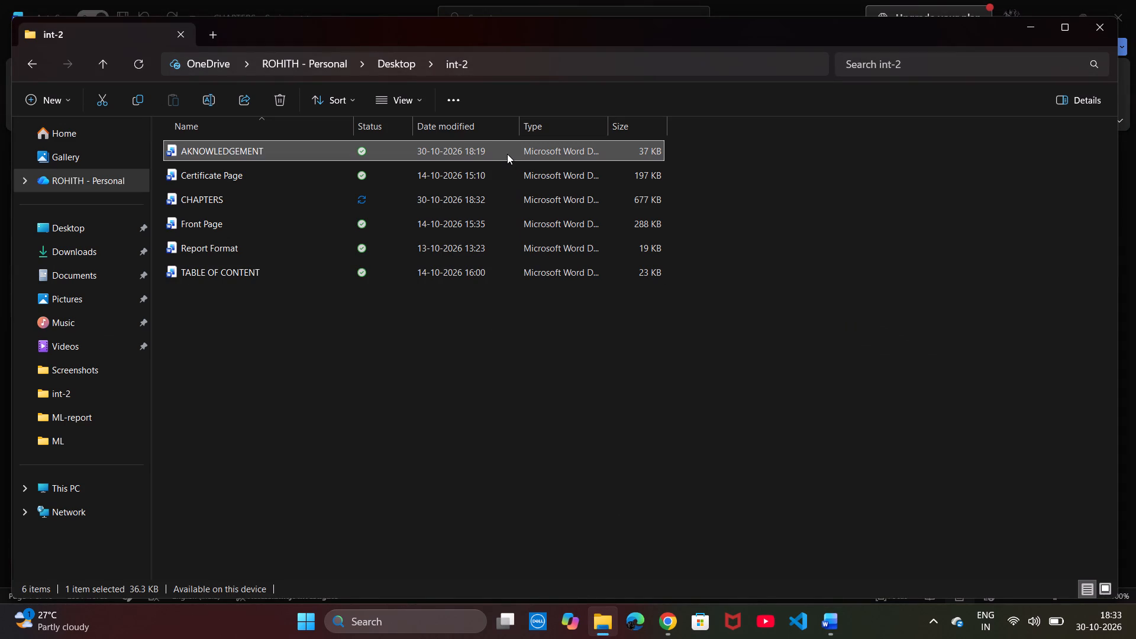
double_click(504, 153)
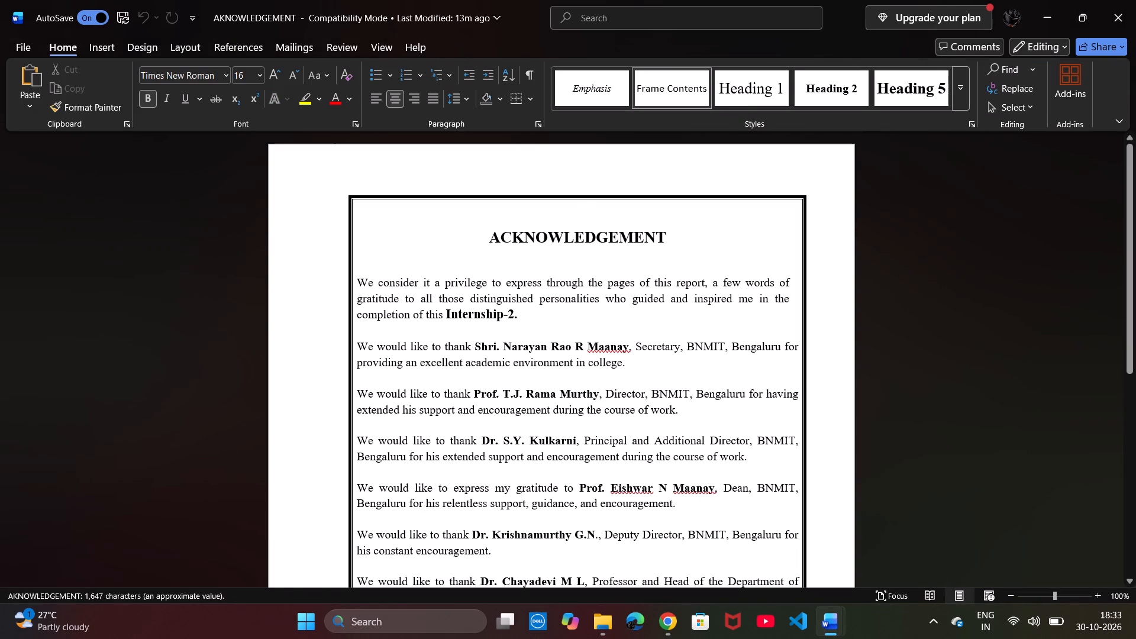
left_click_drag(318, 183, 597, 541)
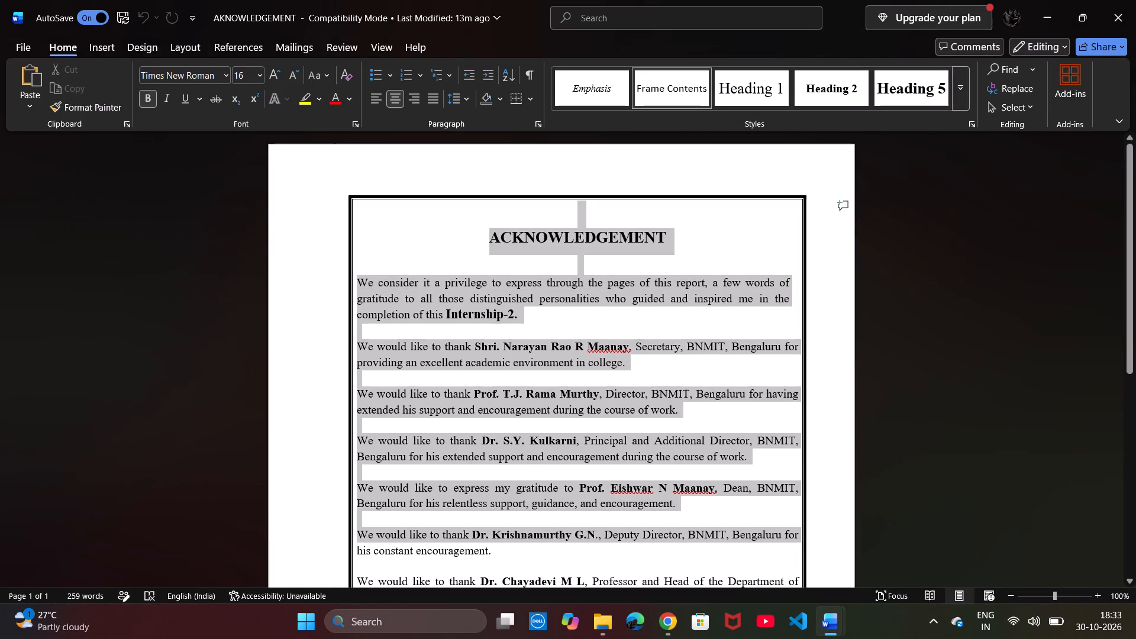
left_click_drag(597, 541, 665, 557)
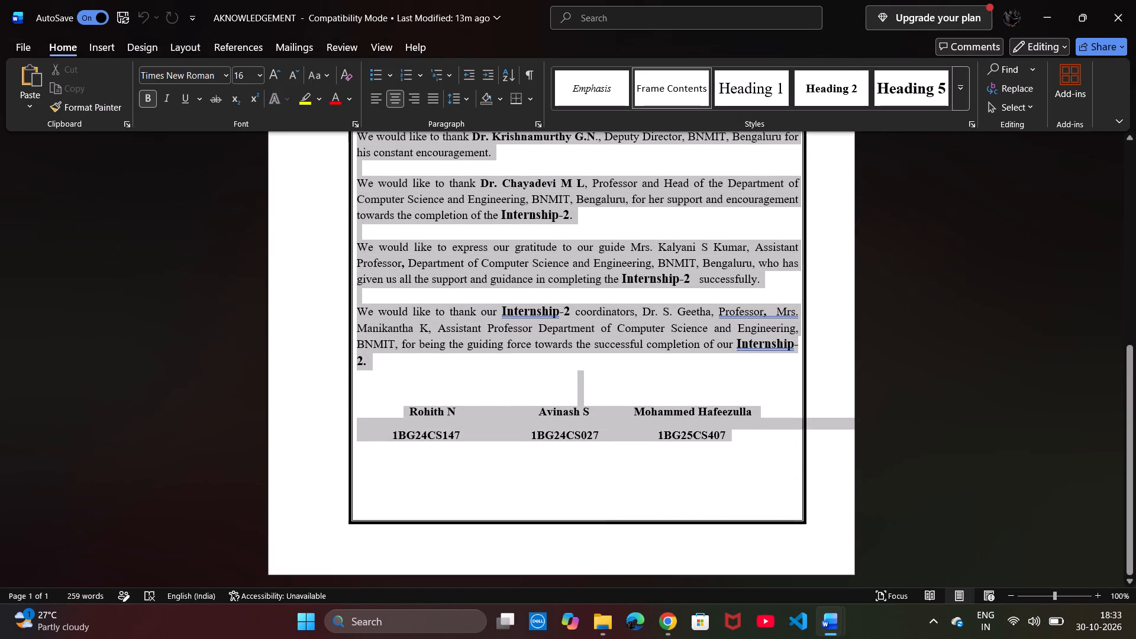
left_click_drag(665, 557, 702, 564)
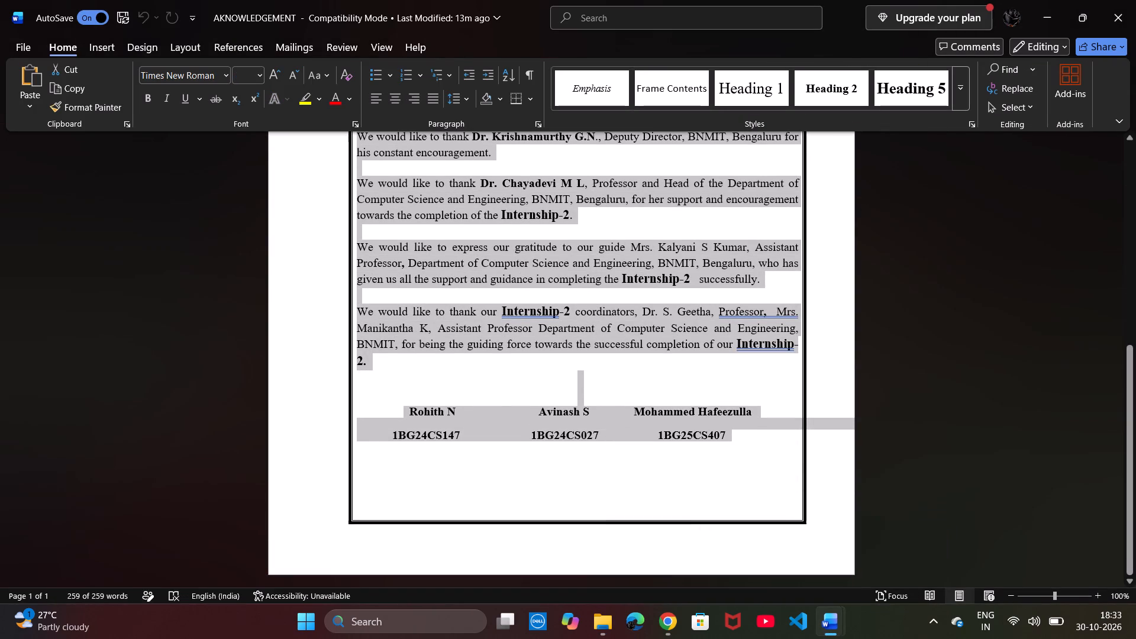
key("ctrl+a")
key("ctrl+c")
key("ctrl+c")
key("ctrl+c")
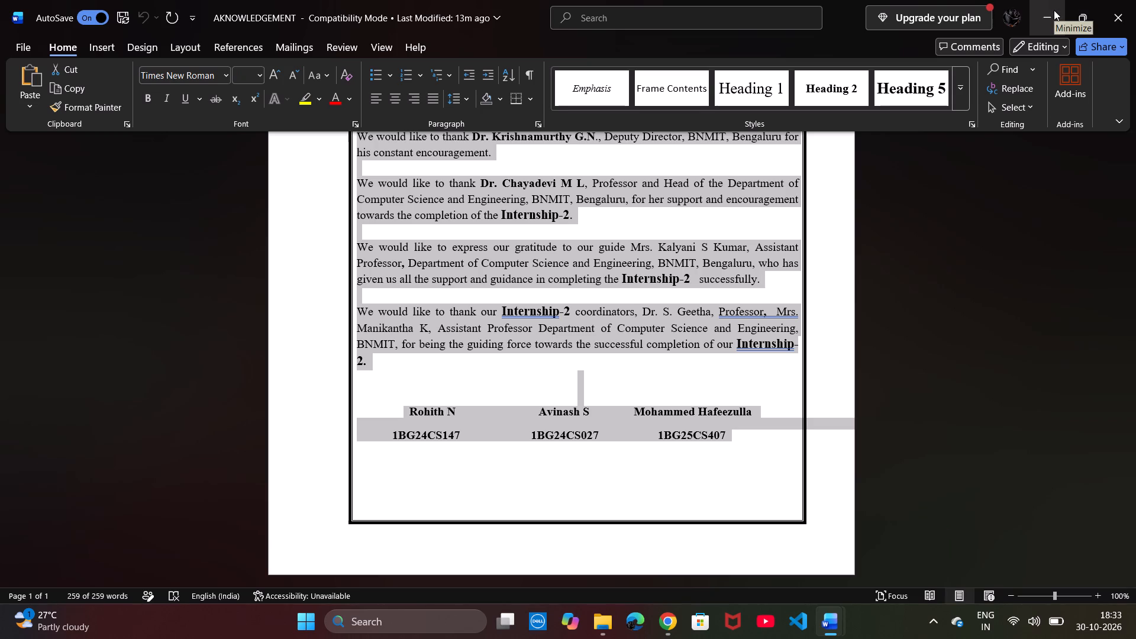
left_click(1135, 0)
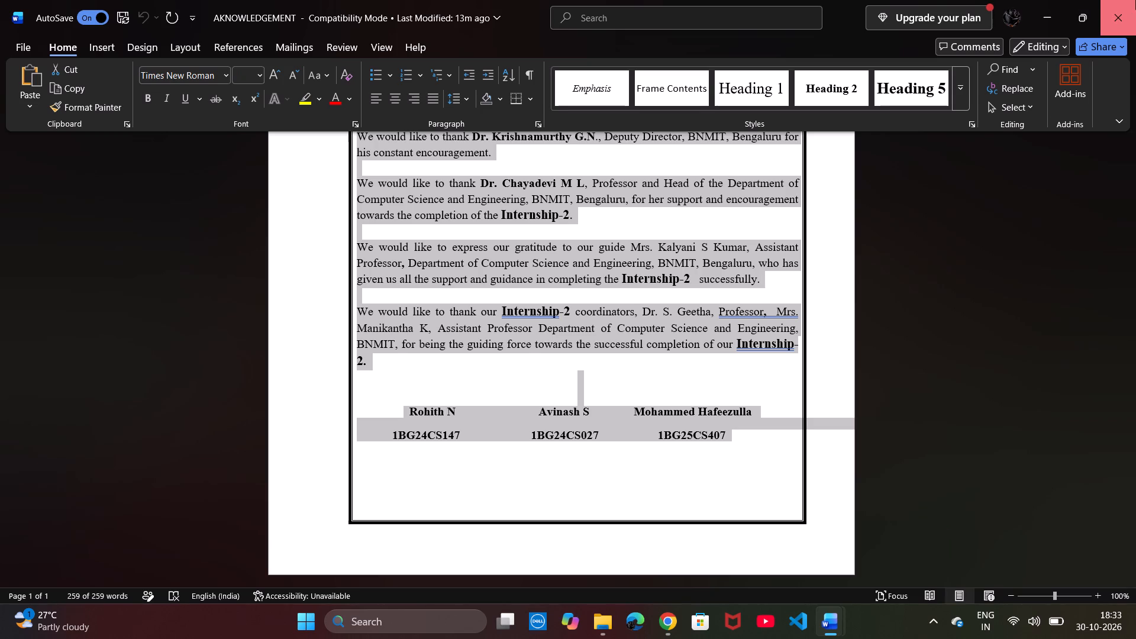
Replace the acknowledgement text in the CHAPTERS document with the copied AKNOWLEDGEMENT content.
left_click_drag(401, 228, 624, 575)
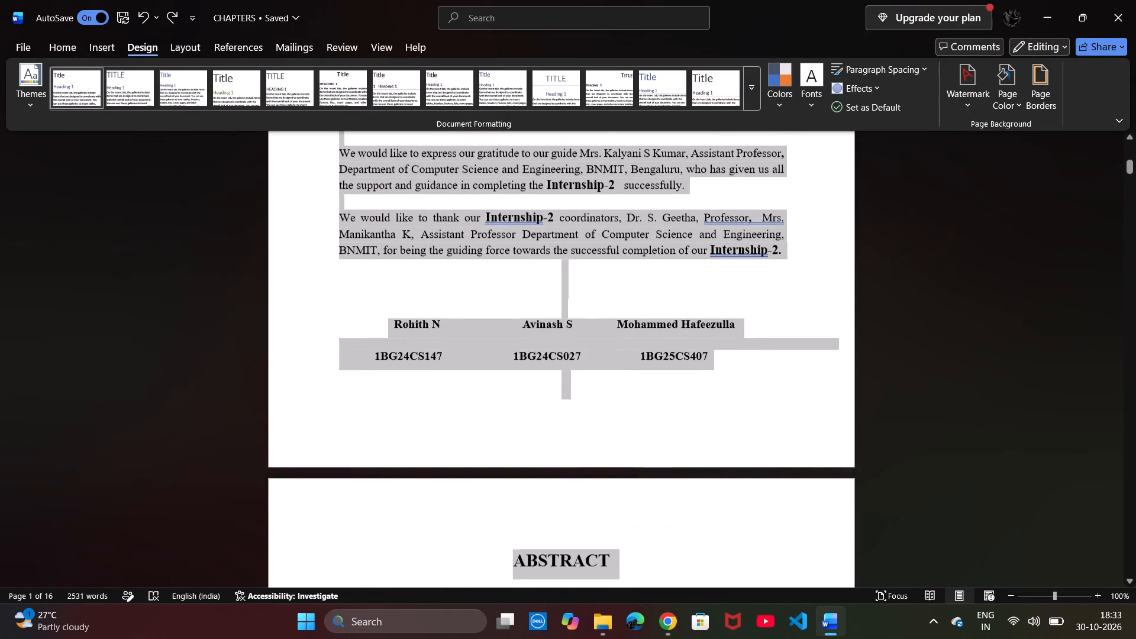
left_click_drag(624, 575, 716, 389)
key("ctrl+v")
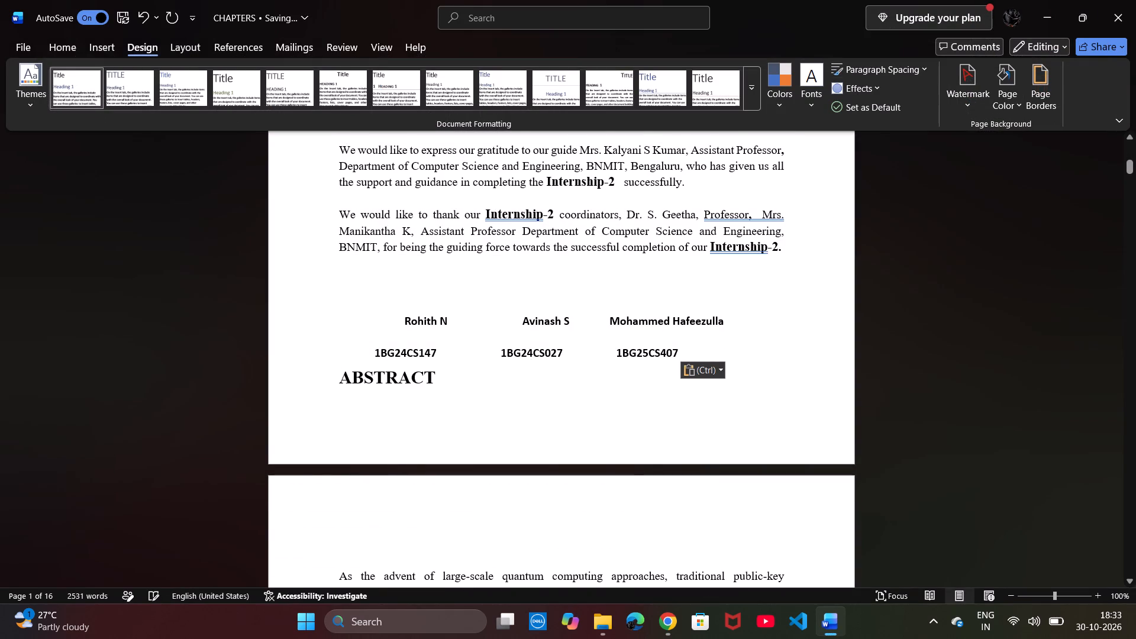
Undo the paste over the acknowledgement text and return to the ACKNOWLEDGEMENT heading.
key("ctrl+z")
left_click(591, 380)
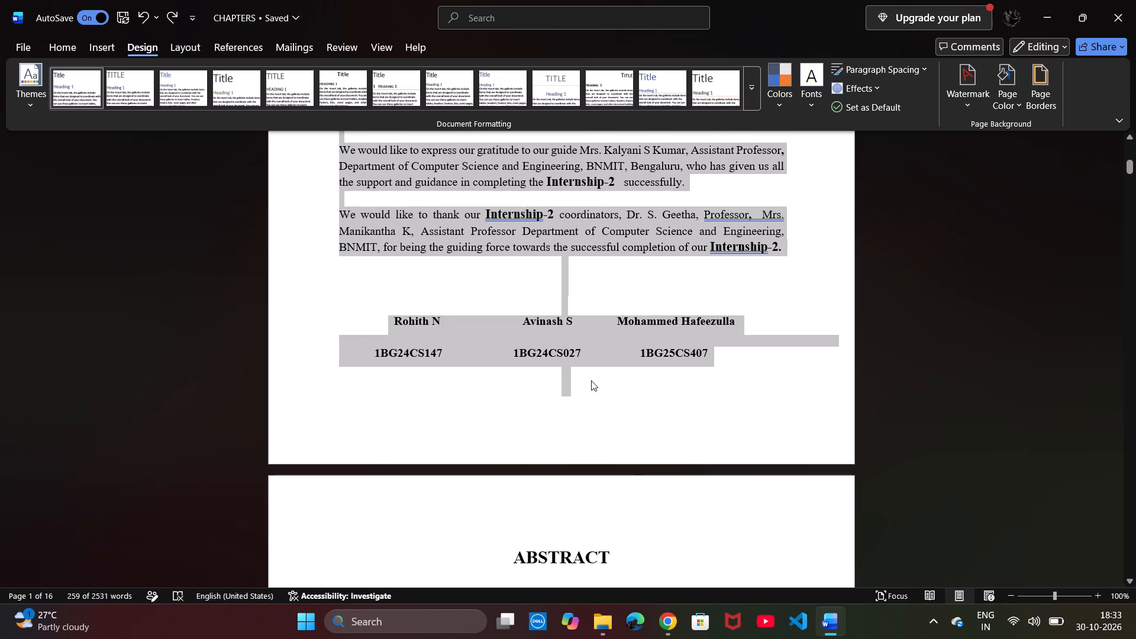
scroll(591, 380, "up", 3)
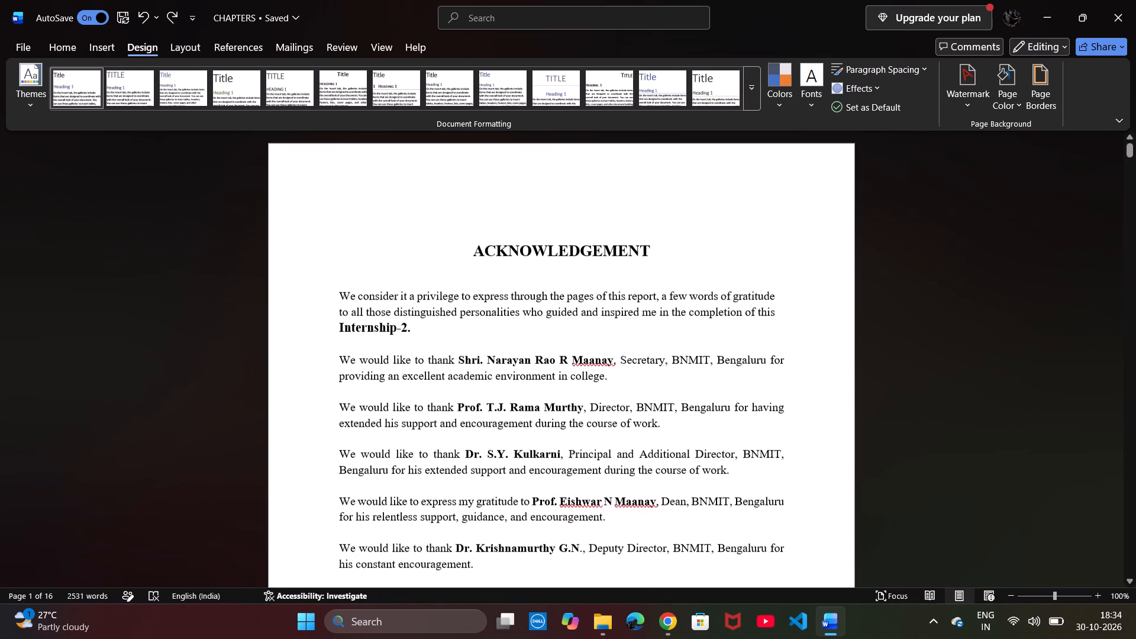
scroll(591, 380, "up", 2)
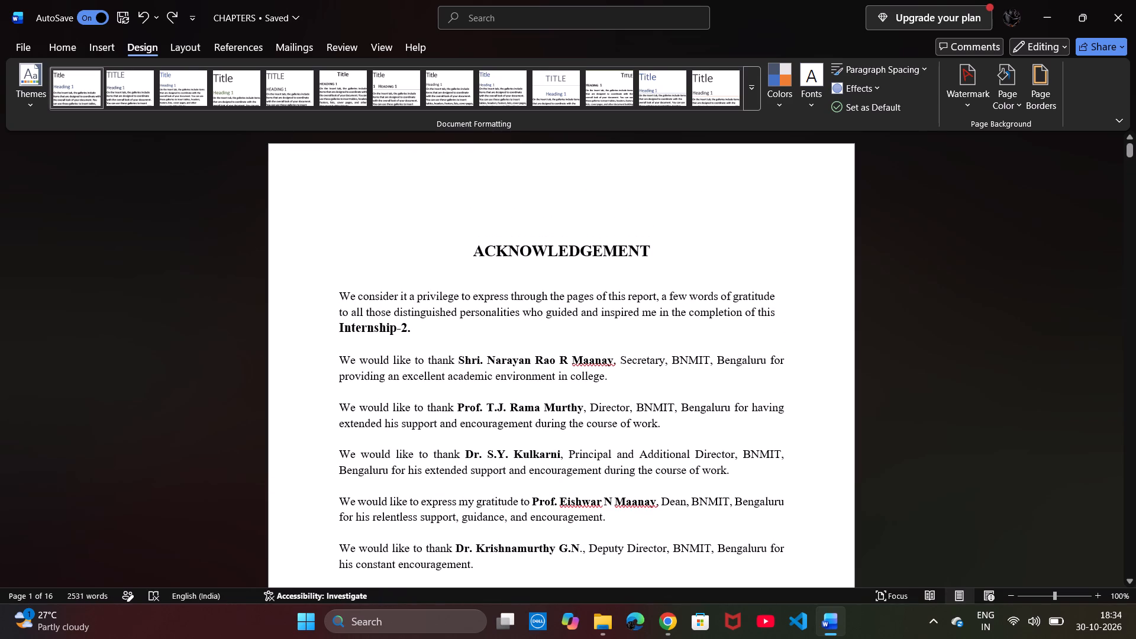
Inspect the header and footer areas of the acknowledgement and abstract pages, and return to the body text.
left_click(70, 38)
double_click(340, 177)
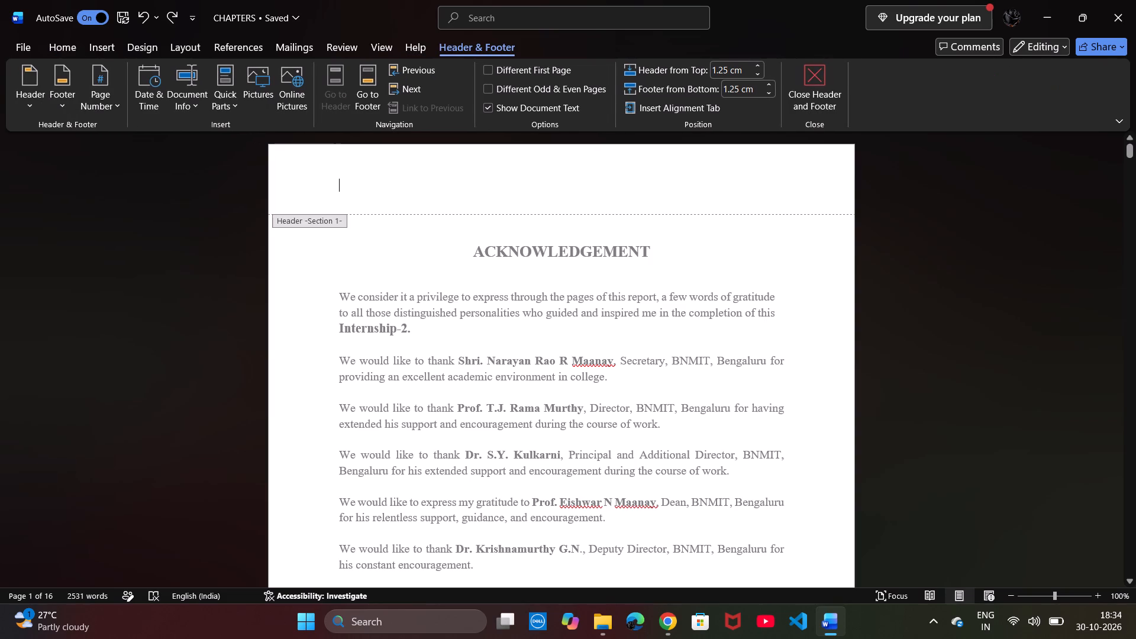
scroll(377, 262, "down", 2)
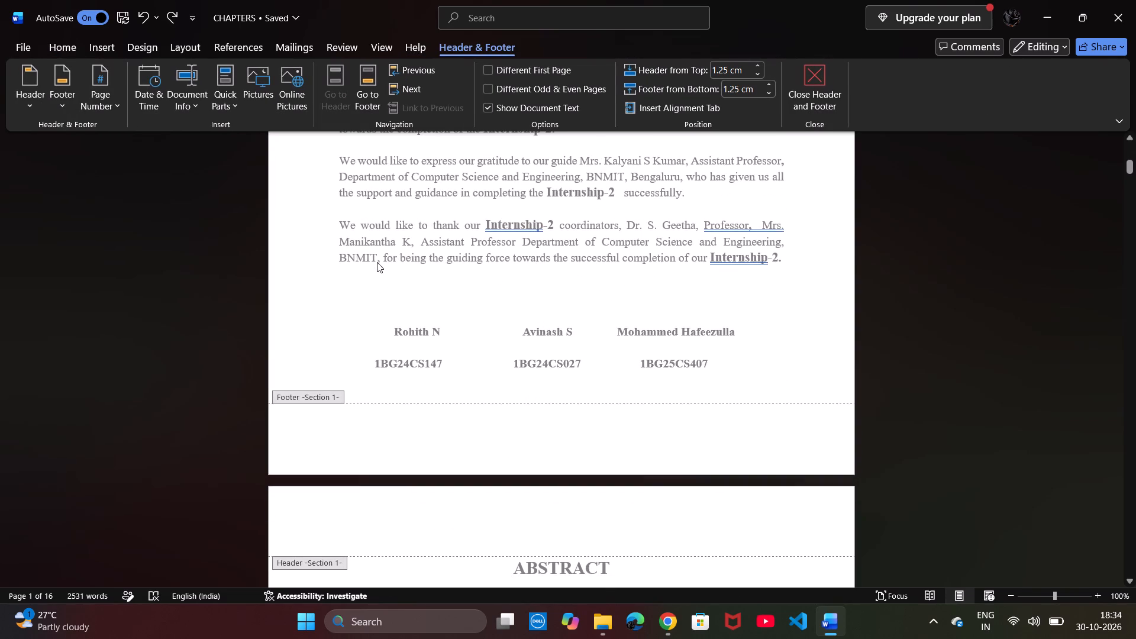
scroll(377, 262, "down", 1)
double_click(718, 312)
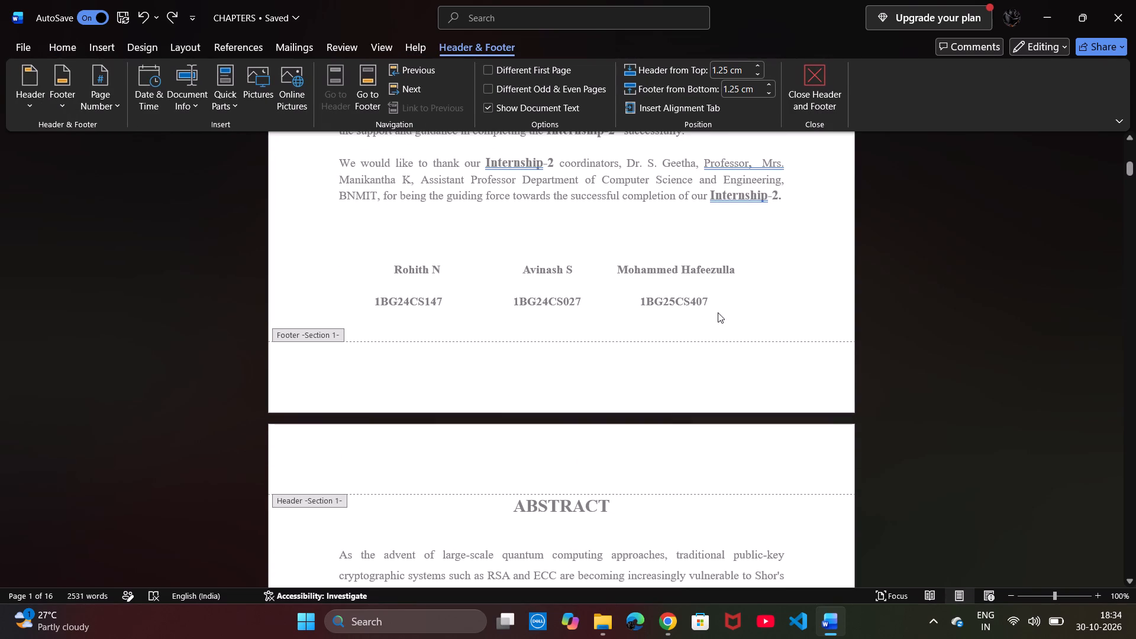
scroll(718, 312, "down", 3)
scroll(718, 312, "up", 1)
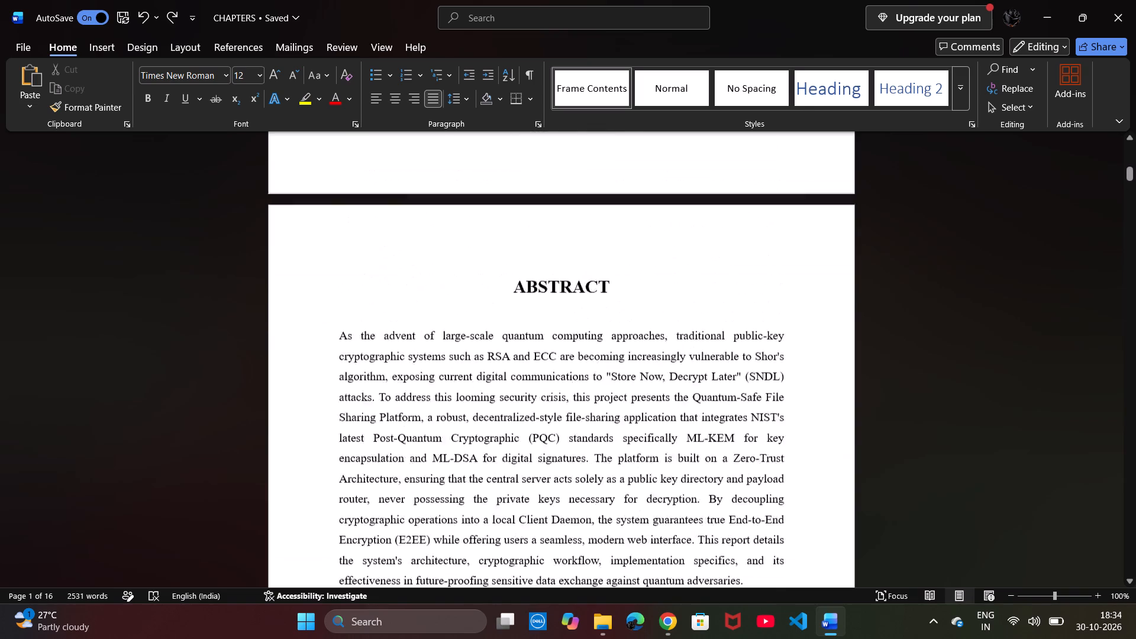
scroll(718, 312, "up", 2)
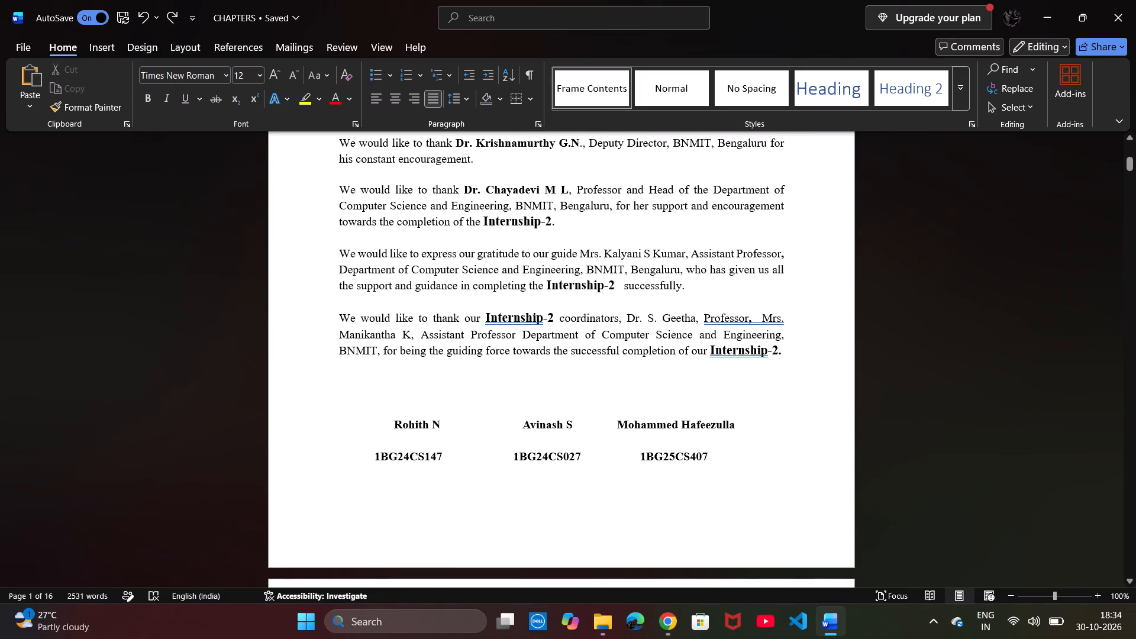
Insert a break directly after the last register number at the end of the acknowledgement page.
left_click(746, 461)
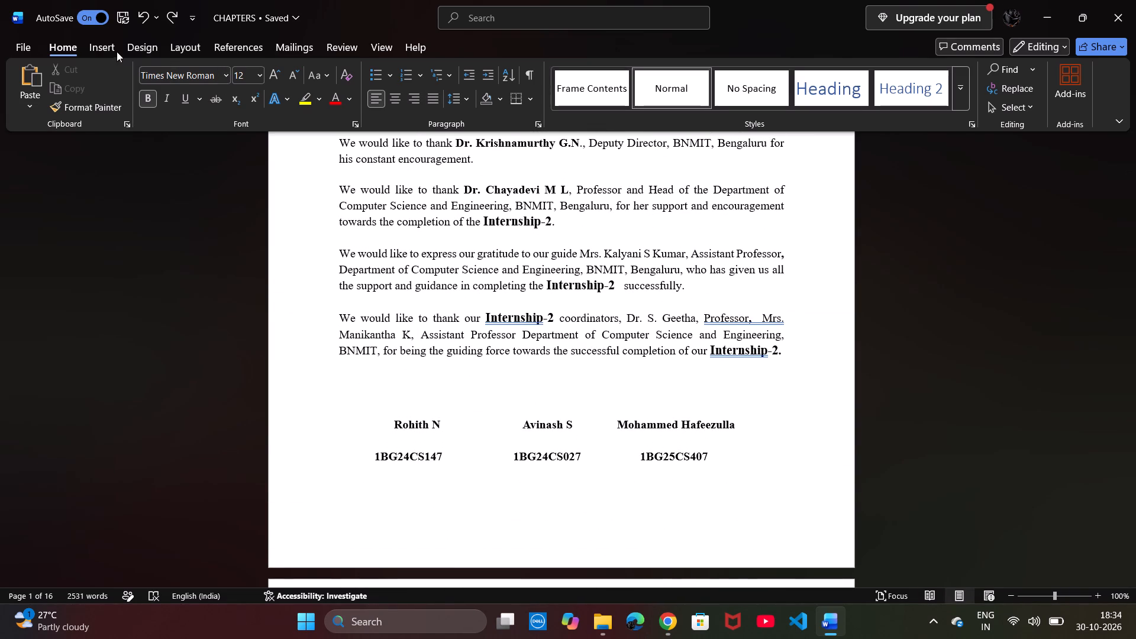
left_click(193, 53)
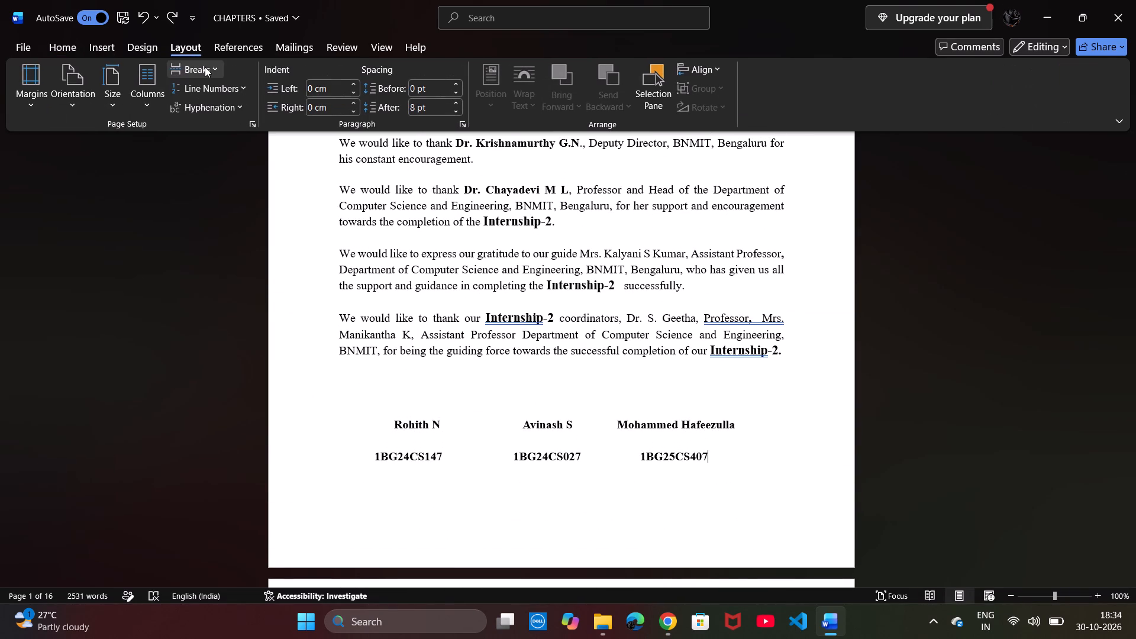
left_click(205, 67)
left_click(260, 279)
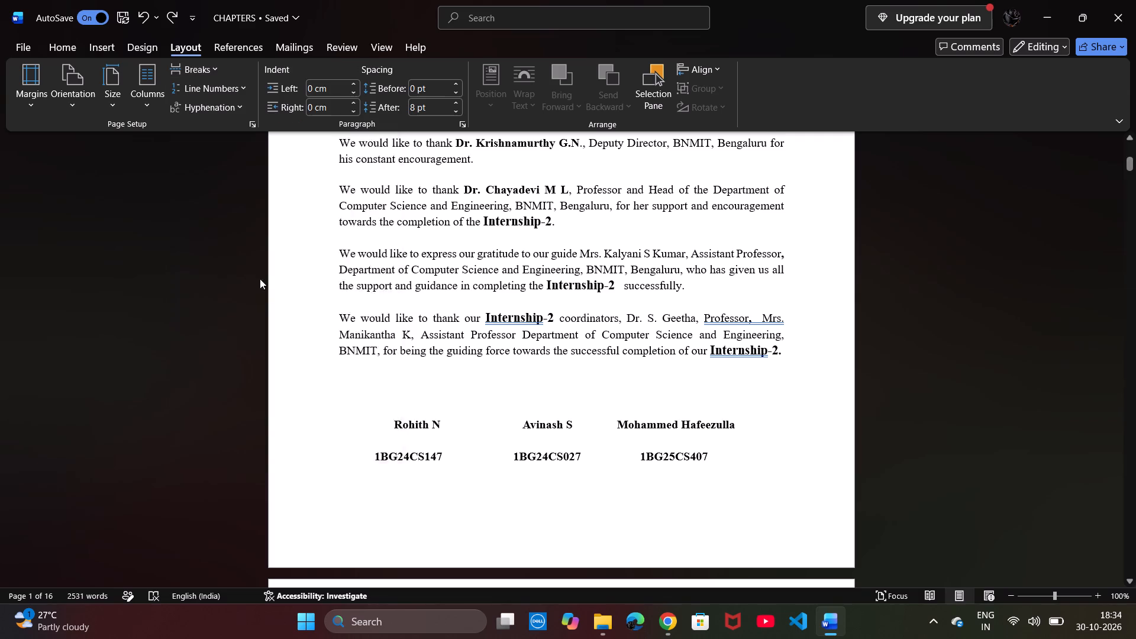
Remove the blank line above the ABSTRACT heading on the abstract page.
scroll(480, 389, "down", 2)
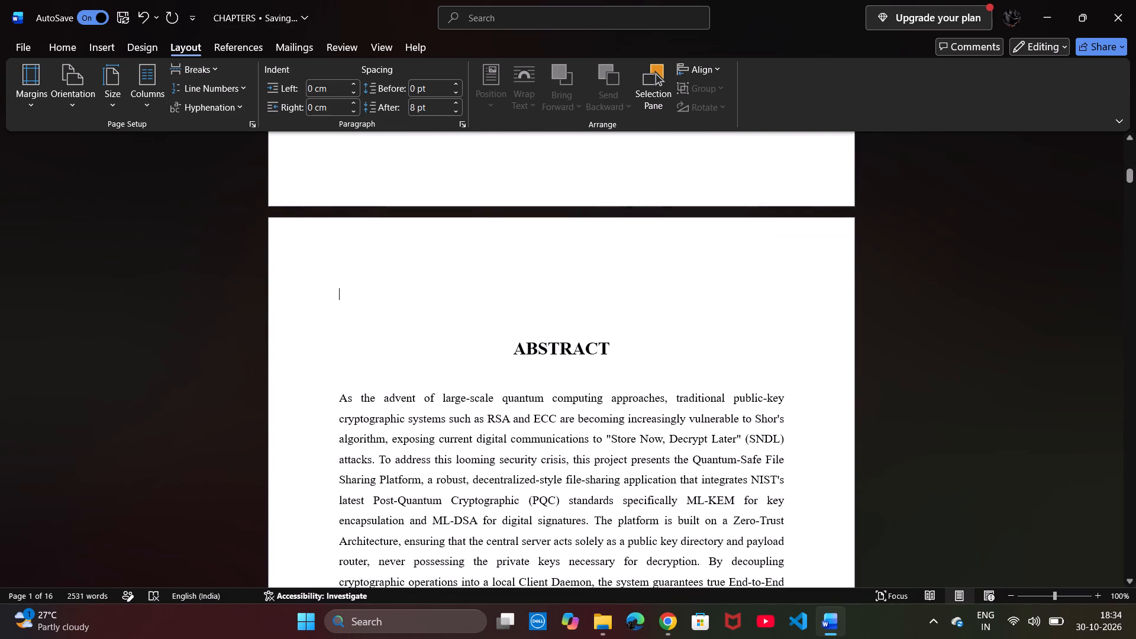
left_click(506, 314)
key("BackSpace")
key("BackSpace")
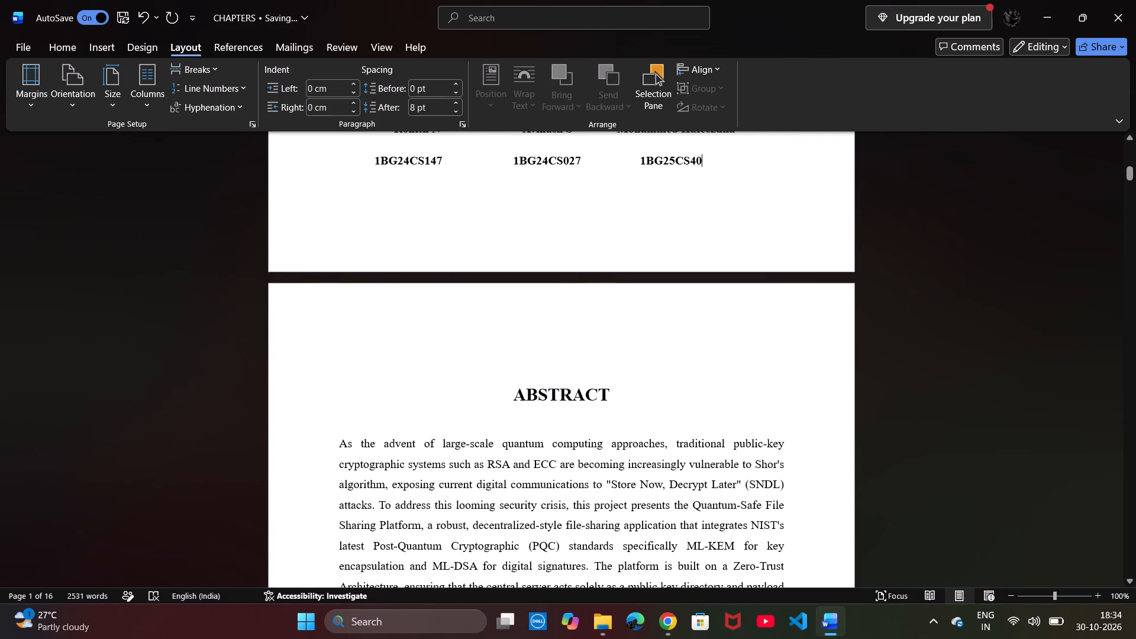
Check the page flow from the end of the acknowledgement through the abstract to the table of contents.
double_click(620, 195)
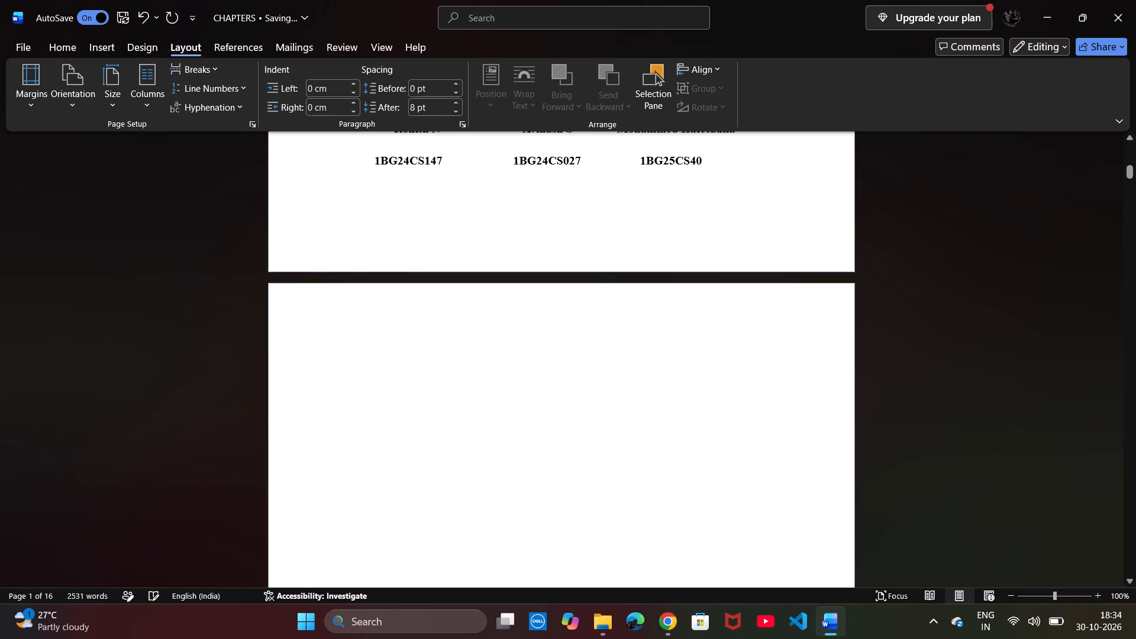
scroll(601, 230, "down", 5)
scroll(601, 230, "up", 1)
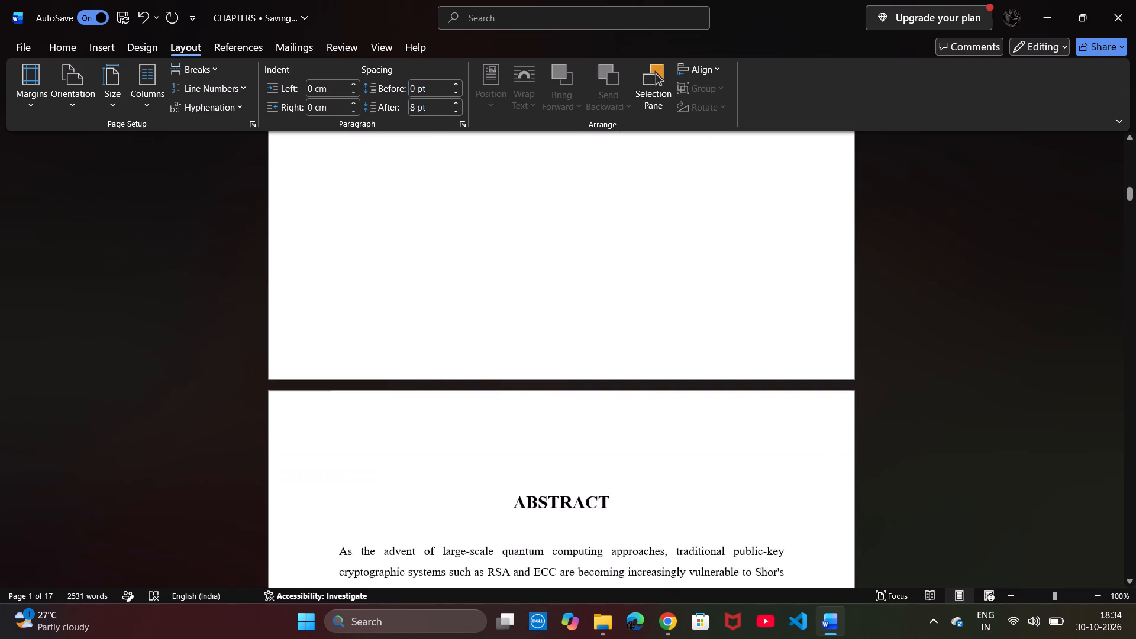
scroll(601, 230, "up", 4)
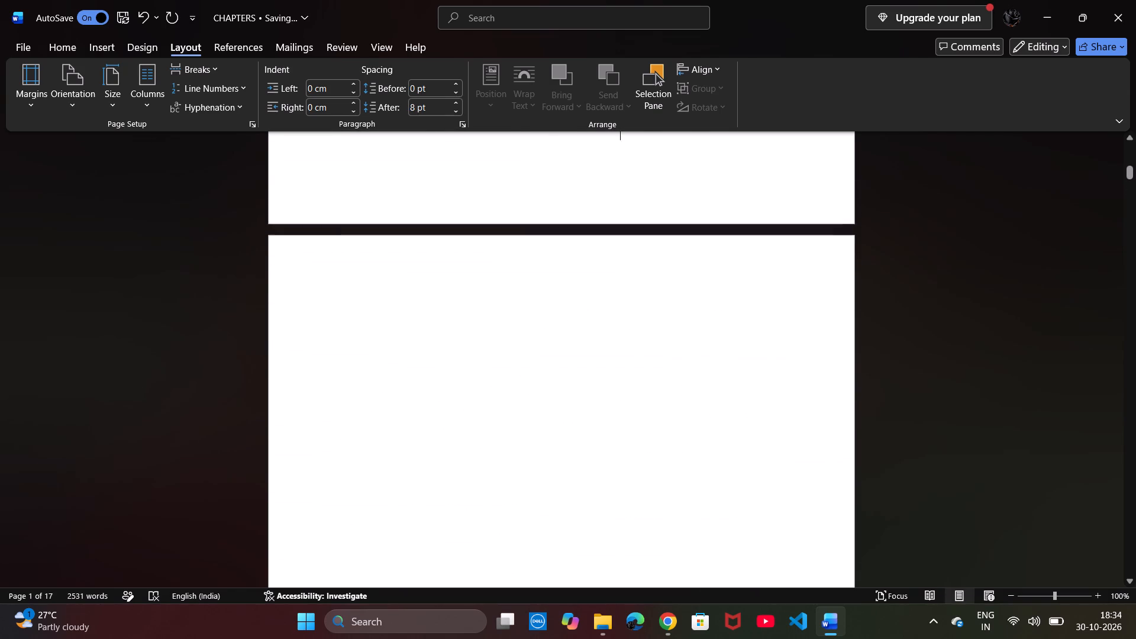
scroll(601, 230, "up", 1)
scroll(584, 398, "down", 7)
left_click(505, 523)
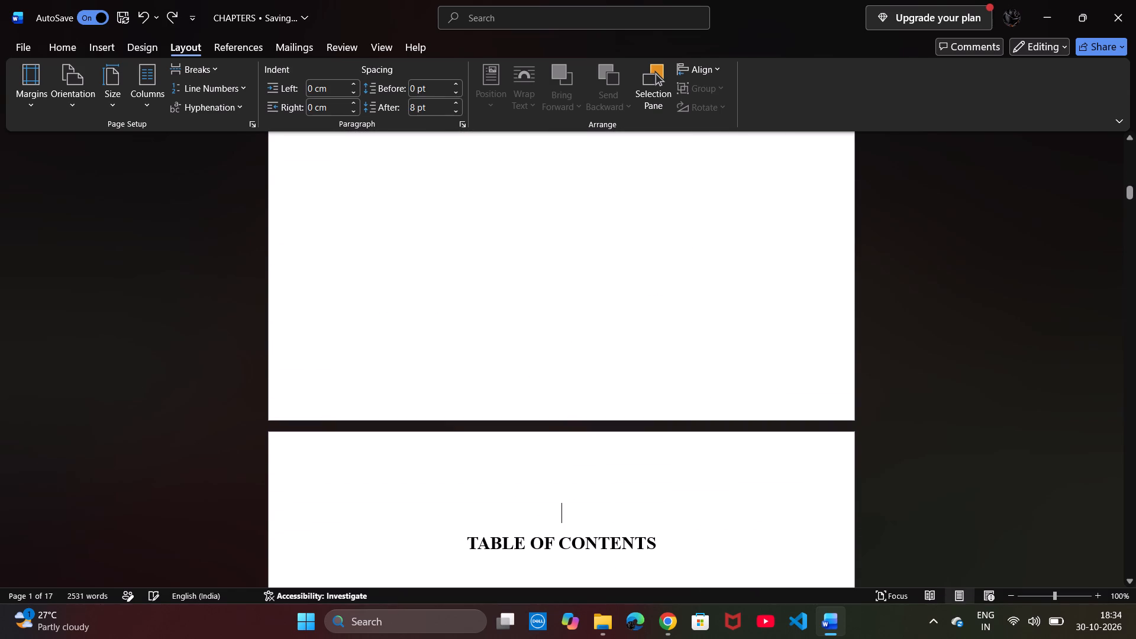
scroll(505, 523, "up", 5)
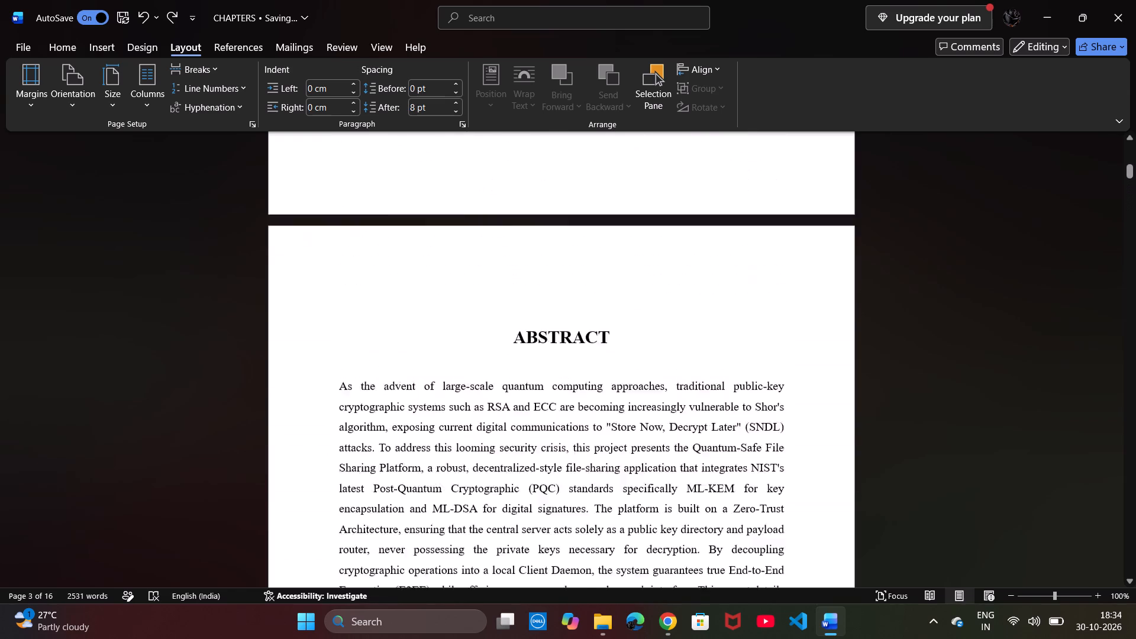
scroll(505, 523, "up", 1)
left_click(660, 379)
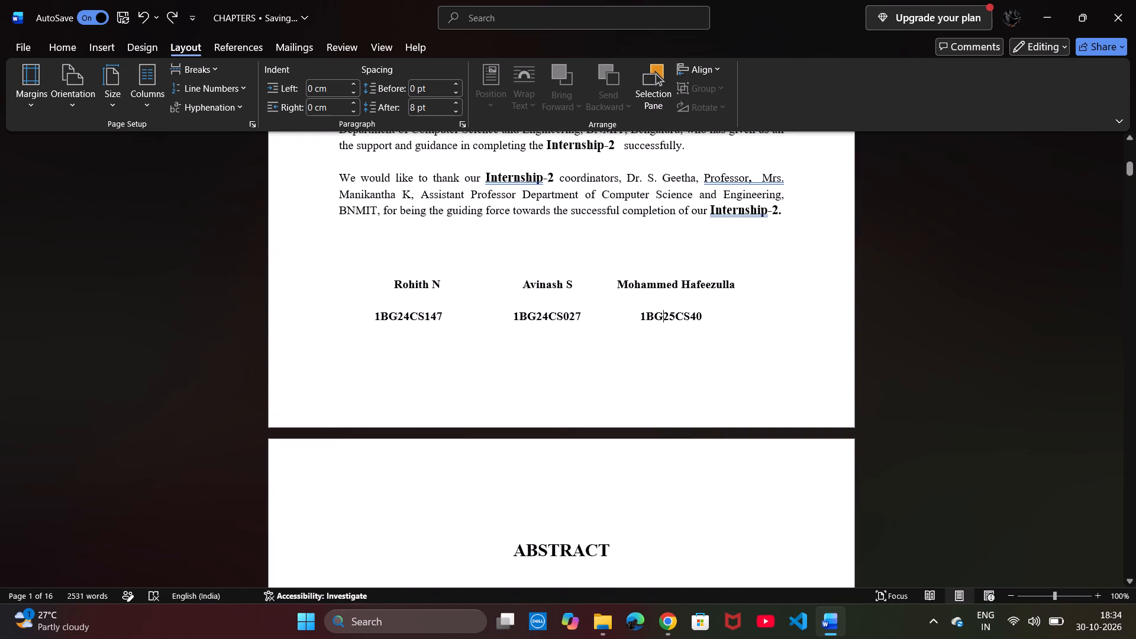
Unlink the abstract section's footer from the acknowledgement section's footer and return to the acknowledgement body text.
double_click(576, 403)
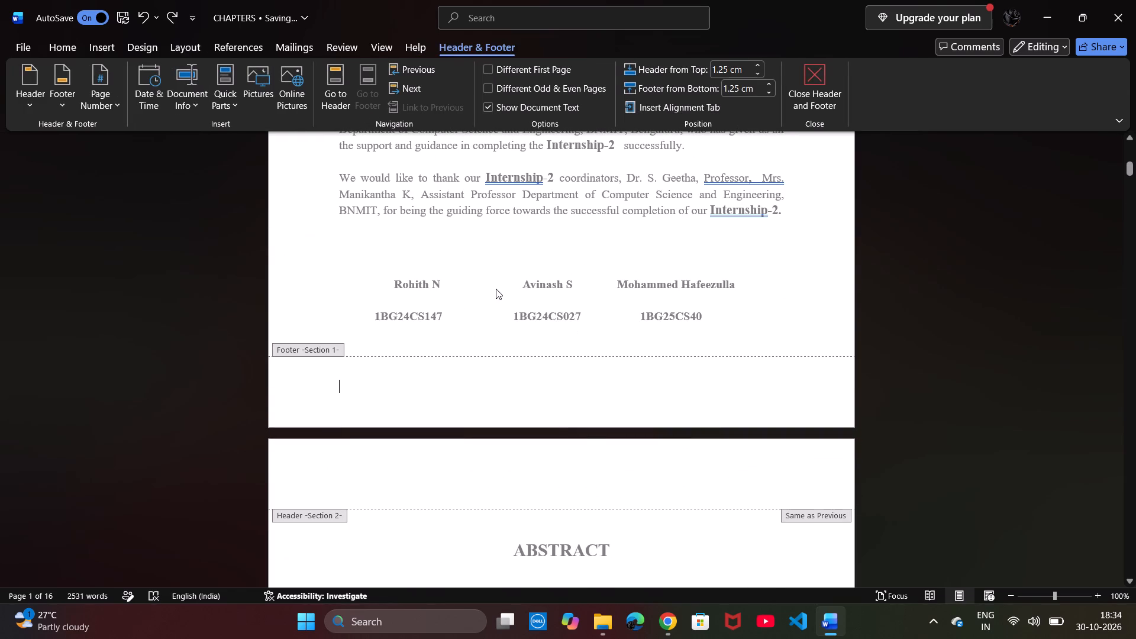
scroll(496, 289, "down", 3)
scroll(496, 289, "up", 1)
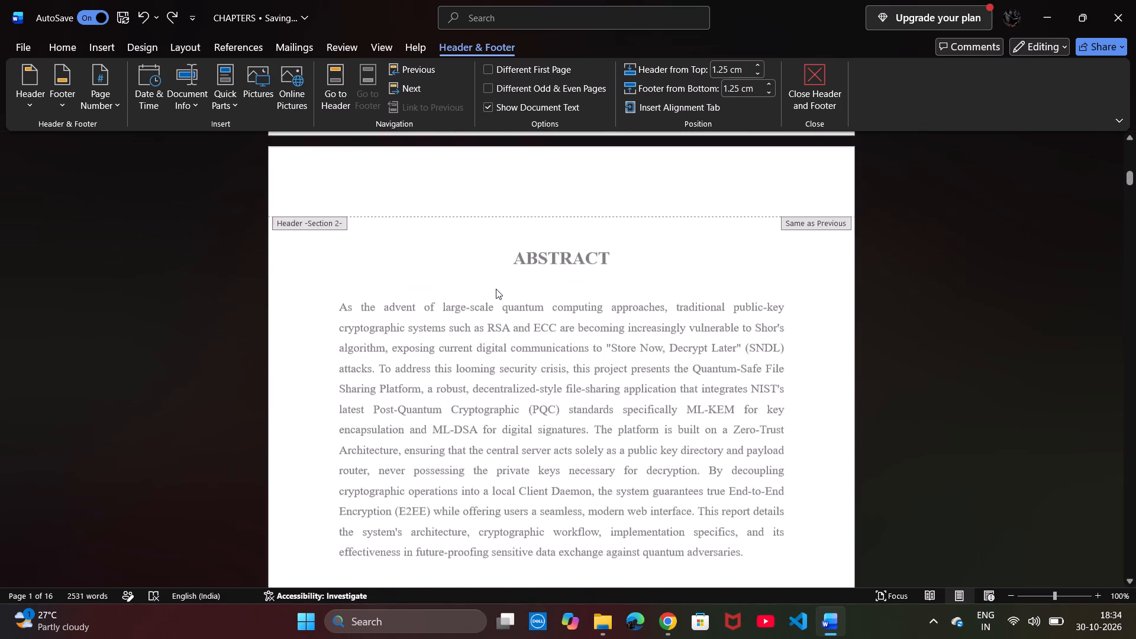
scroll(496, 289, "up", 1)
scroll(496, 289, "down", 6)
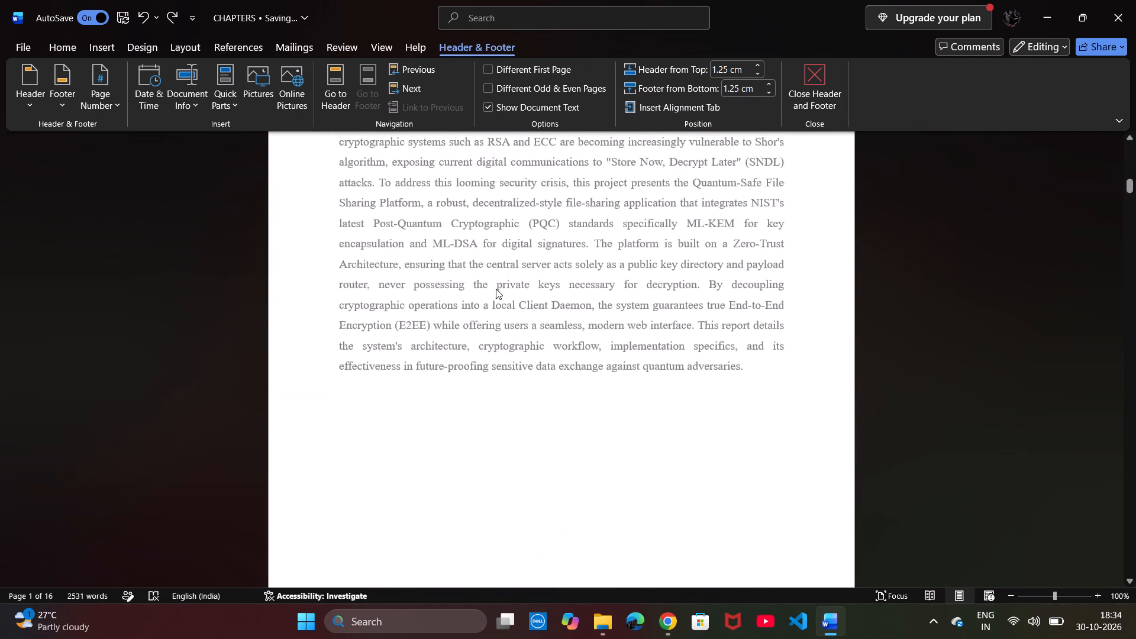
scroll(496, 289, "down", 2)
left_click(517, 454)
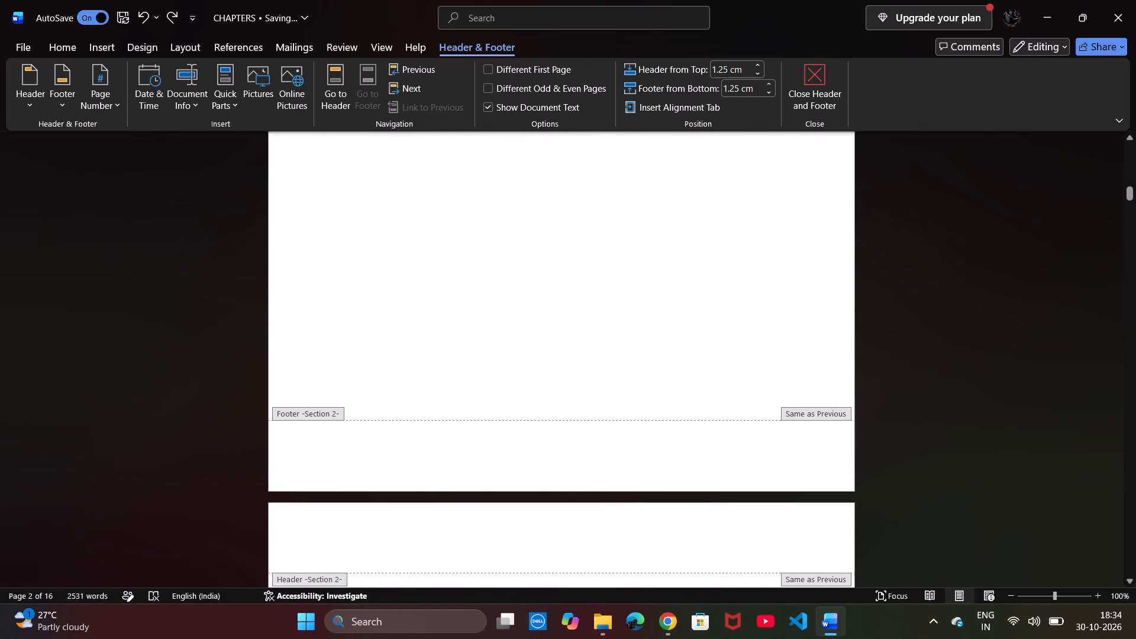
double_click(531, 369)
double_click(531, 369)
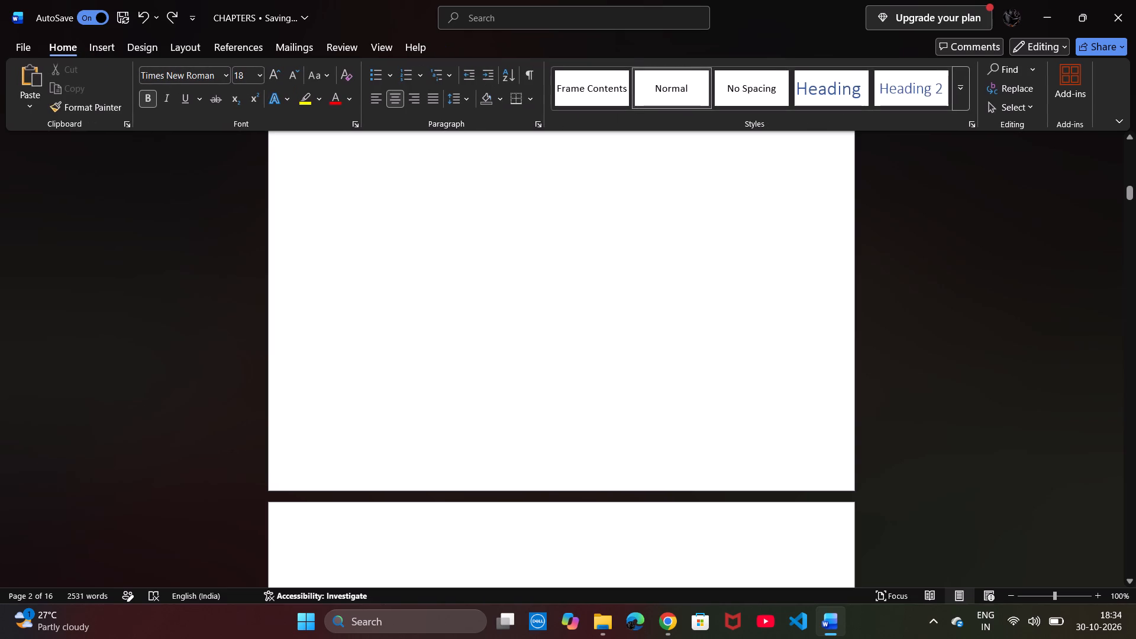
double_click(464, 446)
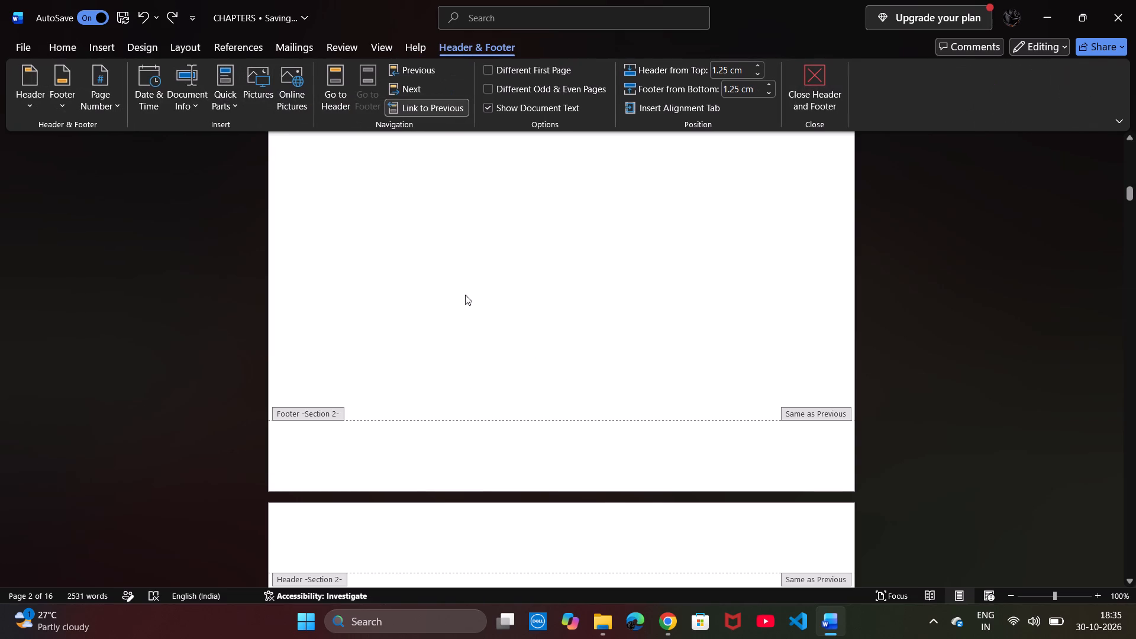
left_click(440, 112)
scroll(460, 287, "up", 3)
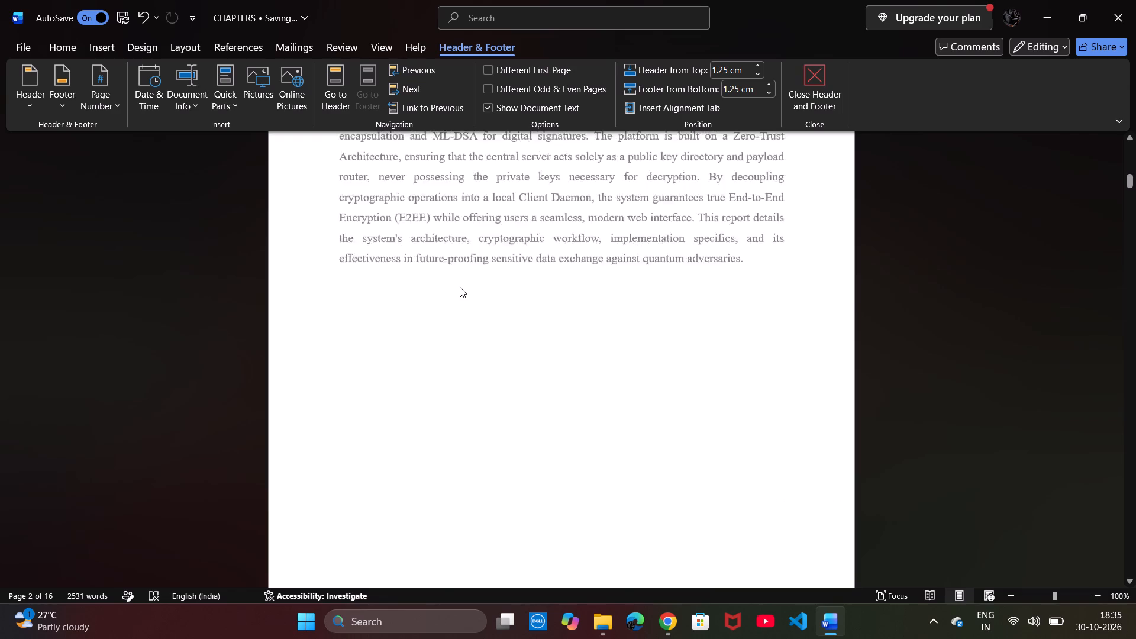
scroll(460, 287, "up", 3)
double_click(460, 287)
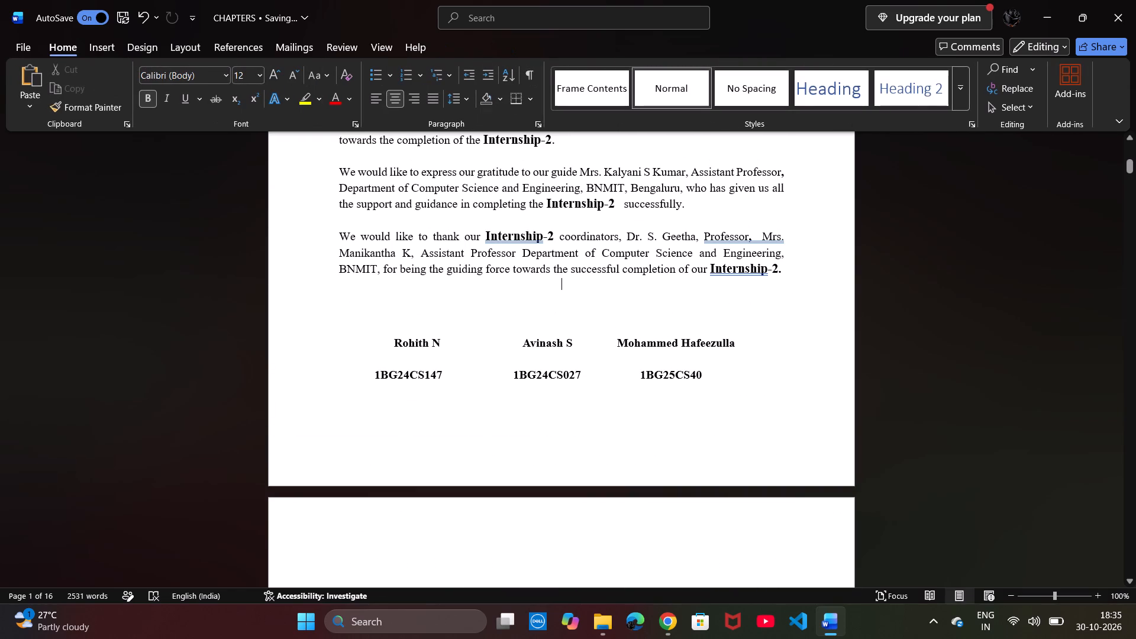
Apply a 3 pt solid box page border to the acknowledgement section only.
scroll(460, 287, "up", 6)
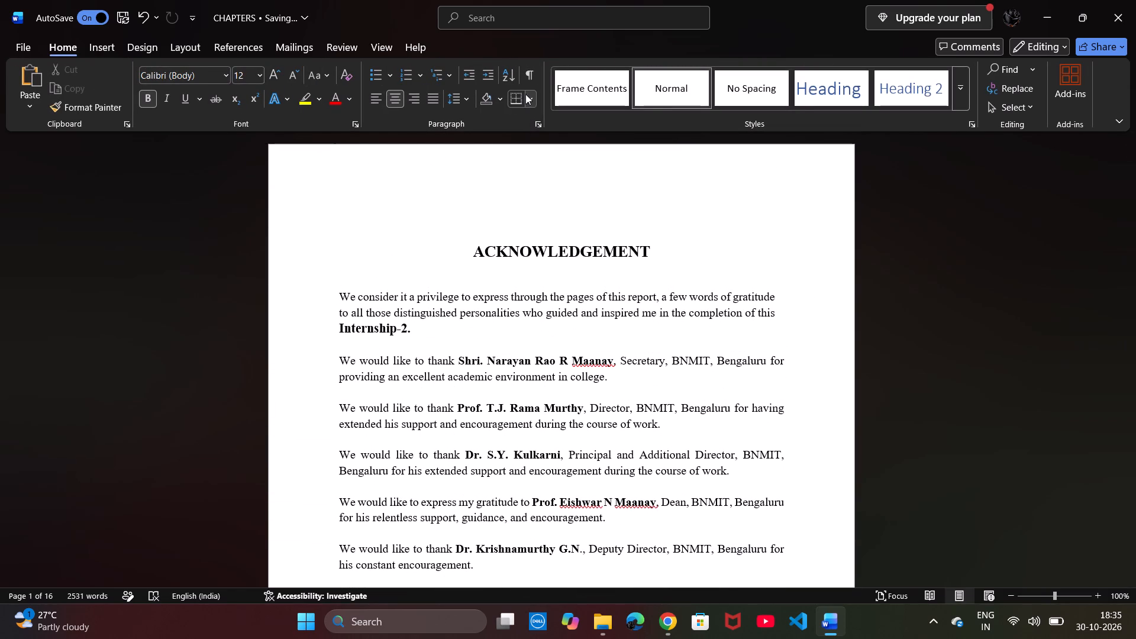
left_click(116, 53)
left_click(129, 48)
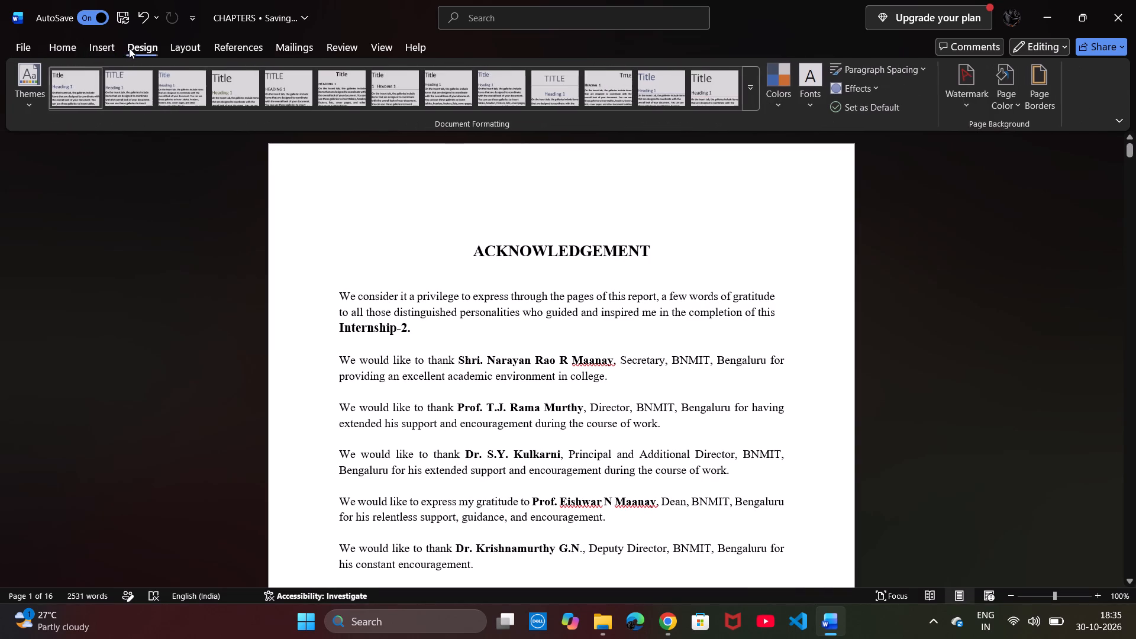
left_click(1045, 91)
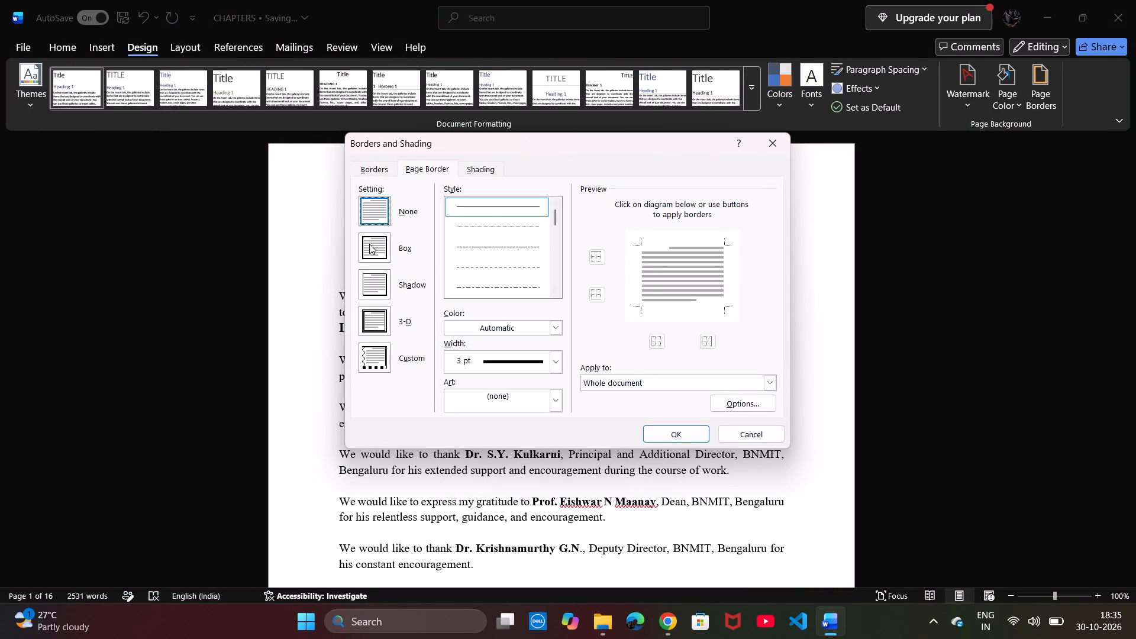
left_click(368, 243)
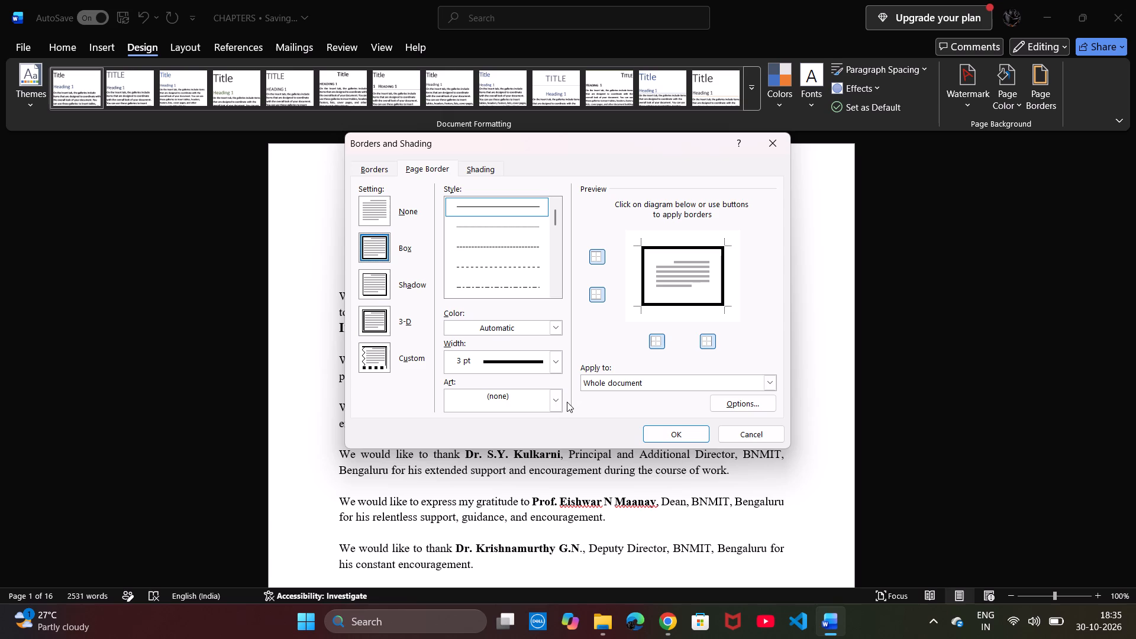
left_click(561, 399)
left_click(561, 399)
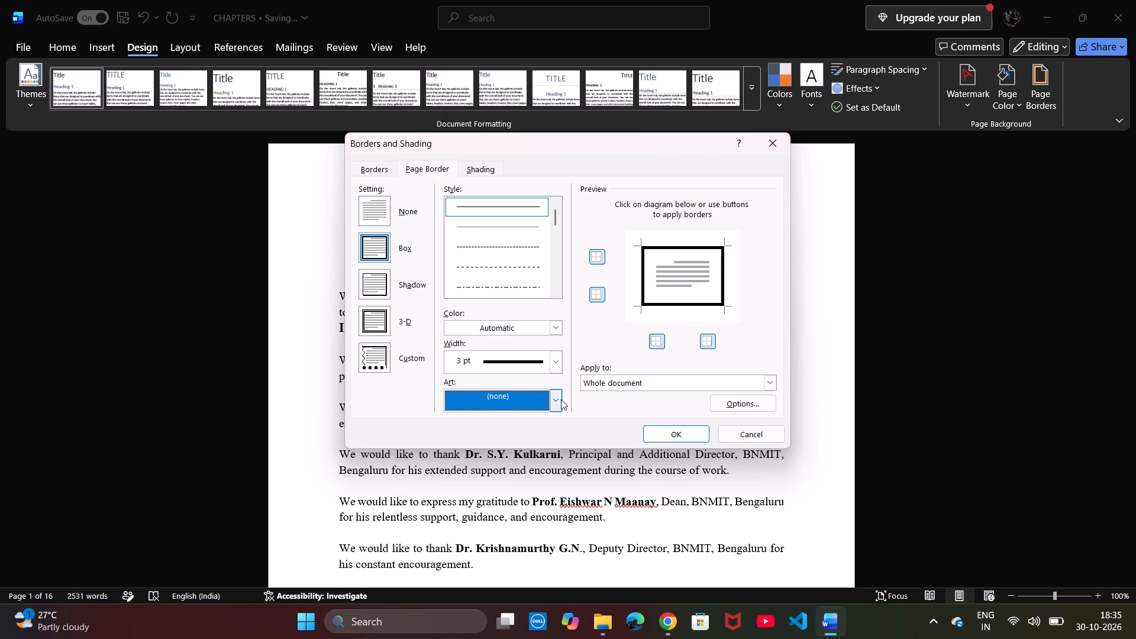
left_click(633, 389)
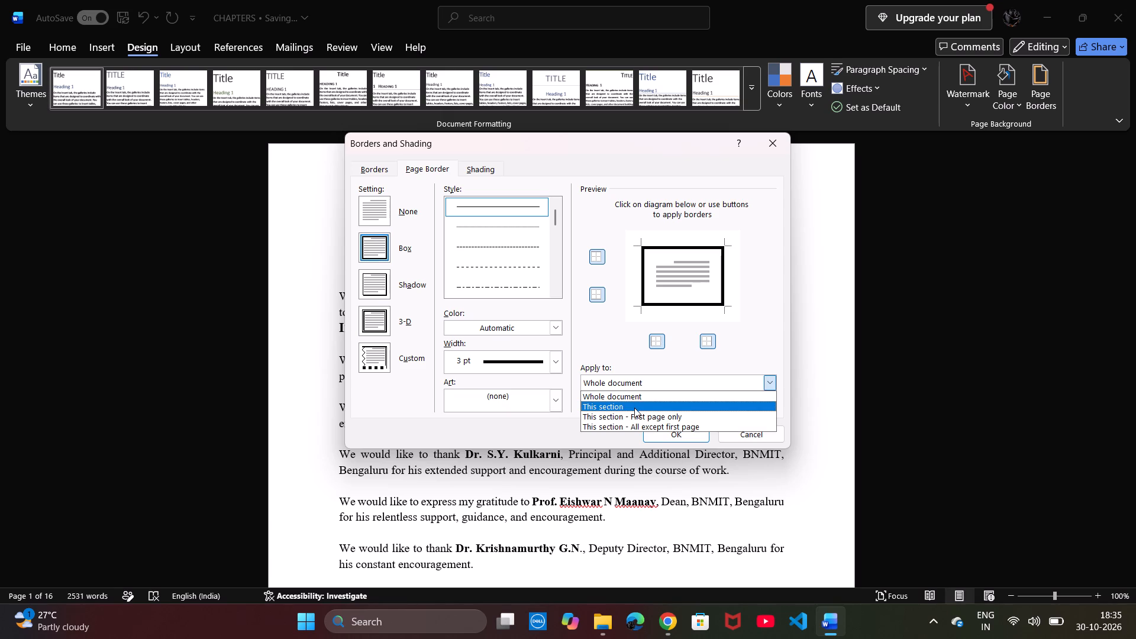
left_click(634, 408)
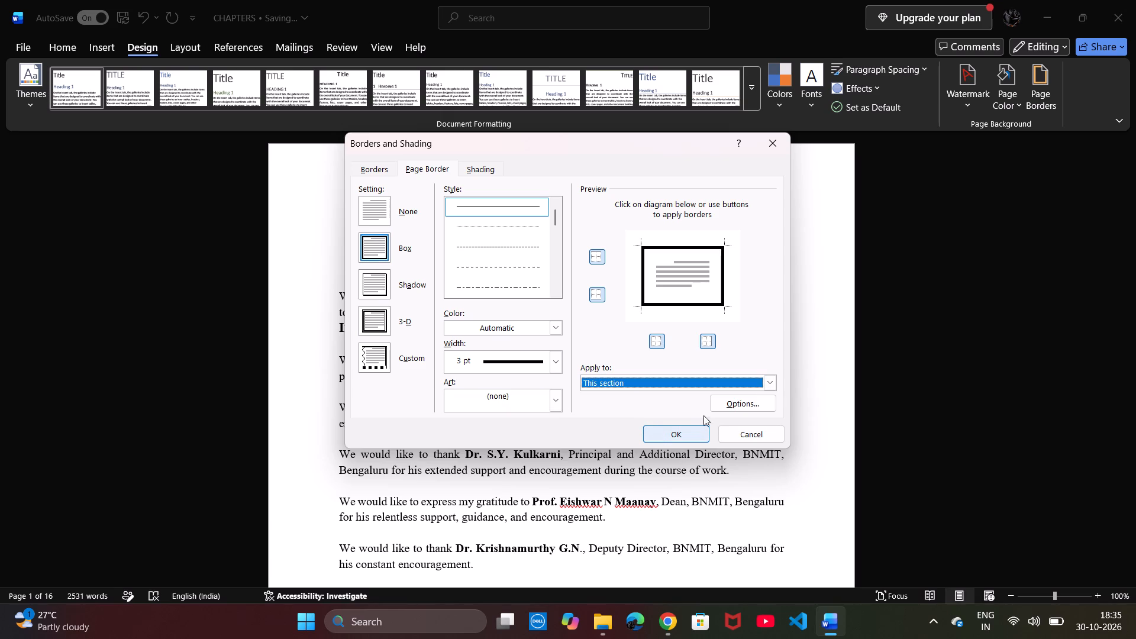
left_click(719, 408)
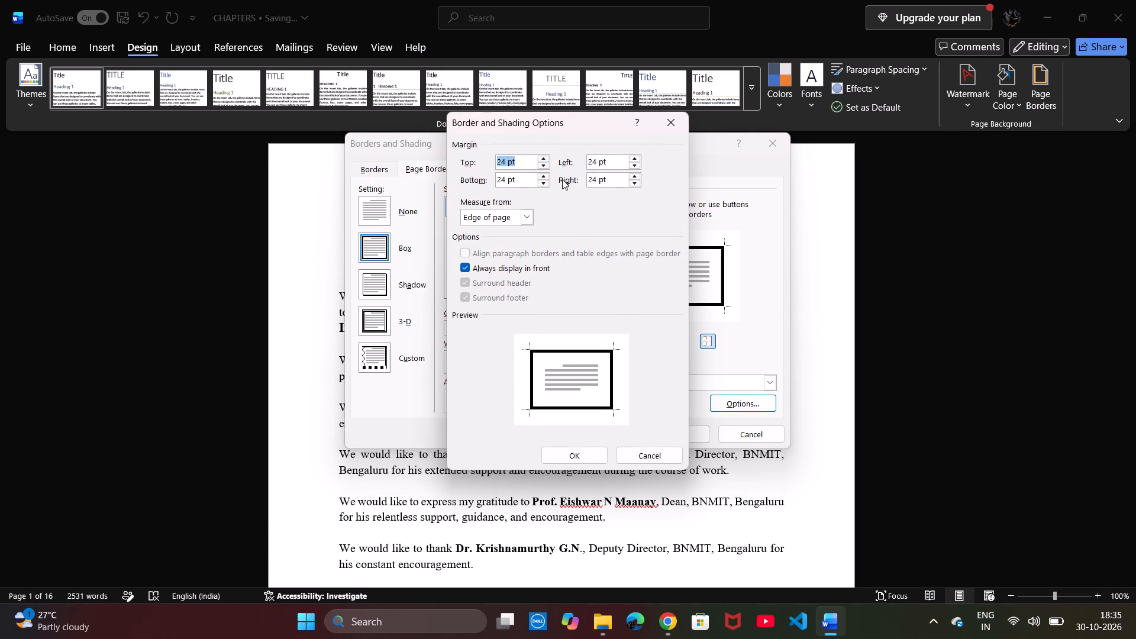
left_click(670, 133)
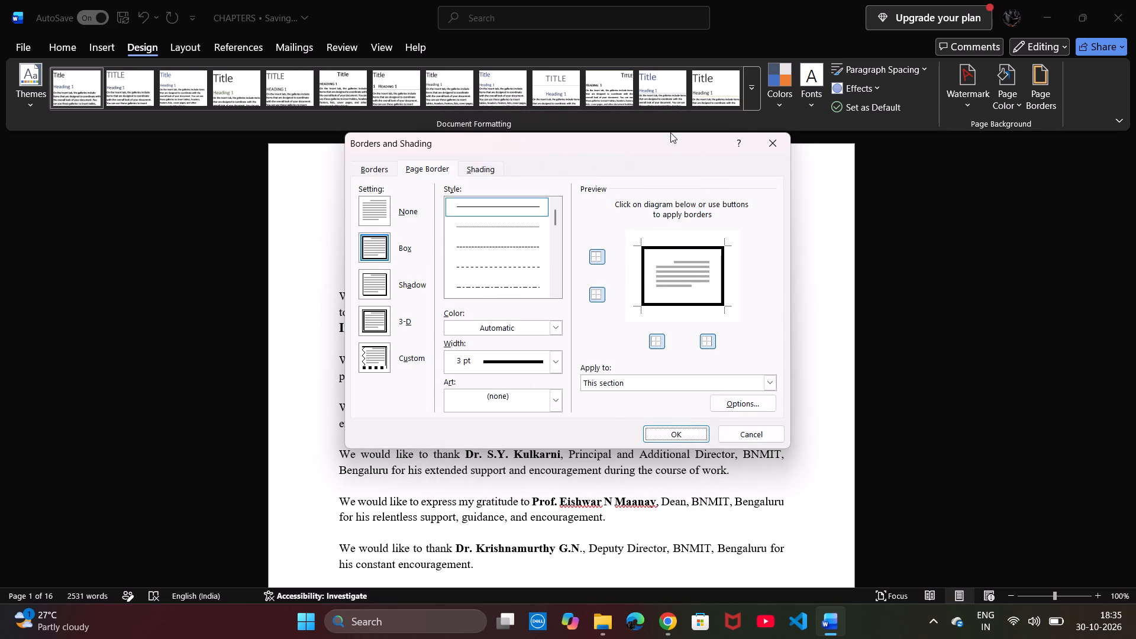
left_click(670, 434)
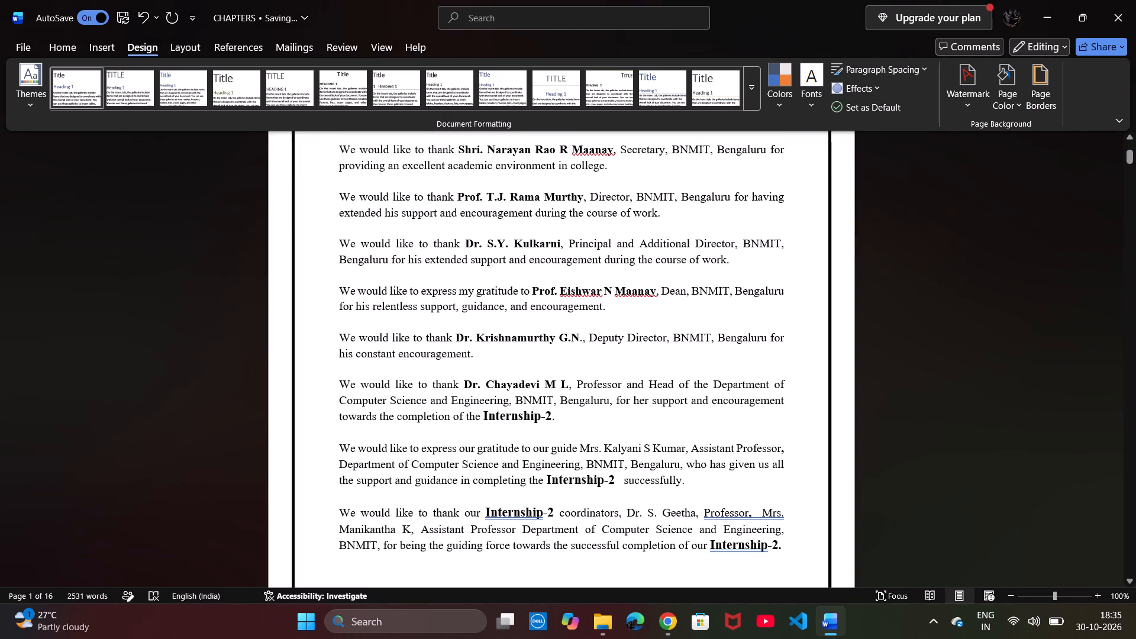
scroll(612, 437, "down", 3)
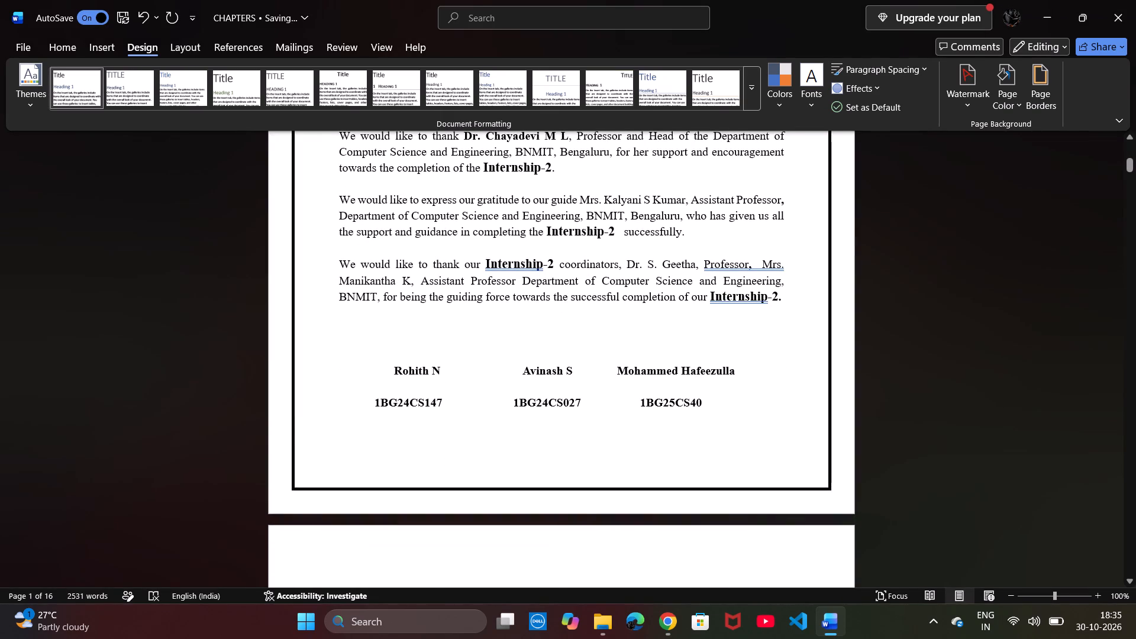
Open the AKNOWLEDGEMENT document from the int-2 folder and examine its page border style and border margin options.
left_click(599, 612)
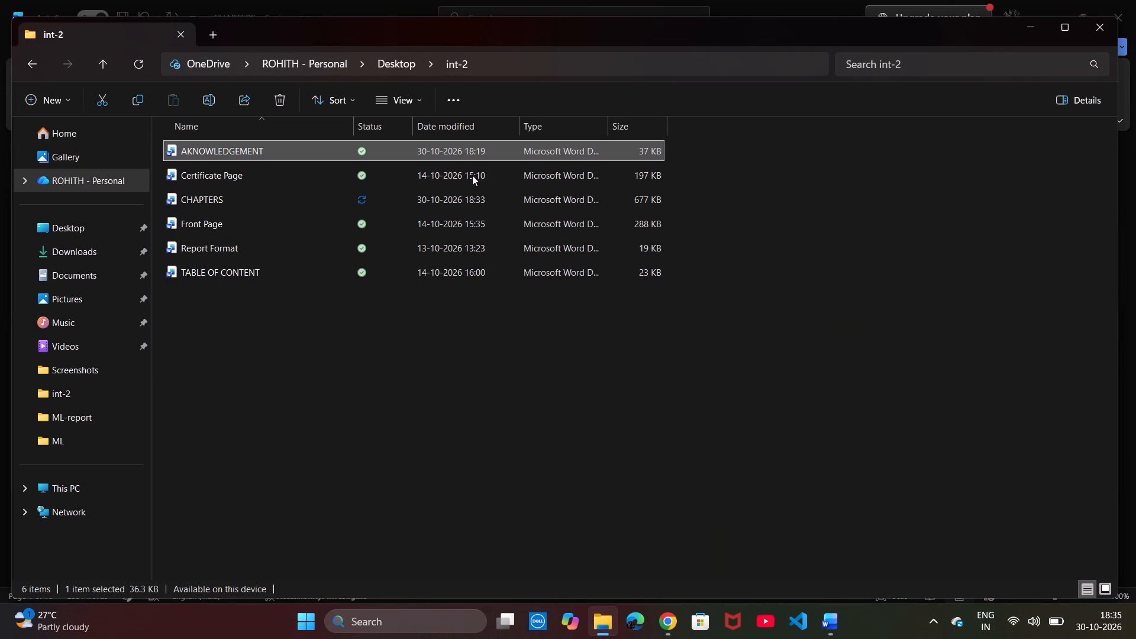
double_click(472, 156)
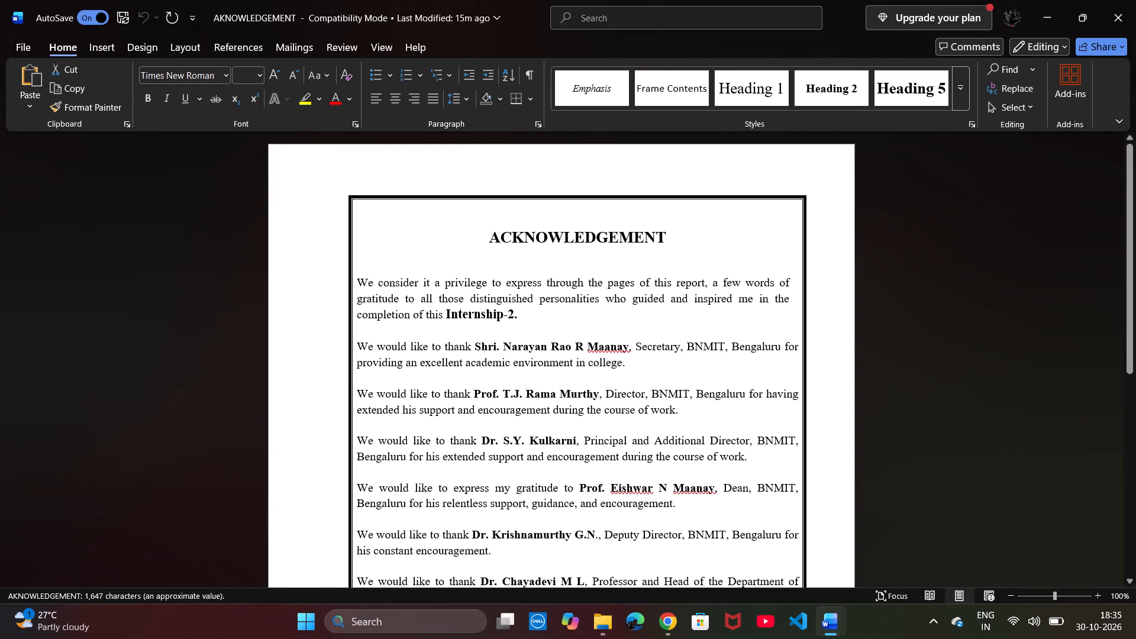
double_click(322, 240)
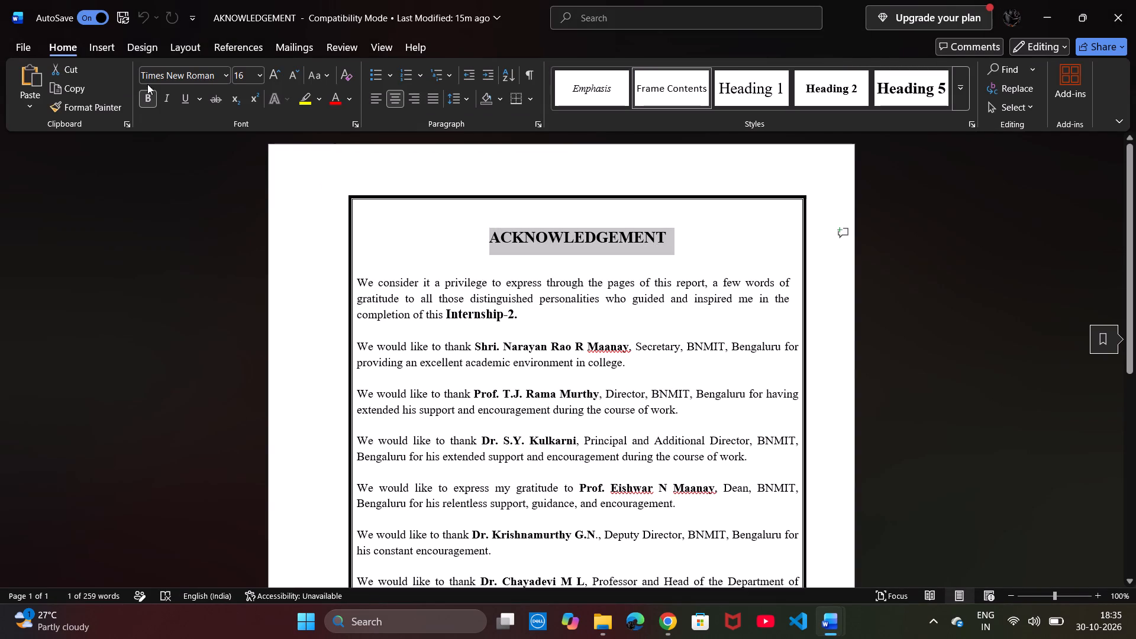
left_click(143, 53)
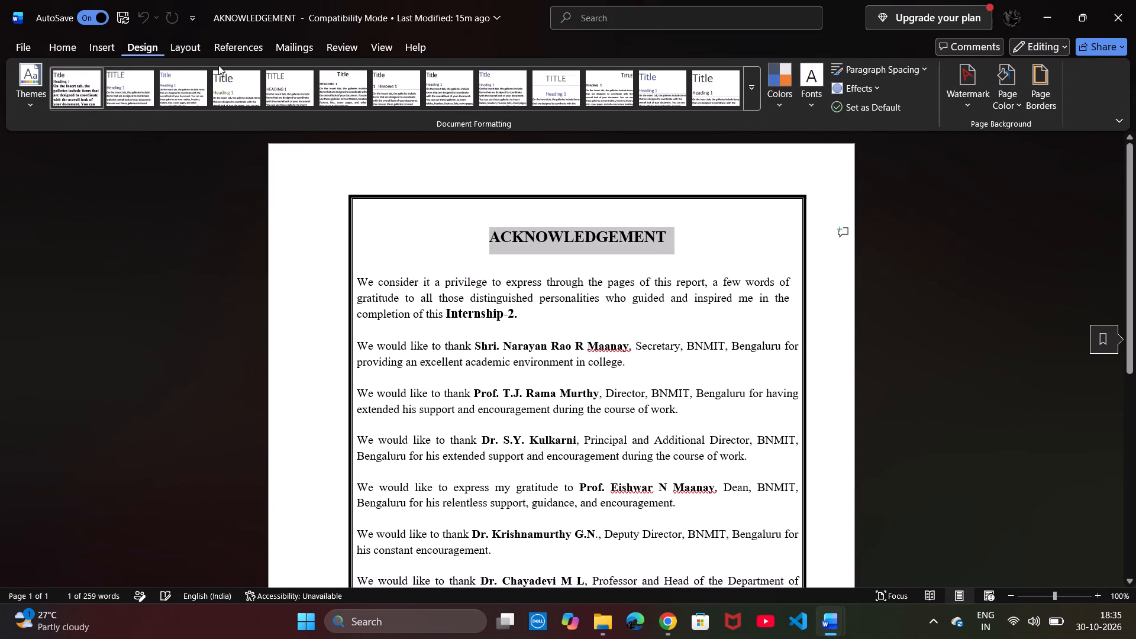
left_click(1032, 83)
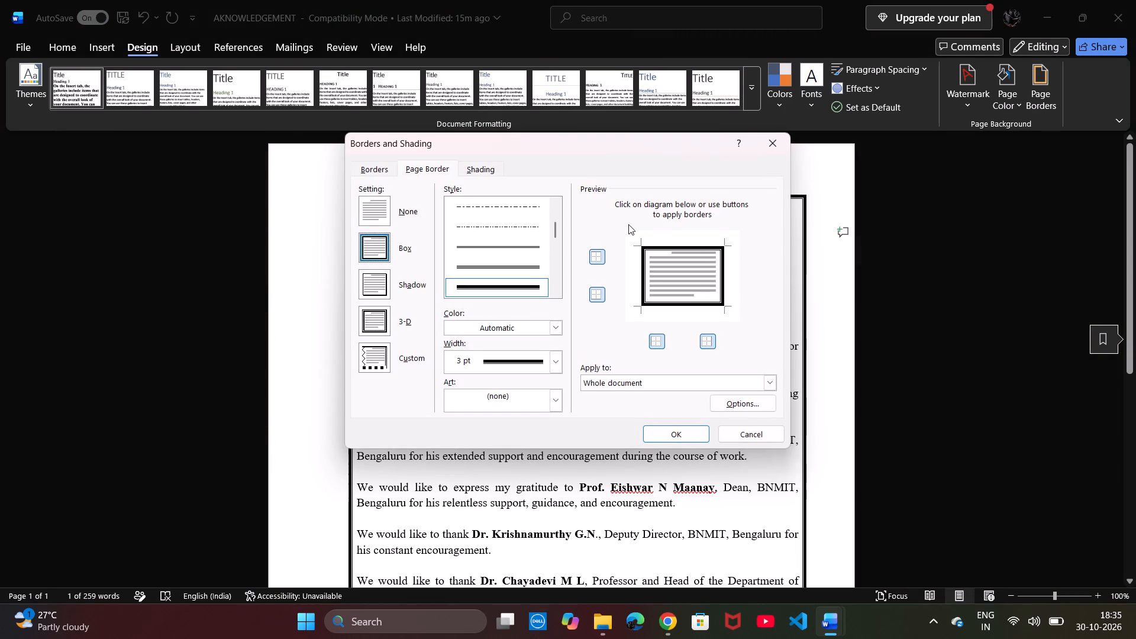
left_click(732, 405)
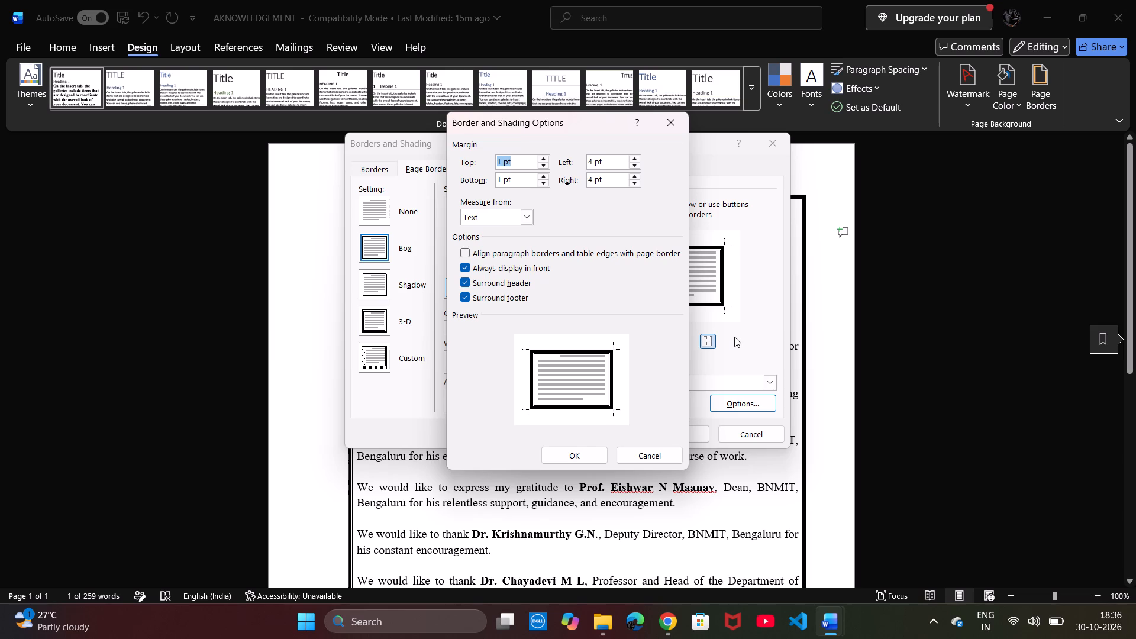
left_click(662, 118)
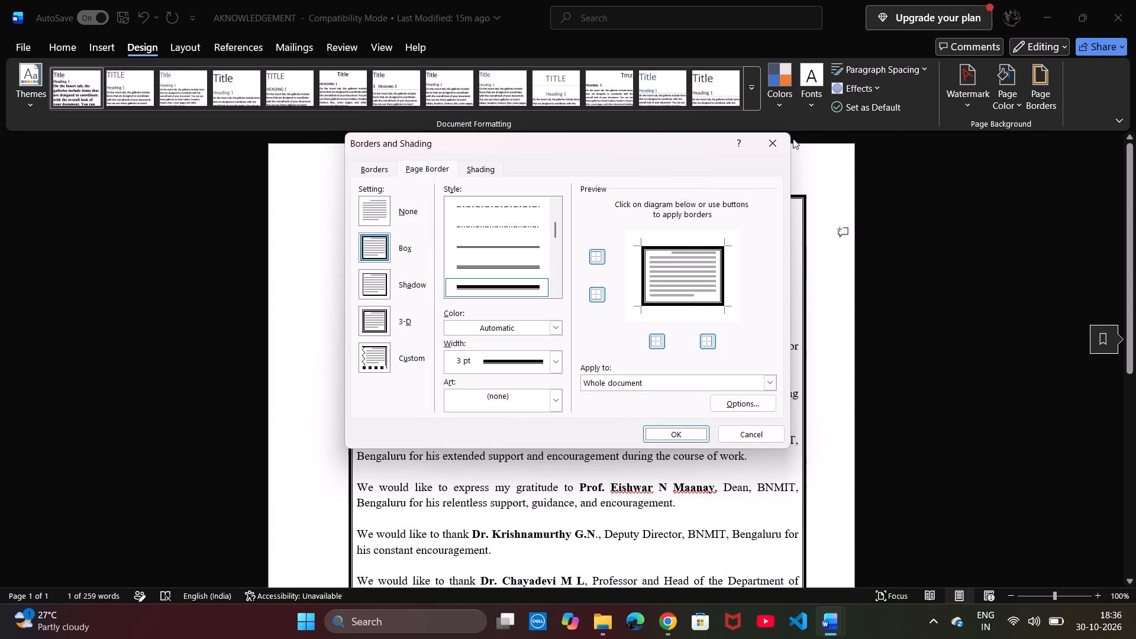
left_click(780, 134)
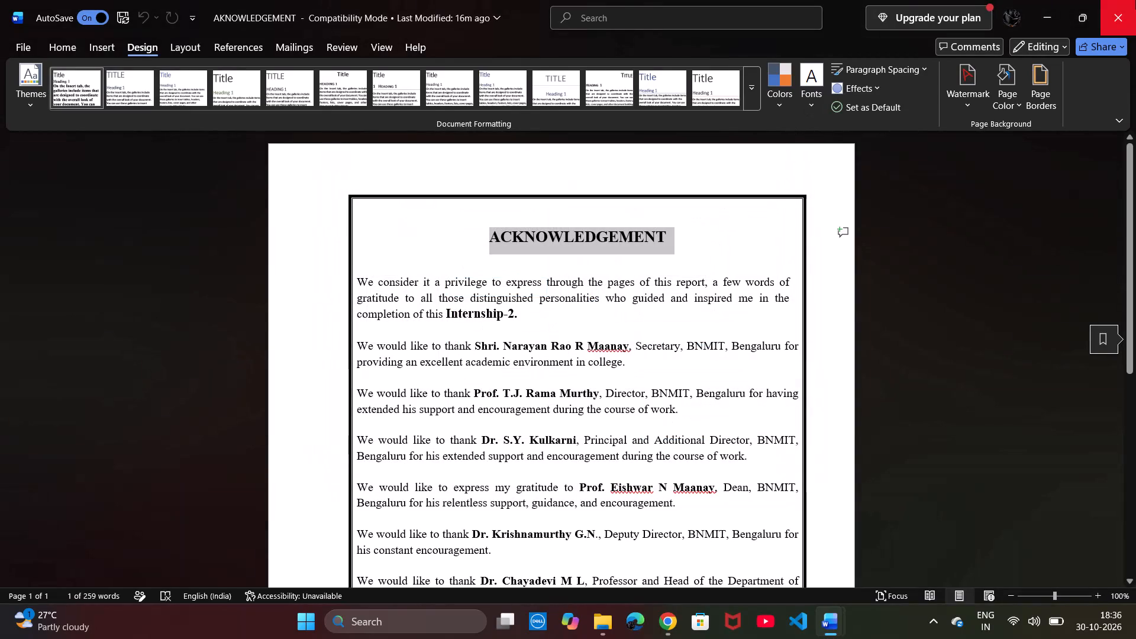
Close the AKNOWLEDGEMENT document and the int-2 folder window to return to the CHAPTERS document.
left_click(1135, 0)
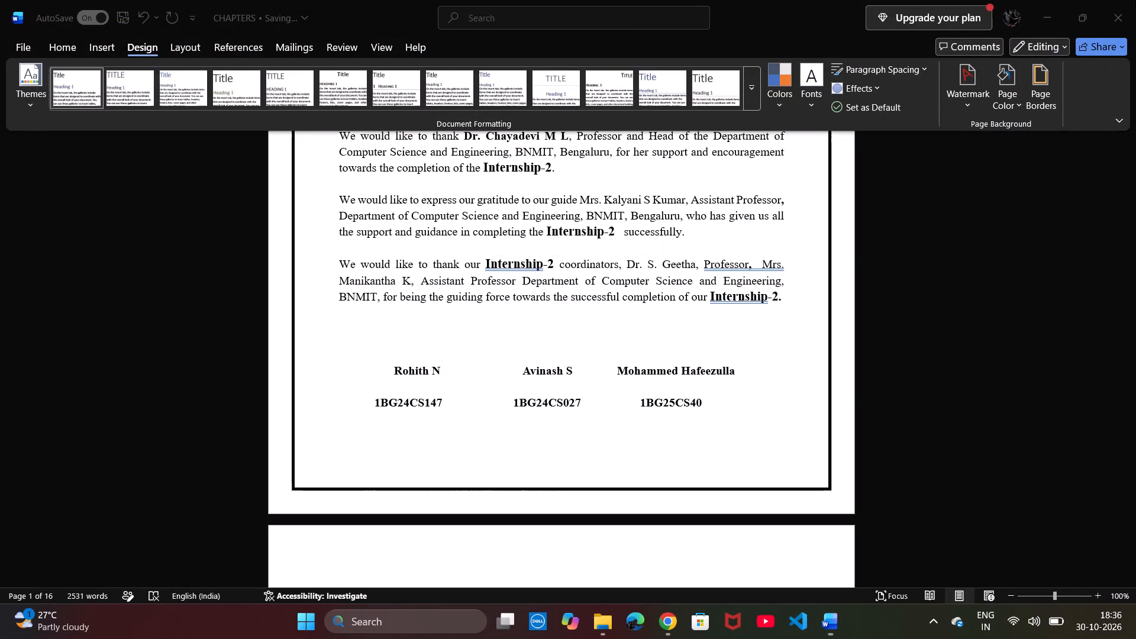
scroll(731, 253, "up", 1)
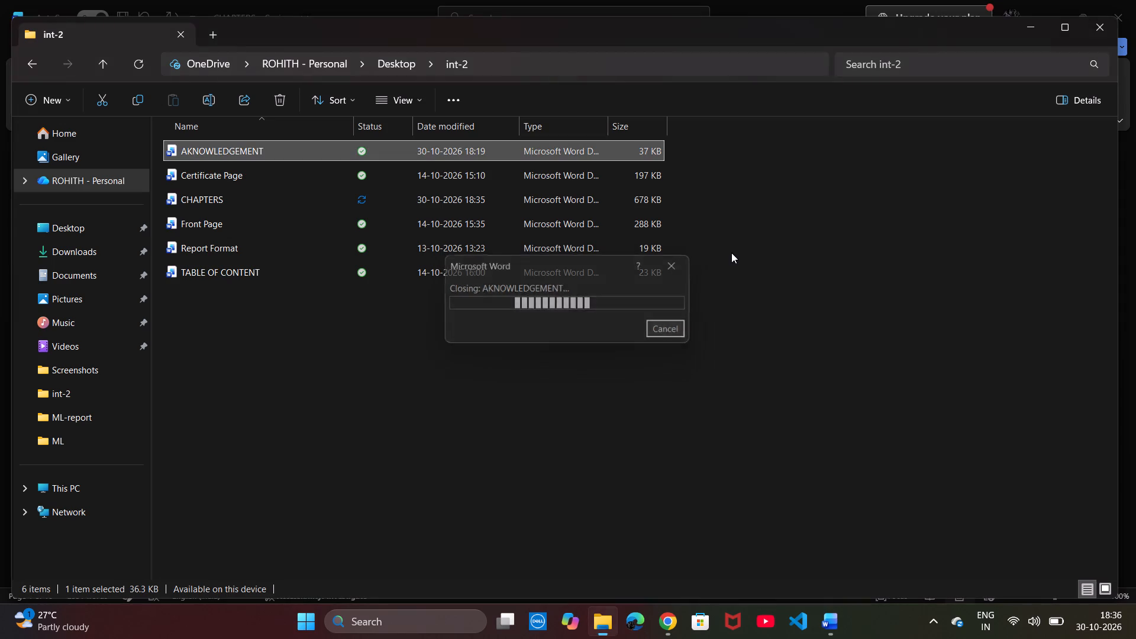
left_click(1087, 28)
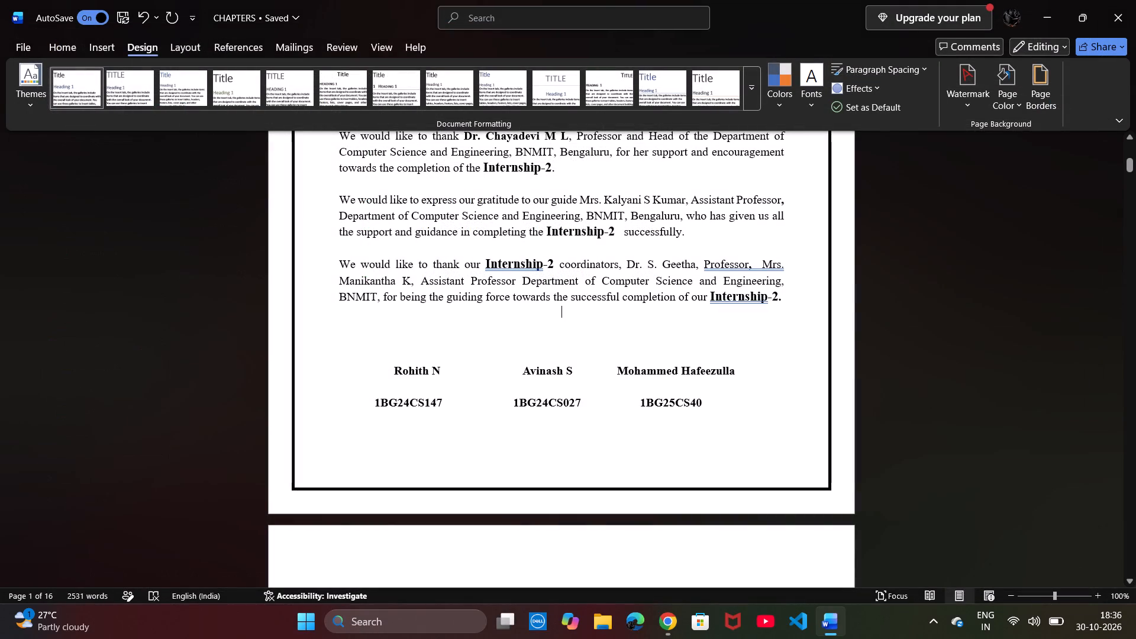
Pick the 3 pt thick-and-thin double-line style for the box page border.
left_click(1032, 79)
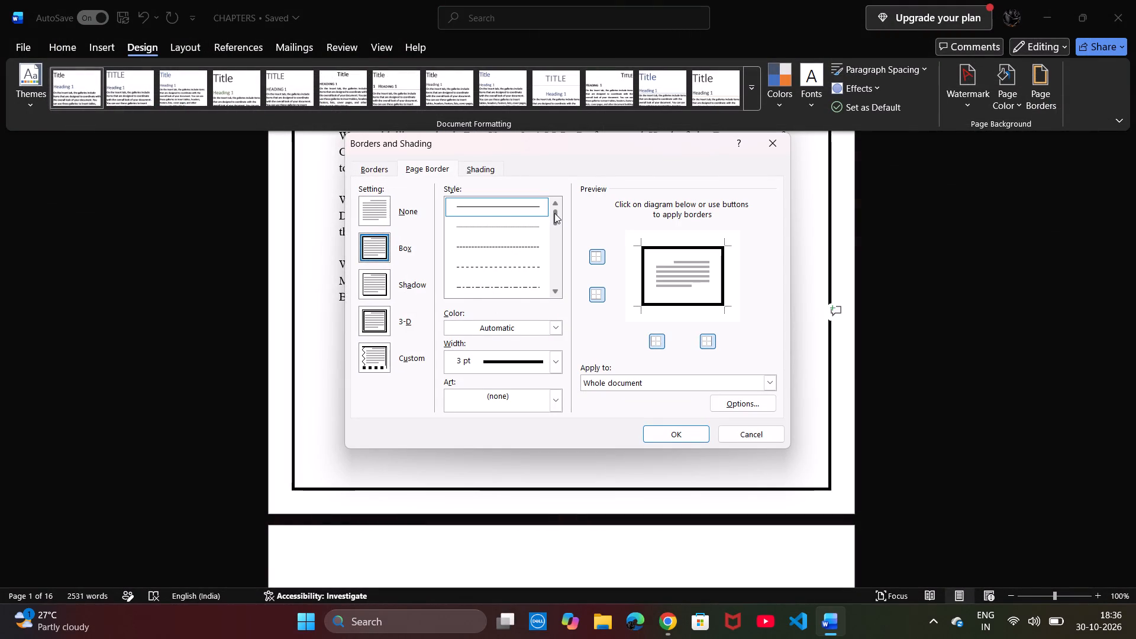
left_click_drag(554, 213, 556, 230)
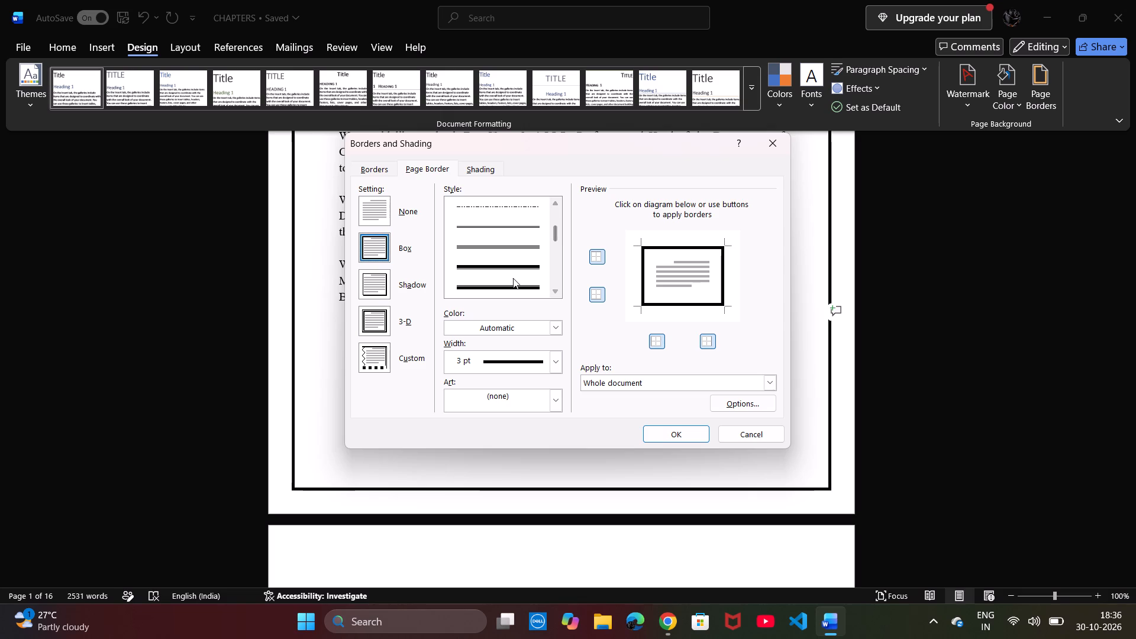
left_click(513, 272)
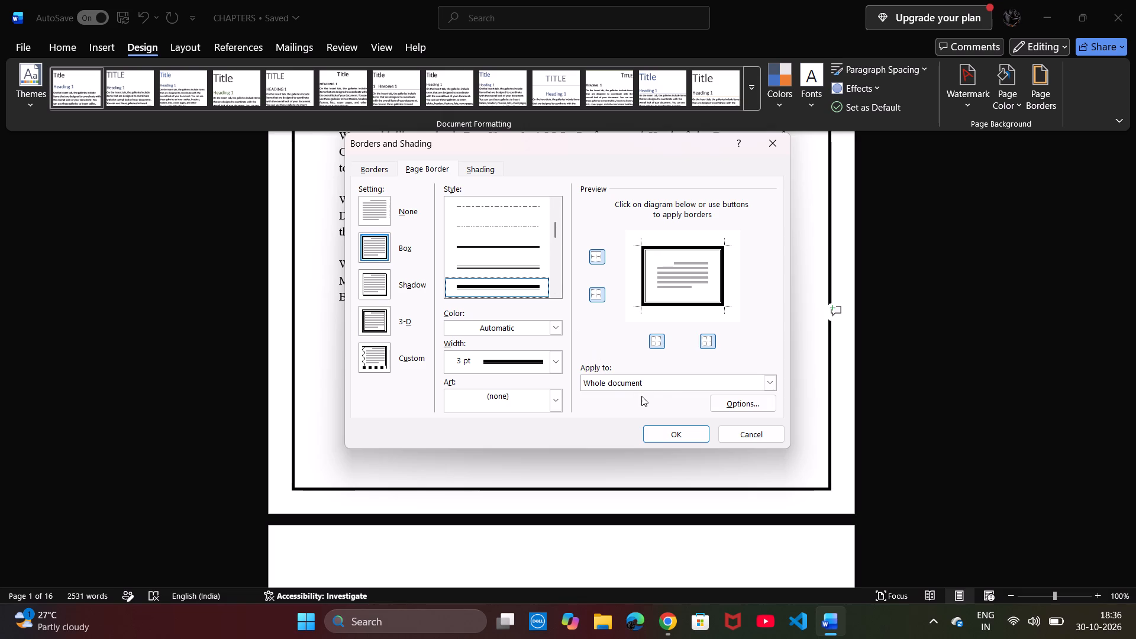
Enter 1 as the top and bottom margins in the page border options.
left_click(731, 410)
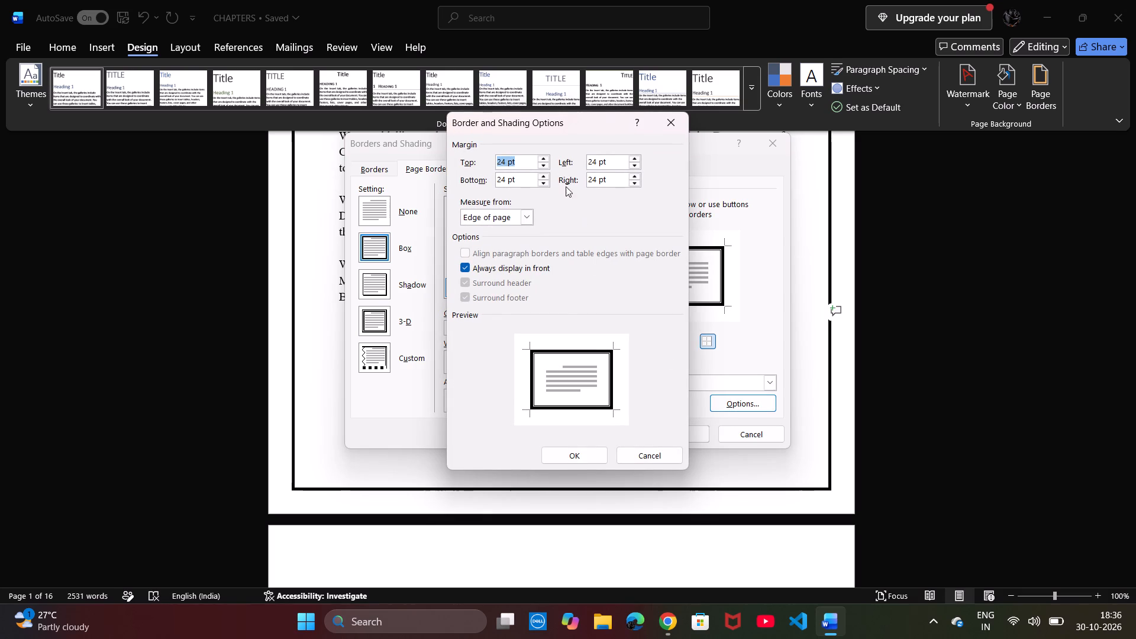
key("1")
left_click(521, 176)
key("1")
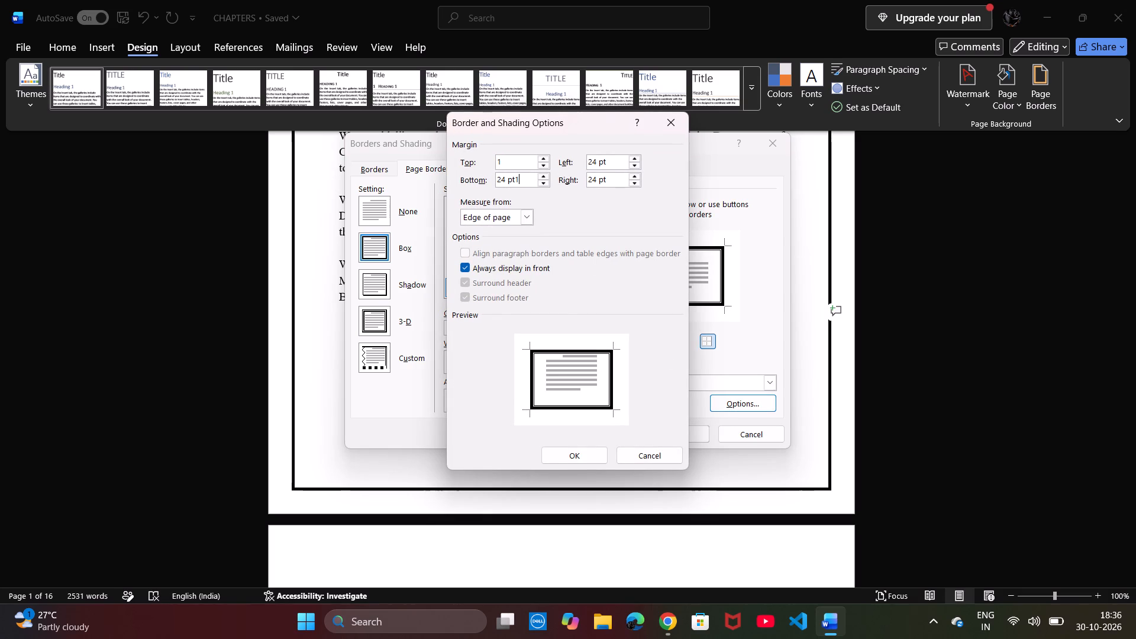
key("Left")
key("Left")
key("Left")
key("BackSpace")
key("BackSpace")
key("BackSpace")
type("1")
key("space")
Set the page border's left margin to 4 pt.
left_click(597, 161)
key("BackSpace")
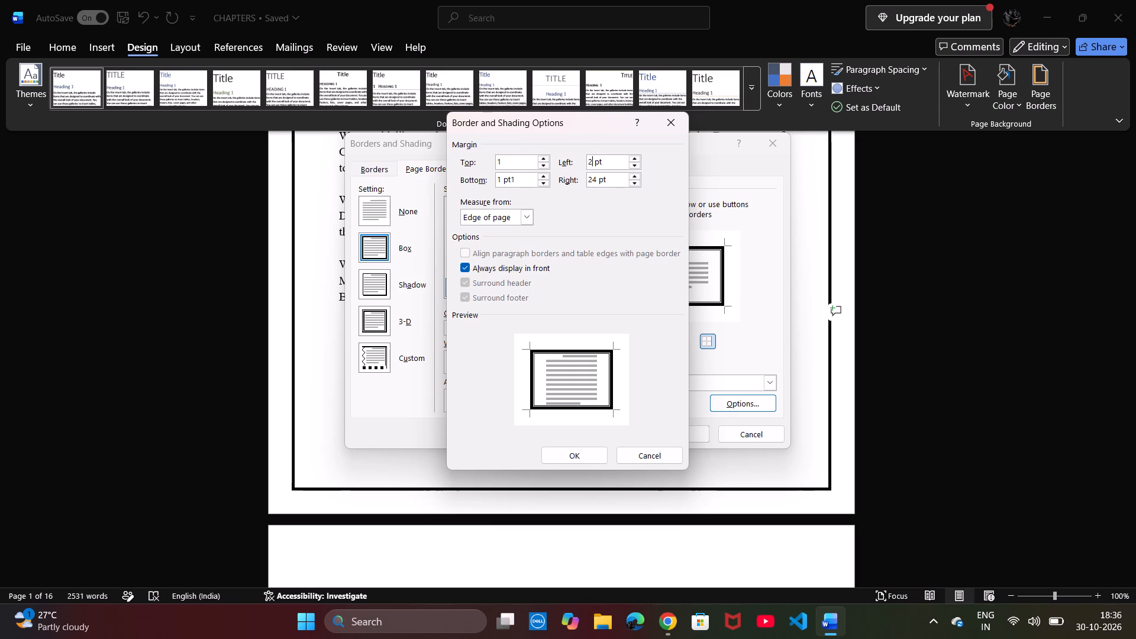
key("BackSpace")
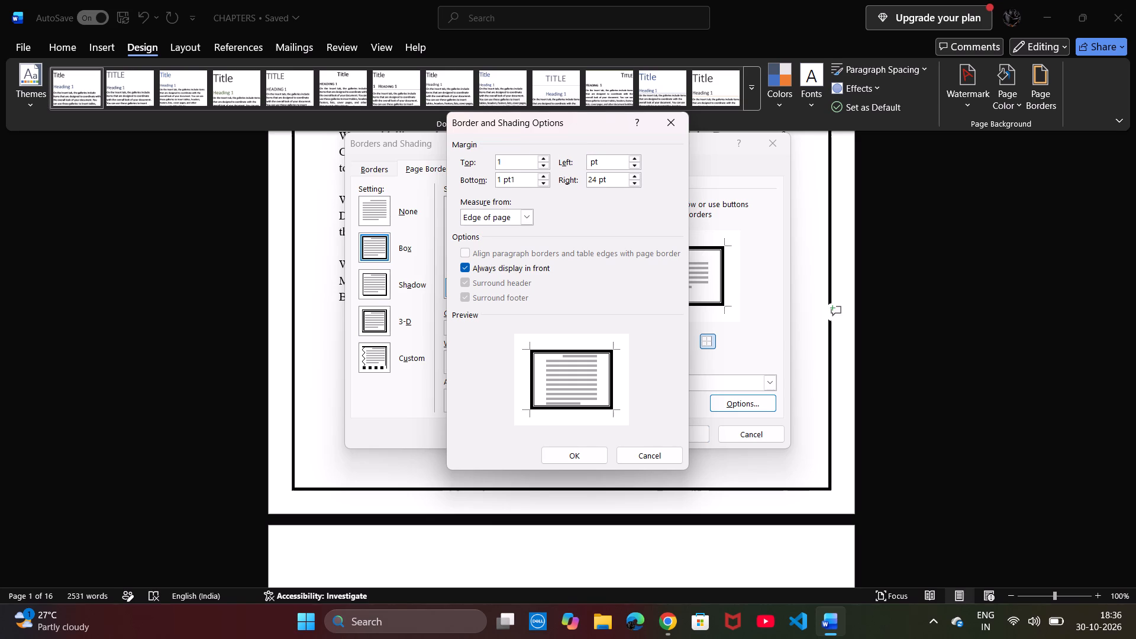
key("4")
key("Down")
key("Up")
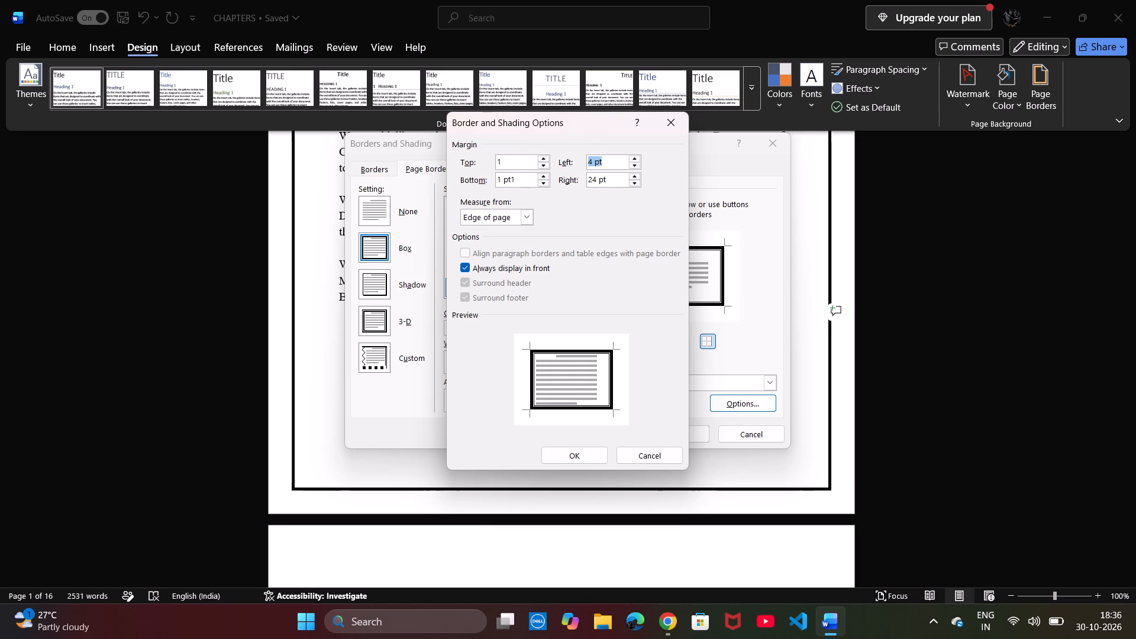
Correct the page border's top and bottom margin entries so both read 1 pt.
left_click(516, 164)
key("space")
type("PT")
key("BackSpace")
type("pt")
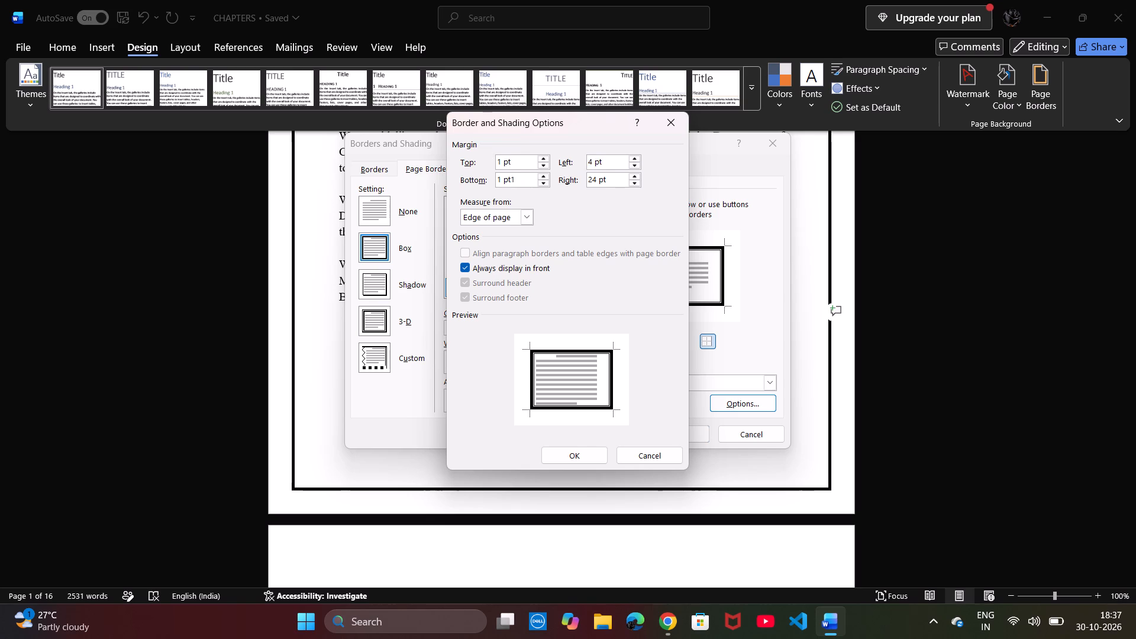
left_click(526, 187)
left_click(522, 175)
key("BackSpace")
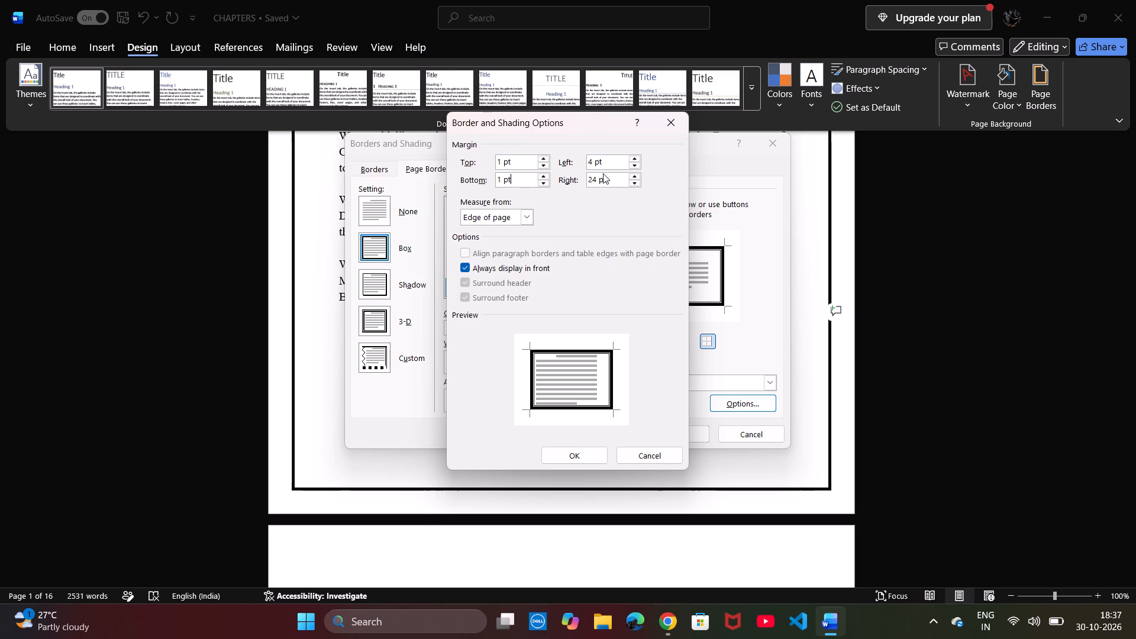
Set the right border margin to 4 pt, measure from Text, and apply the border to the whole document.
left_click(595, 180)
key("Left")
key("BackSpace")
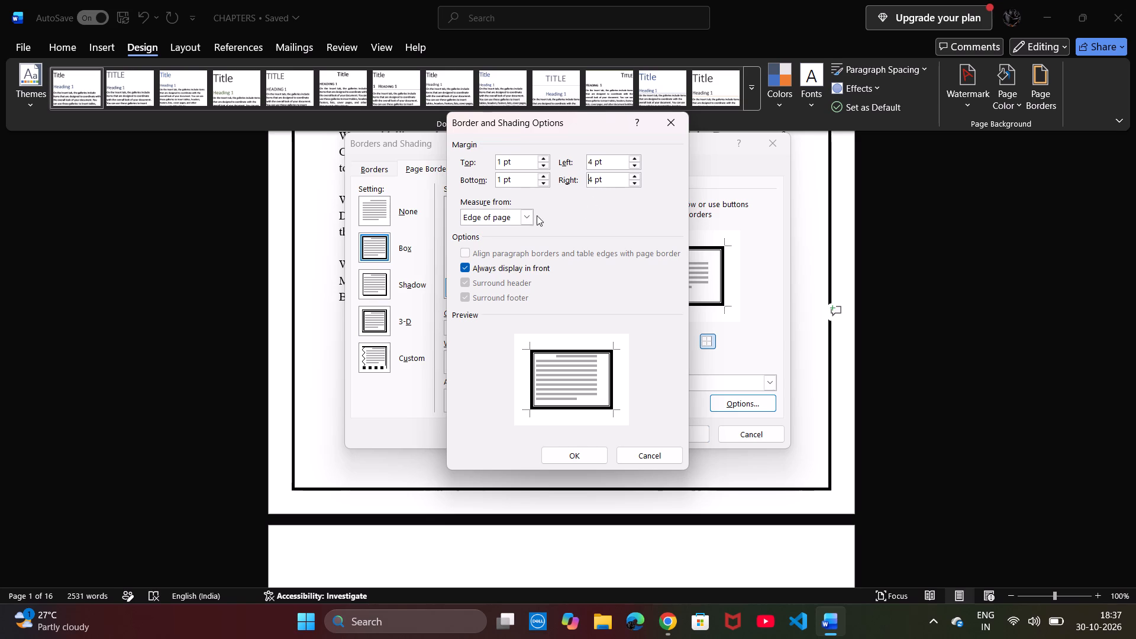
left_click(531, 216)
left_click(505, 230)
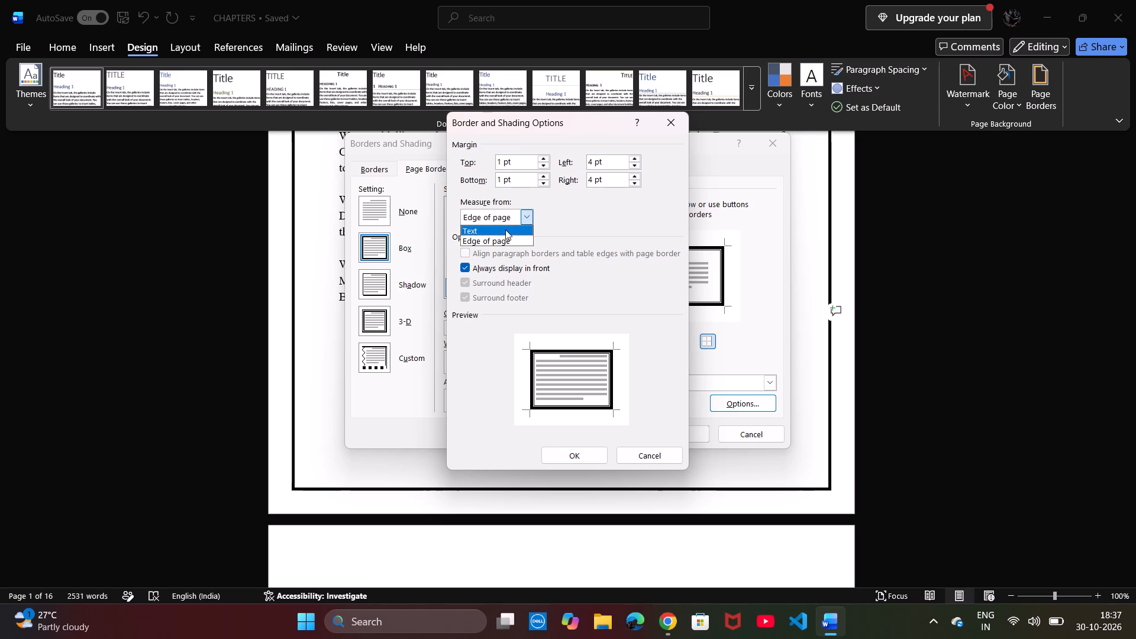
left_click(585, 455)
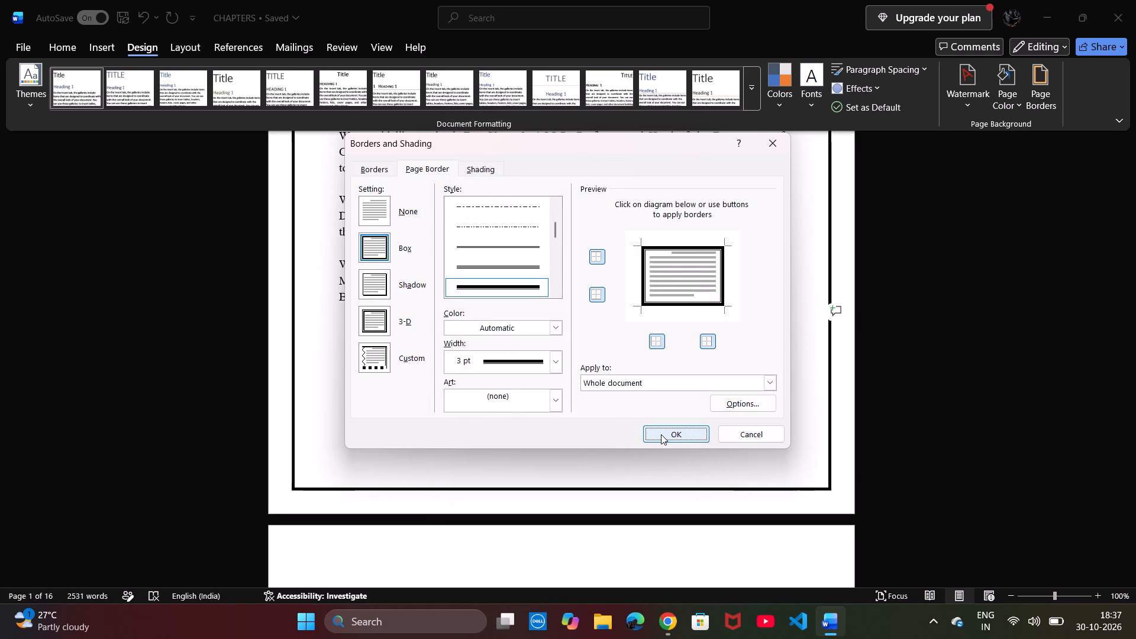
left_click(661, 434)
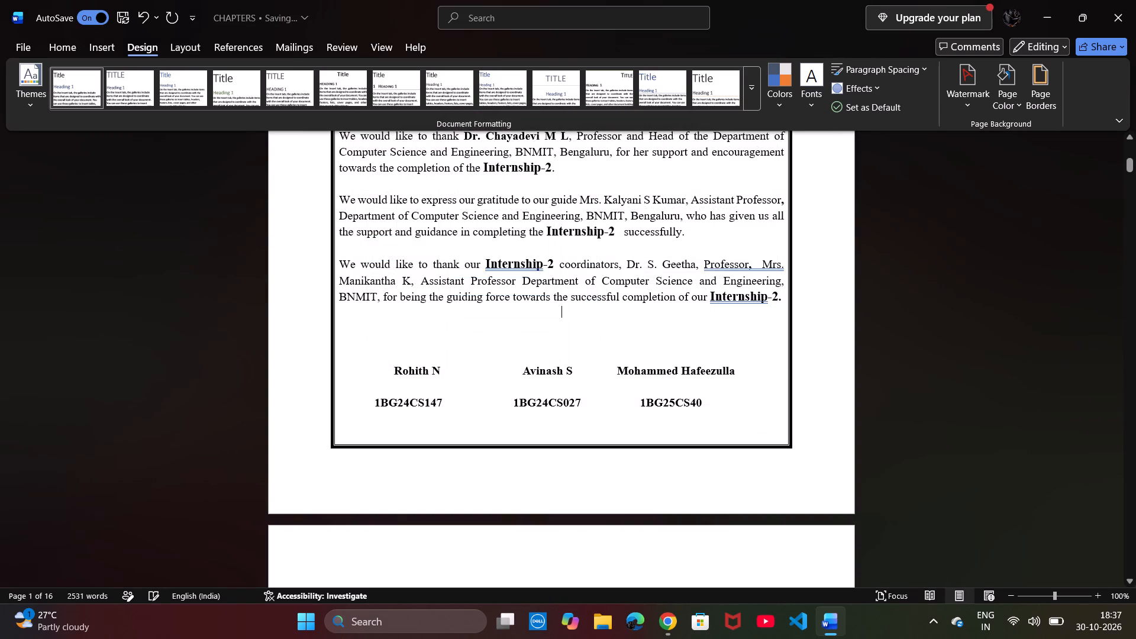
Check the page borders from the acknowledgement through the abstract and table of contents into Chapter 1.
scroll(661, 434, "up", 4)
scroll(661, 434, "down", 4)
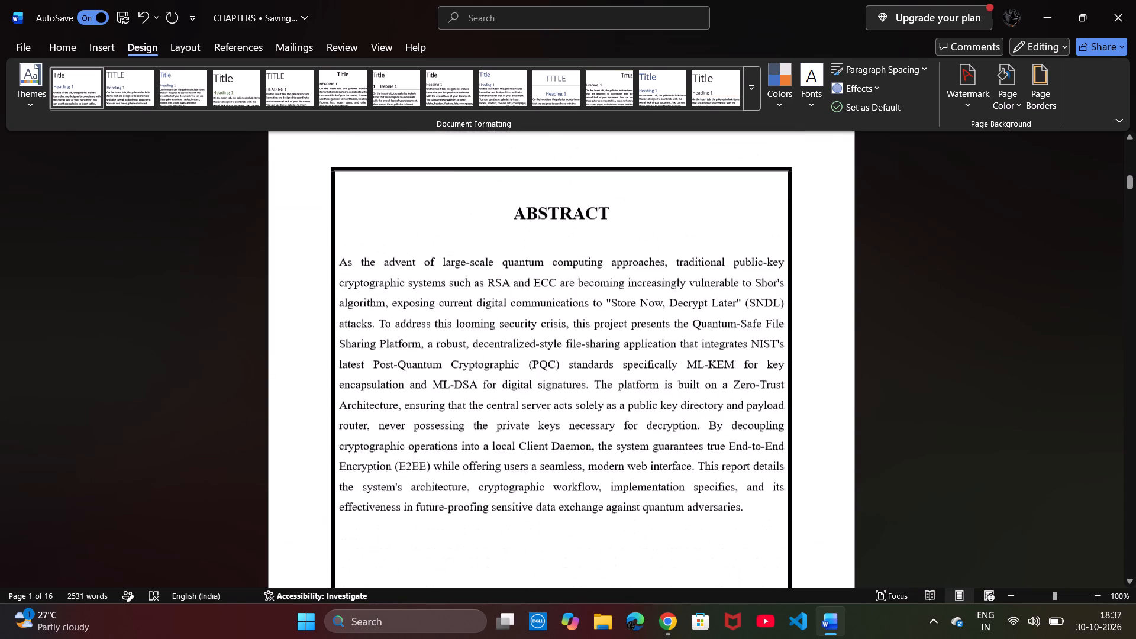
scroll(661, 434, "down", 5)
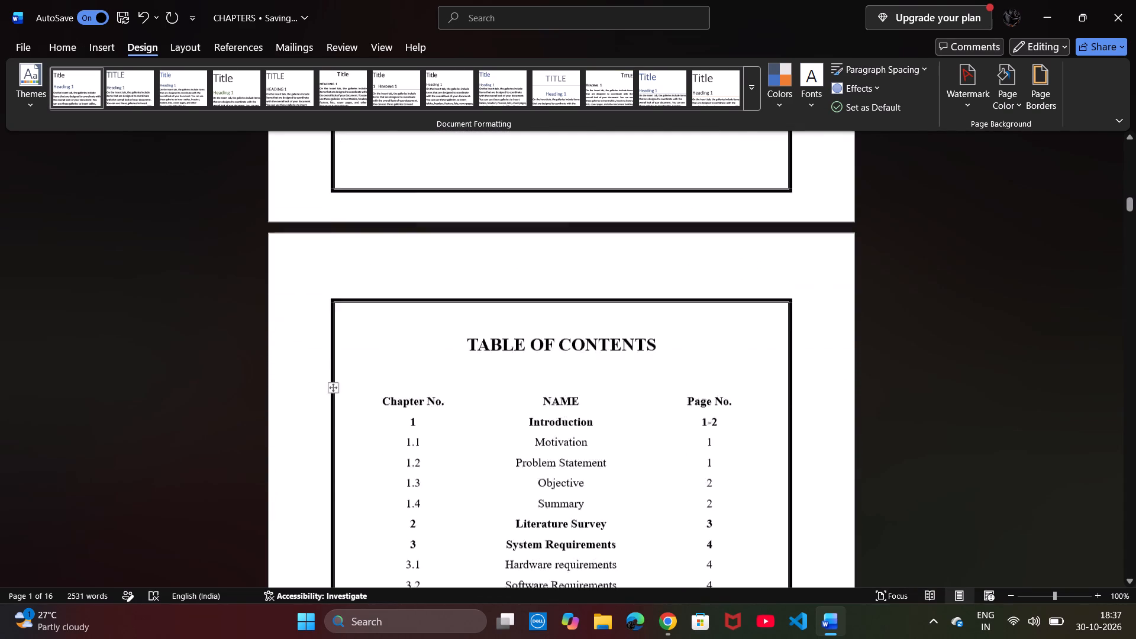
scroll(661, 434, "down", 8)
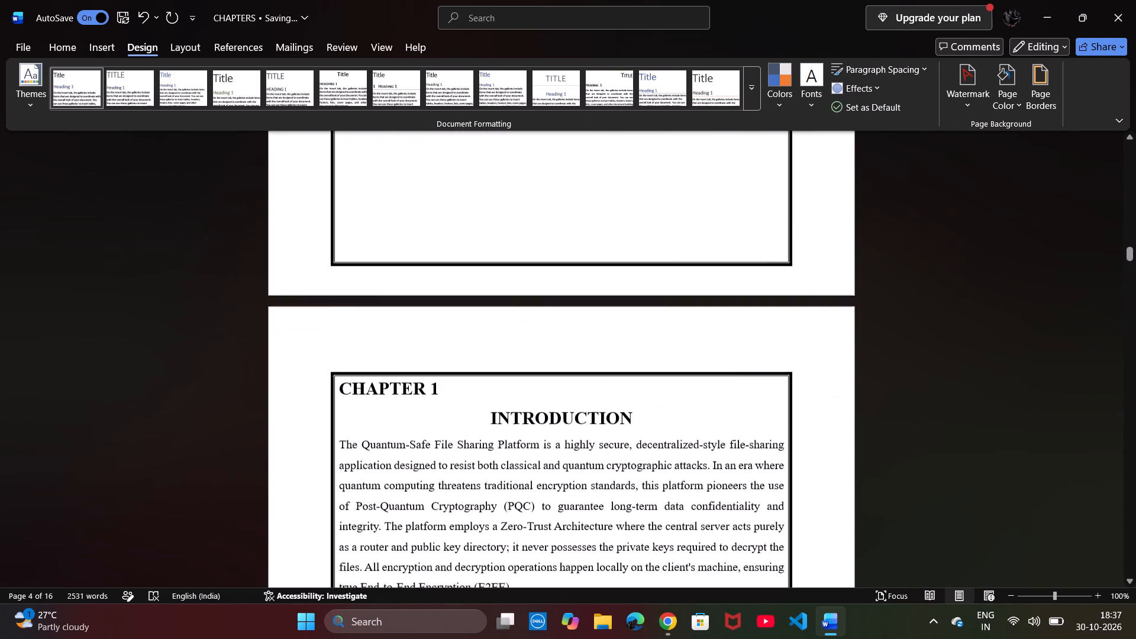
scroll(661, 434, "down", 3)
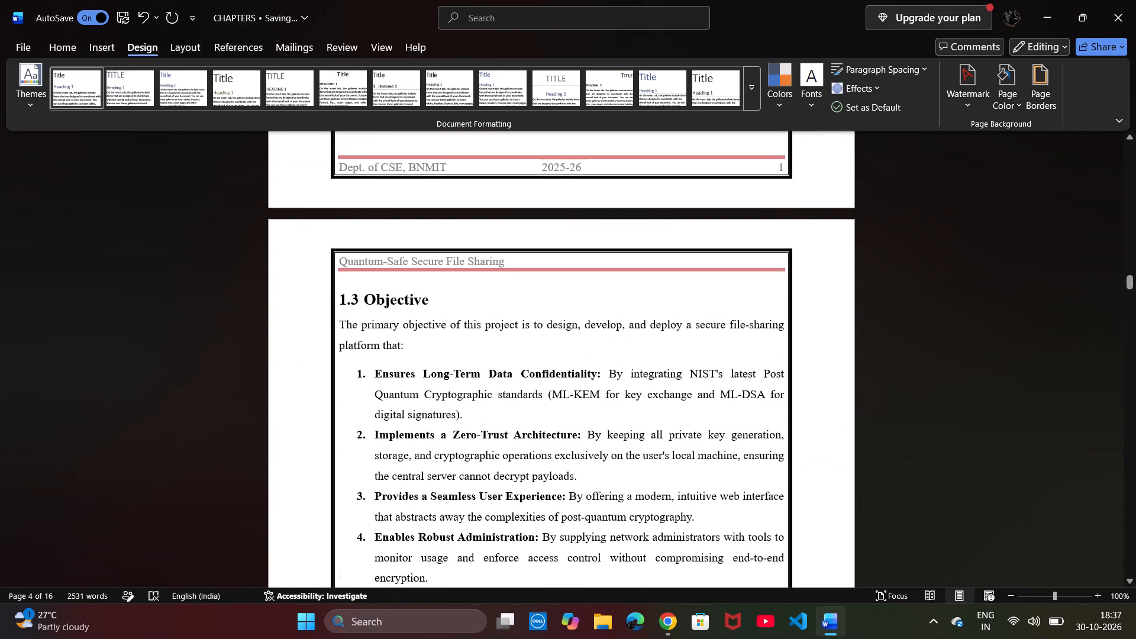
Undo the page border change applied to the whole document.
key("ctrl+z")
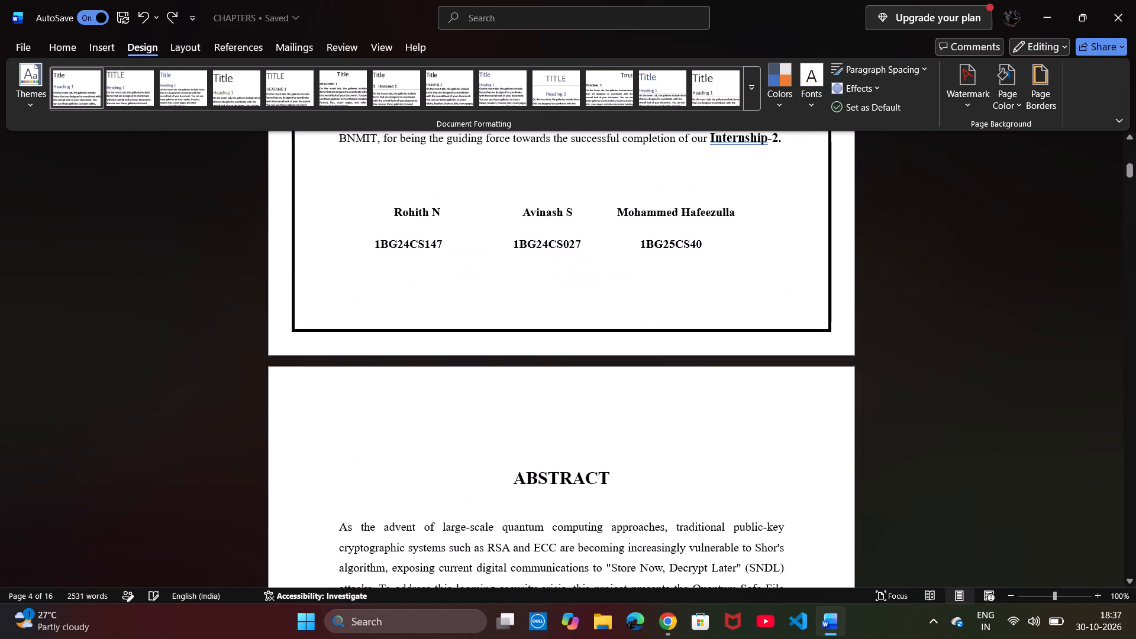
Limit the 3 pt box page border to this section's first page only and choose the thick-and-thin line style.
scroll(661, 434, "up", 6)
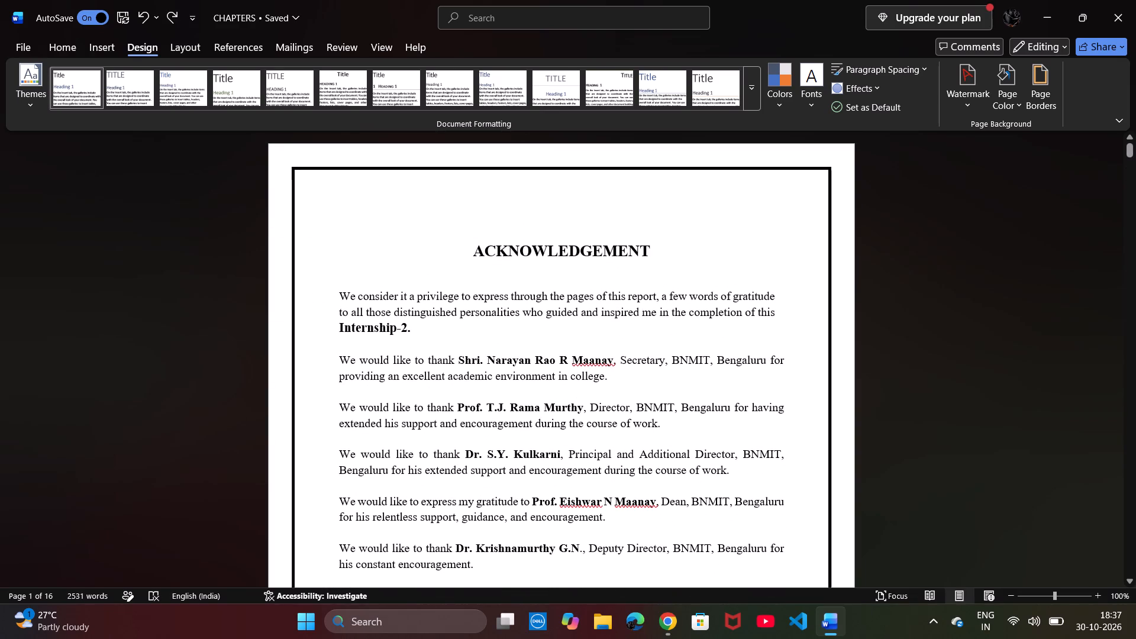
left_click(1057, 90)
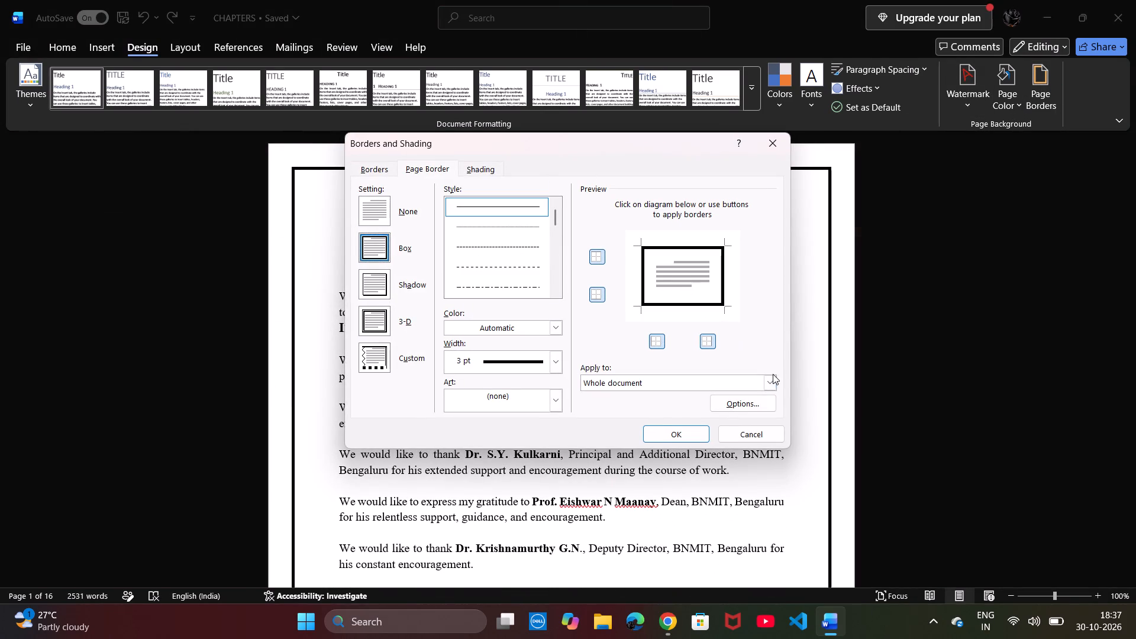
left_click(771, 375)
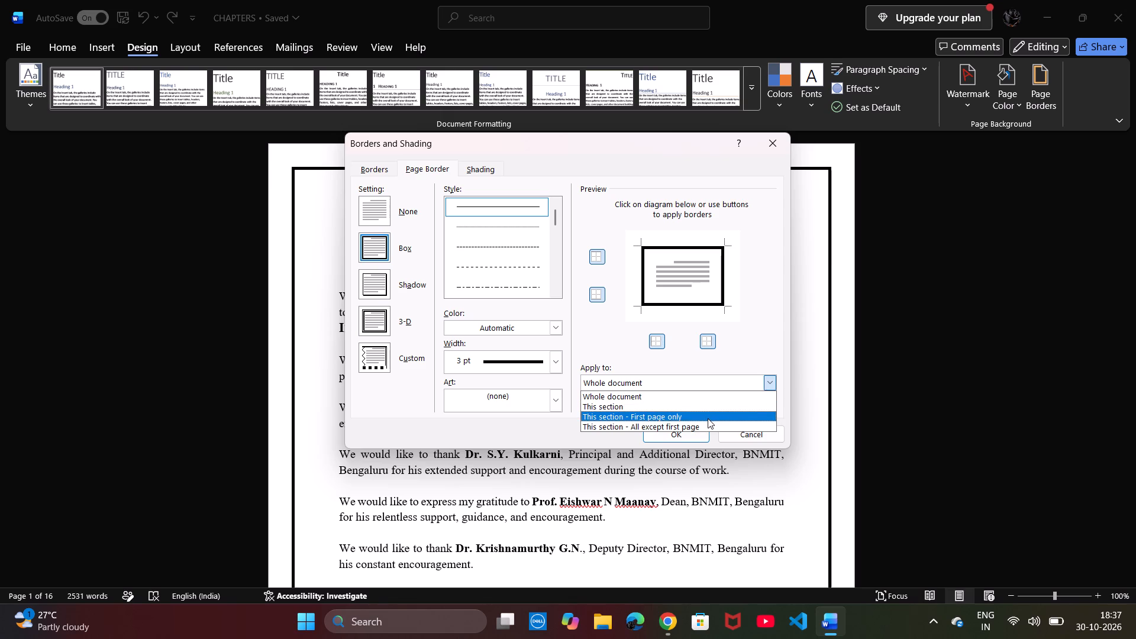
left_click(708, 418)
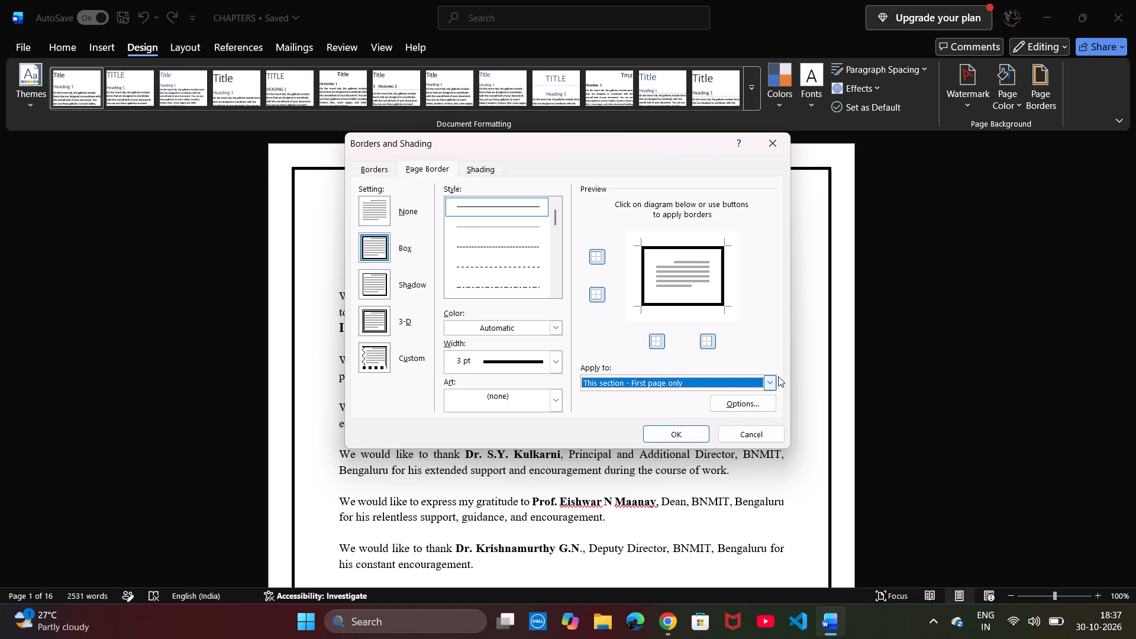
left_click(773, 380)
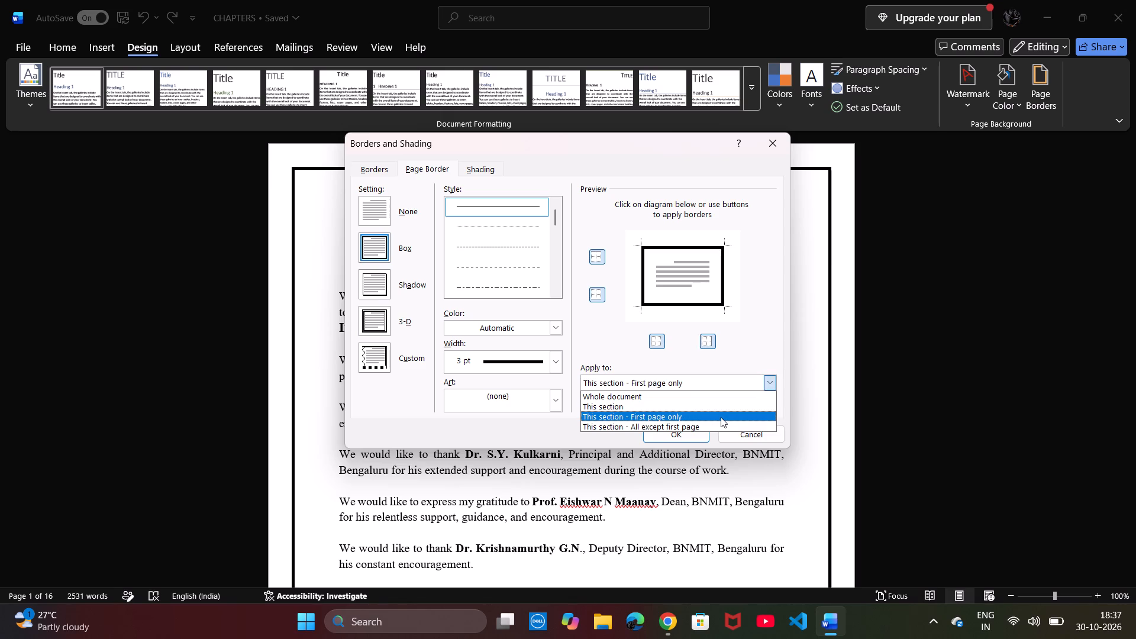
left_click(720, 417)
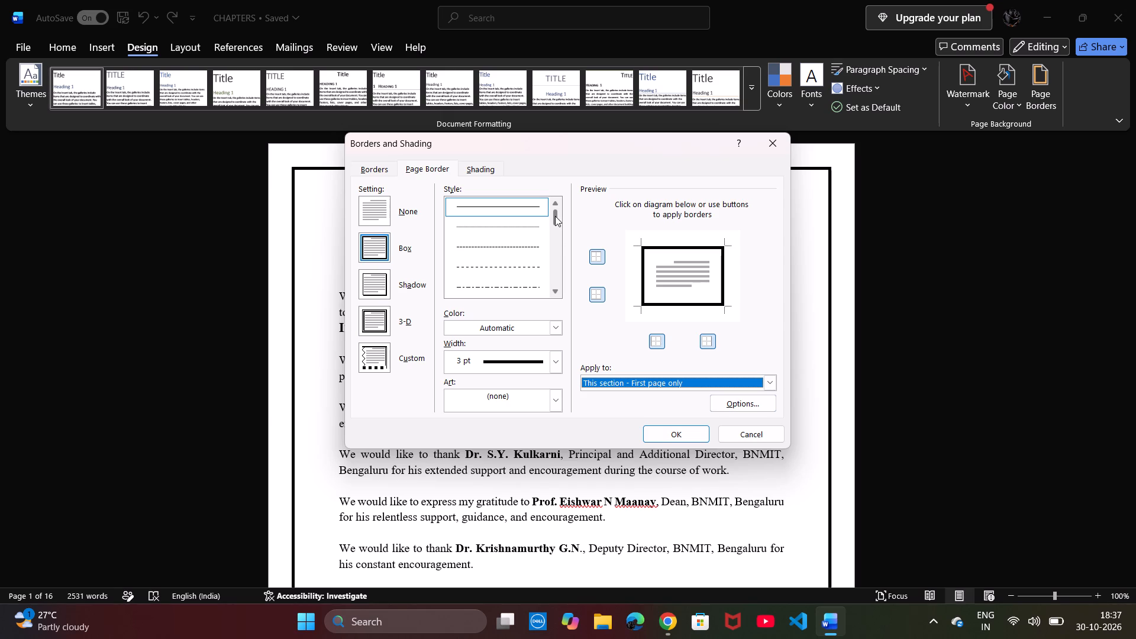
left_click_drag(553, 222, 564, 237)
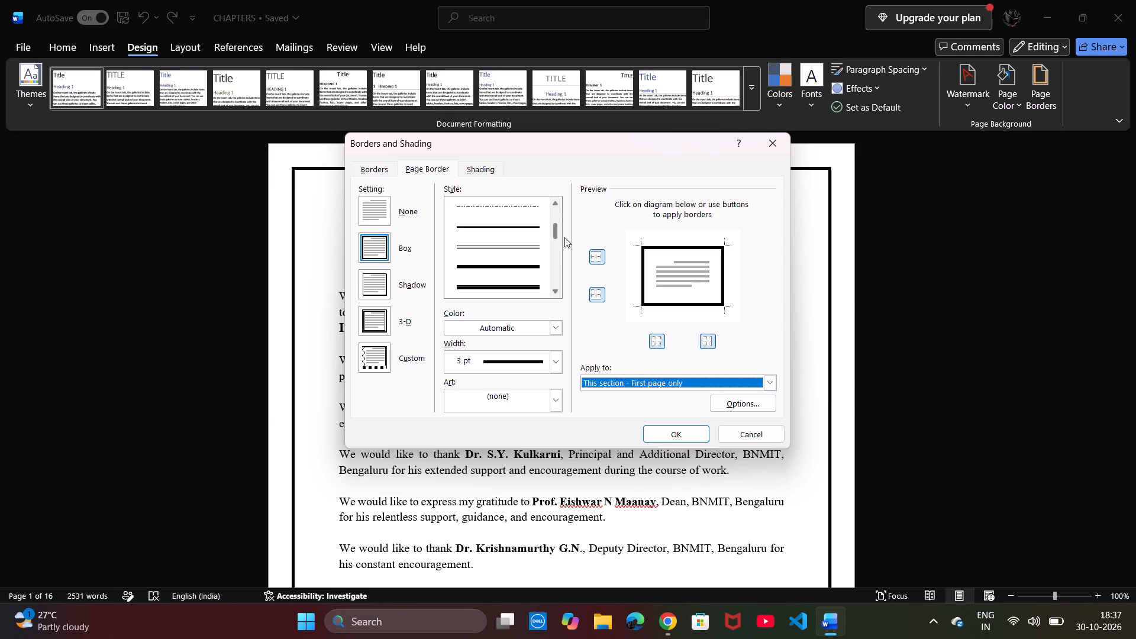
left_click_drag(564, 237, 563, 240)
left_click(527, 263)
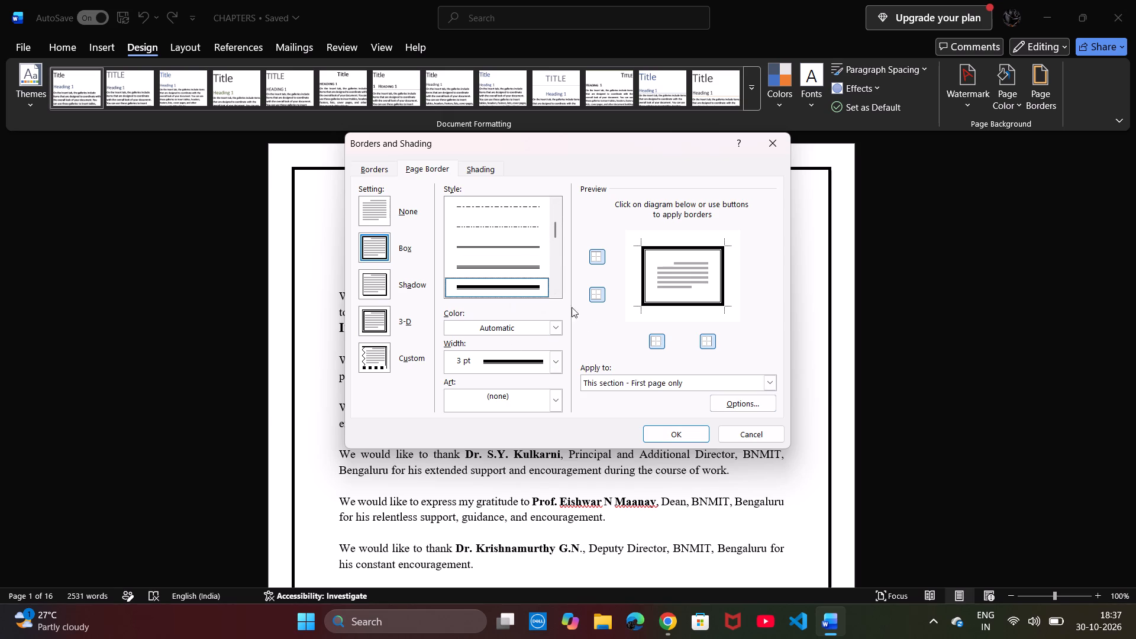
Set the page border's top and bottom margins to 1 pt.
left_click(730, 397)
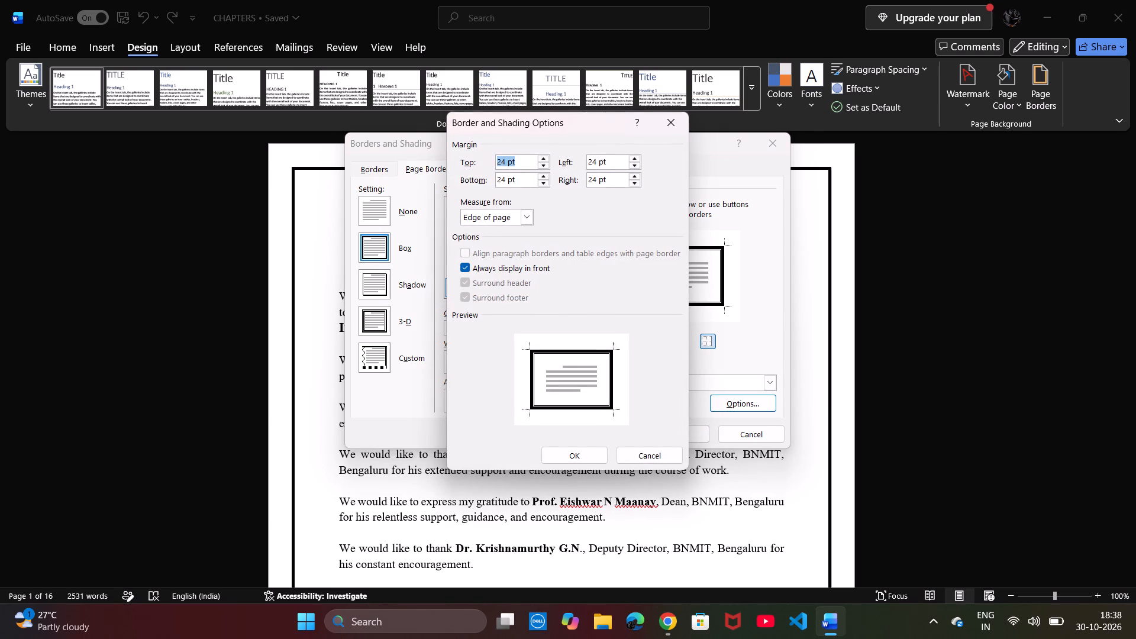
left_click(504, 166)
key("BackSpace")
key("BackSpace")
key("1")
left_click_drag(509, 188, 506, 182)
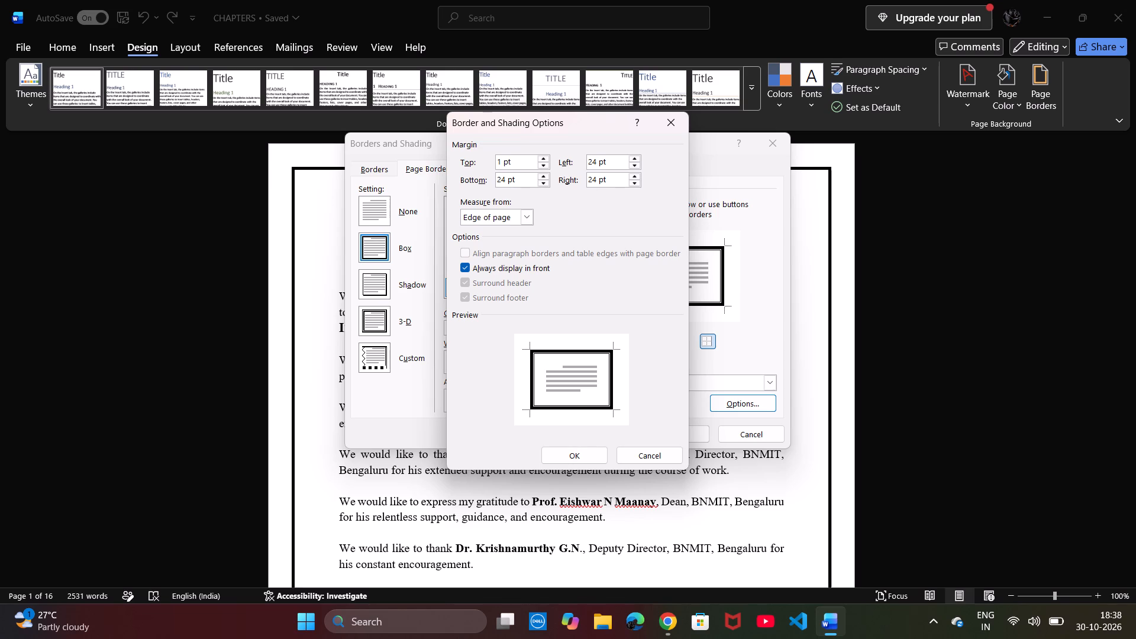
left_click_drag(506, 182, 506, 182)
left_click(506, 182)
key("BackSpace")
key("BackSpace")
key("1")
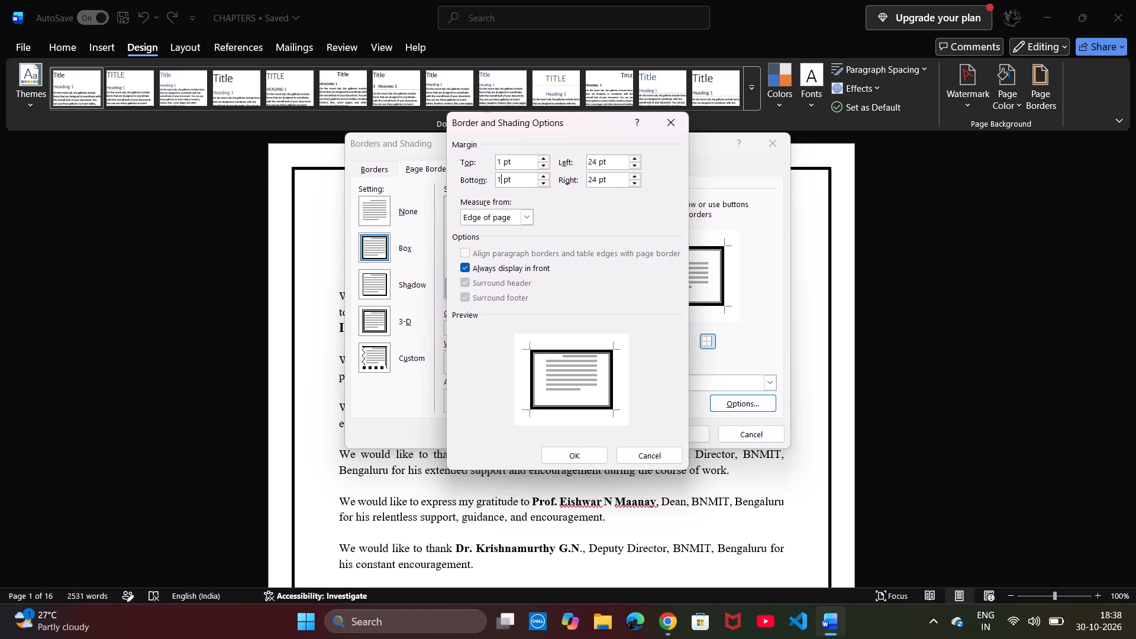
Set the left and right border margins to 4 pt, measure from Text, and apply the page border.
left_click(590, 162)
key("Right")
key("BackSpace")
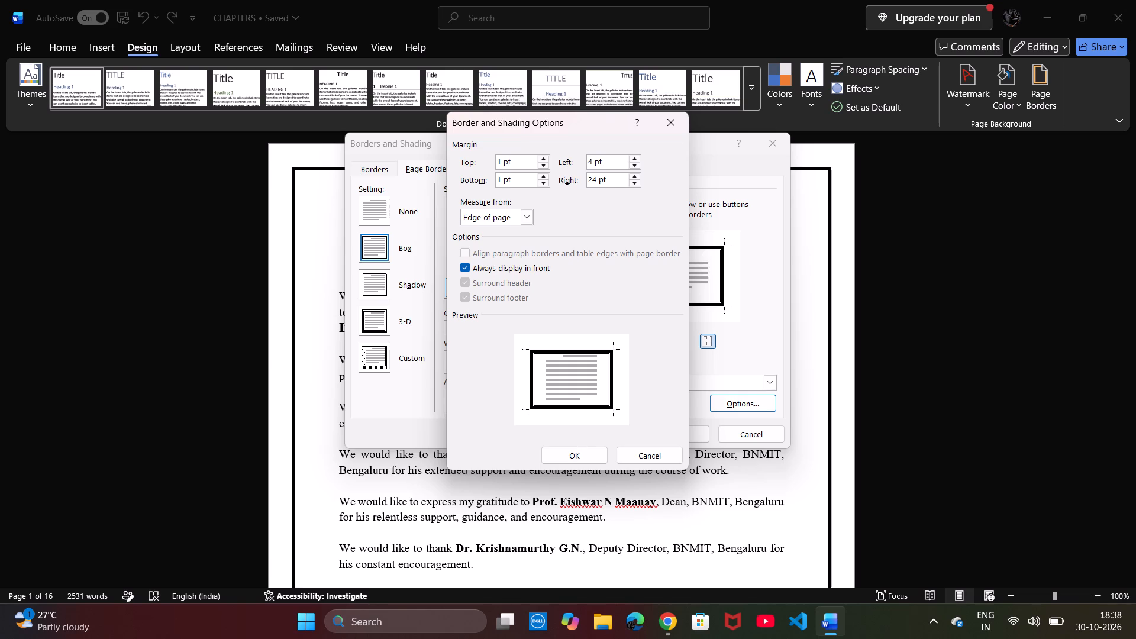
left_click(594, 179)
key("BackSpace")
left_click(529, 222)
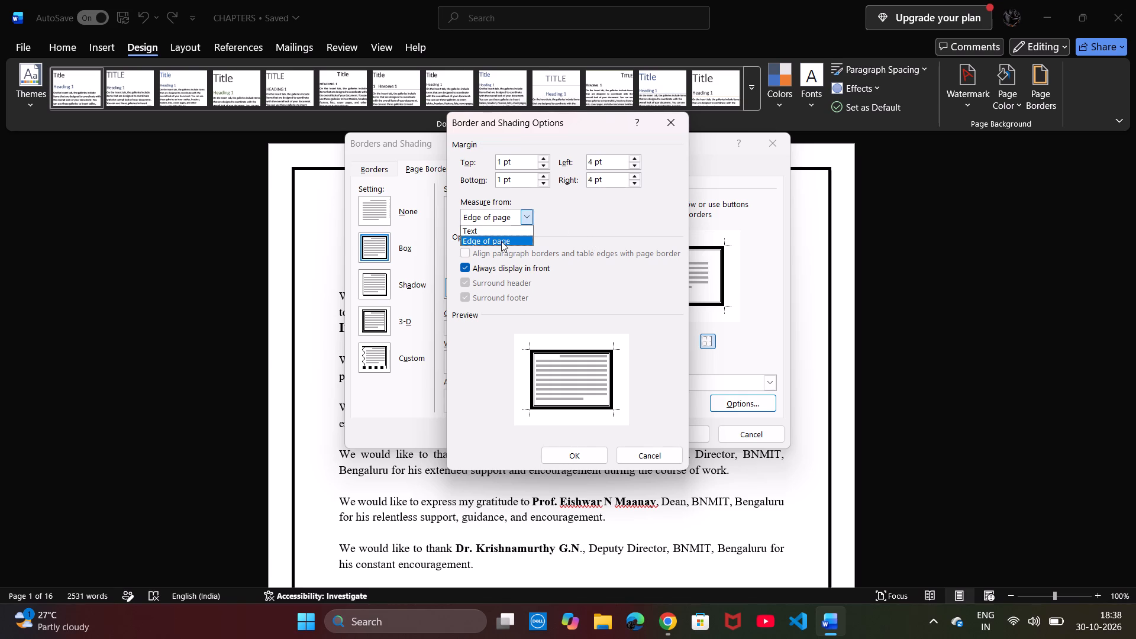
left_click(501, 233)
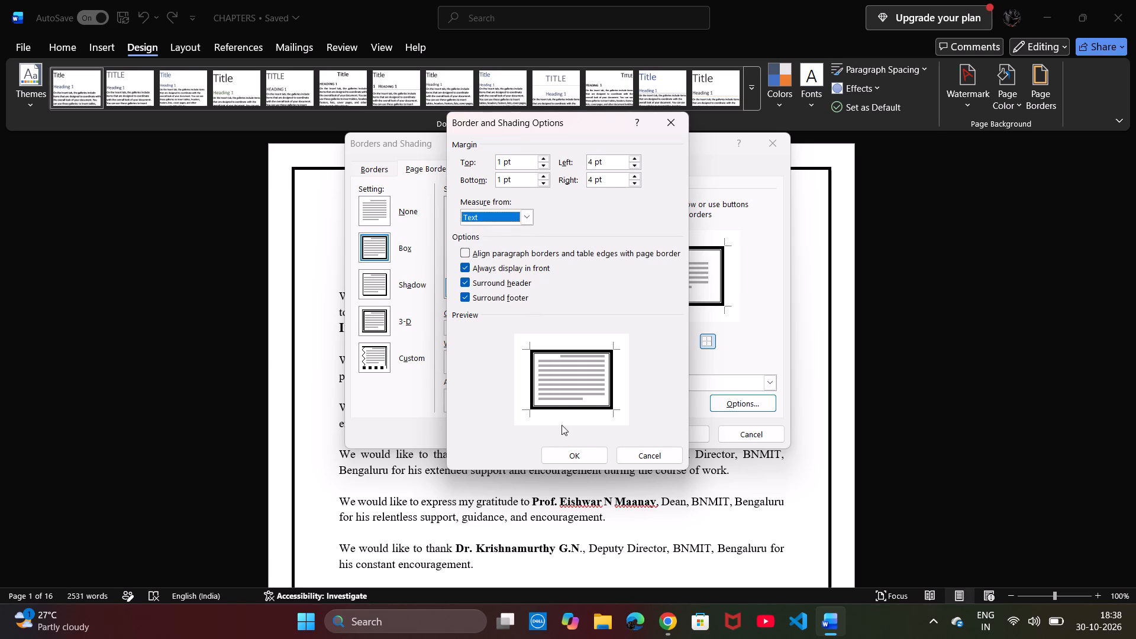
left_click(583, 463)
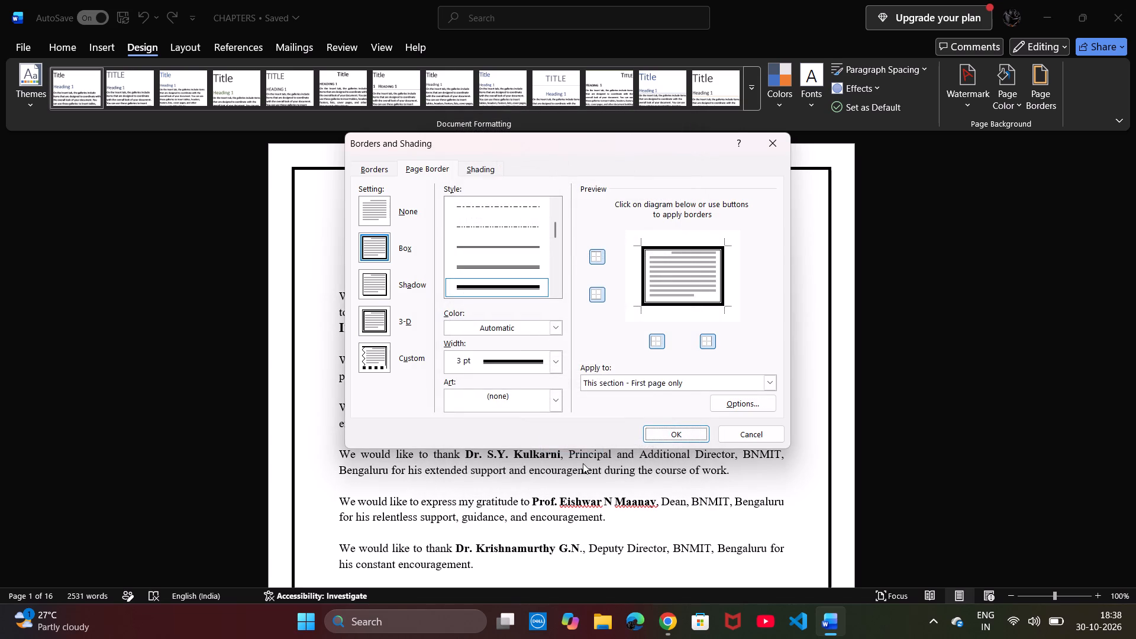
left_click(669, 435)
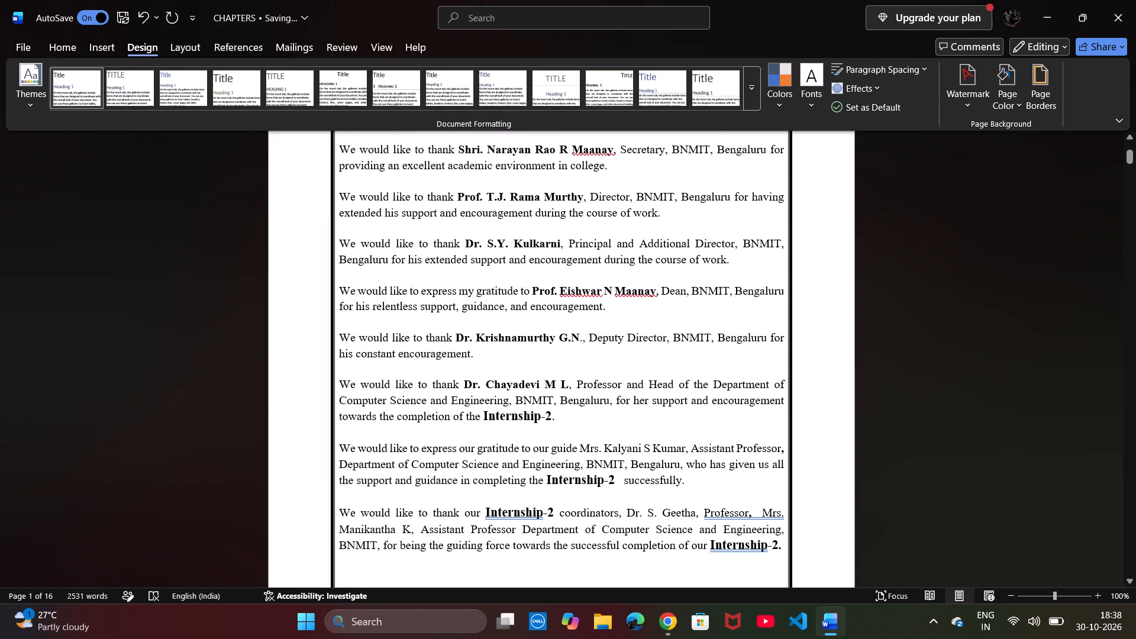
Insert the text of the Certificate Page file above the ACKNOWLEDGEMENT heading.
scroll(609, 429, "down", 6)
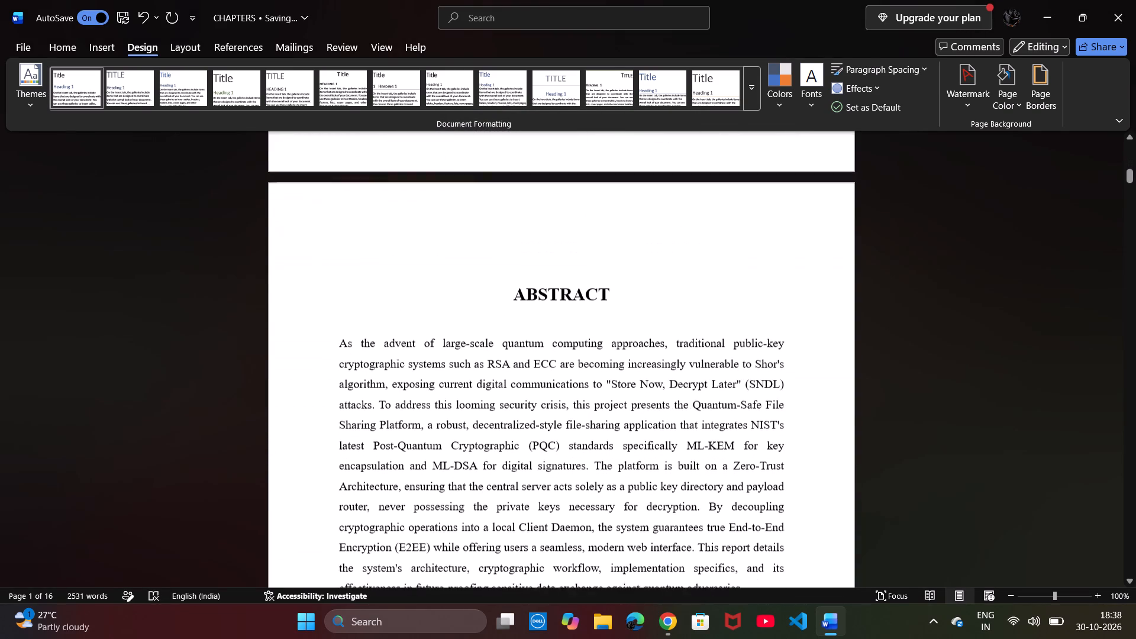
scroll(609, 429, "down", 2)
scroll(609, 429, "up", 4)
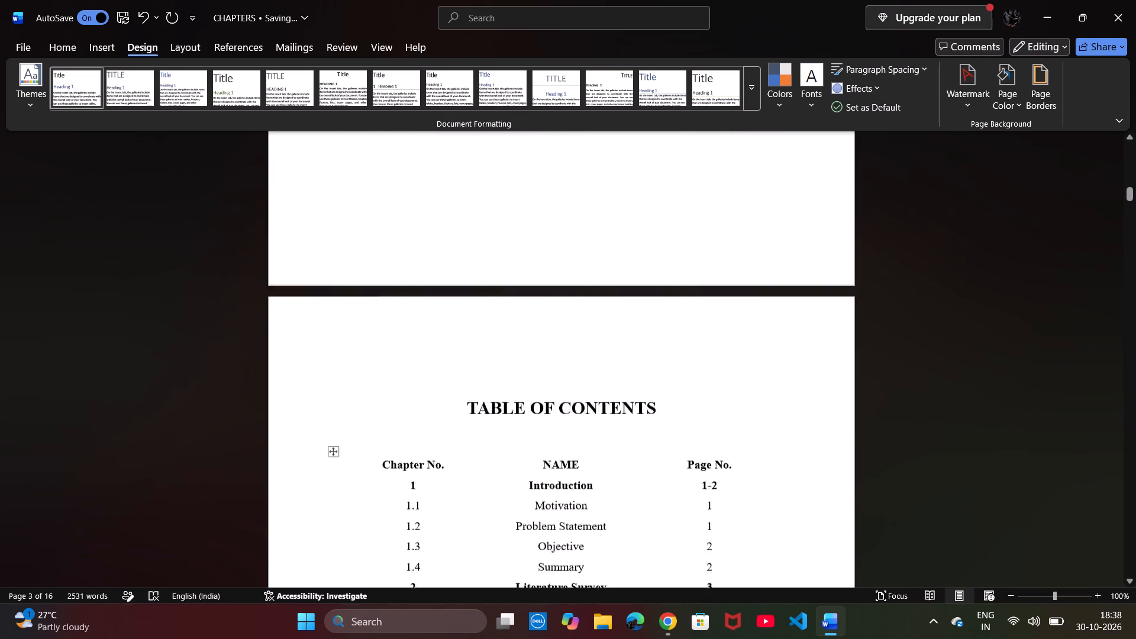
scroll(609, 429, "up", 8)
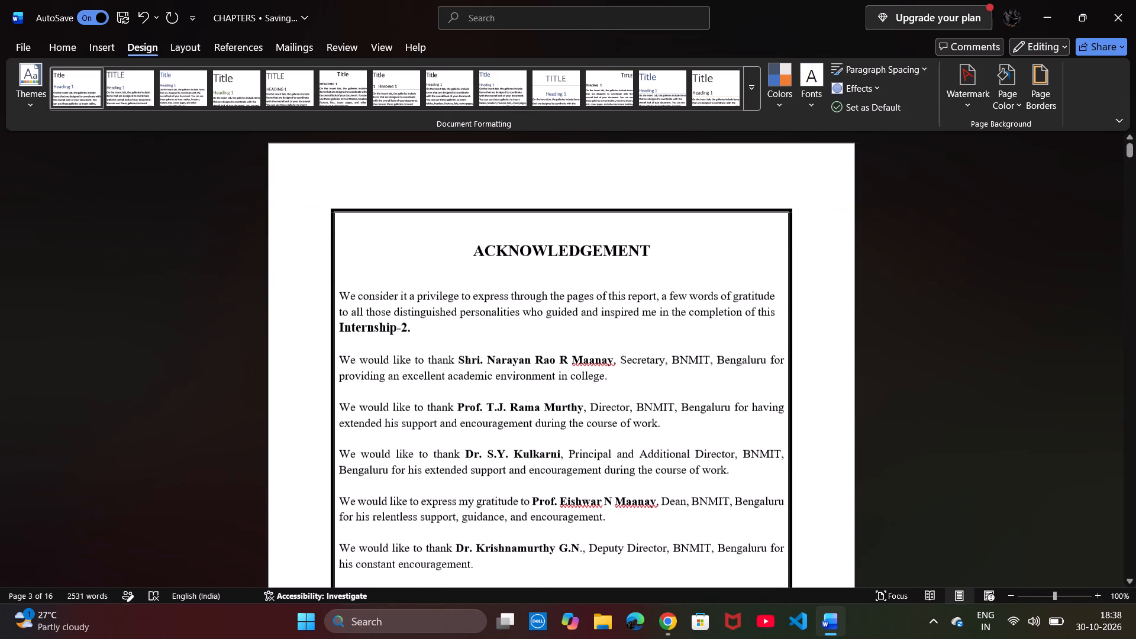
left_click(475, 189)
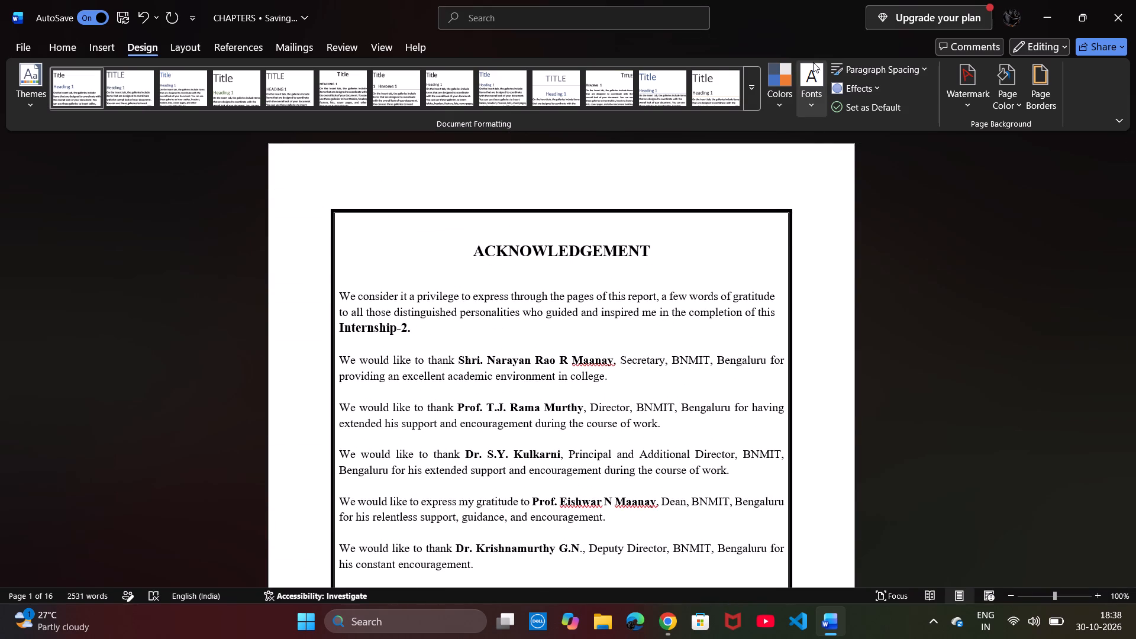
left_click(106, 47)
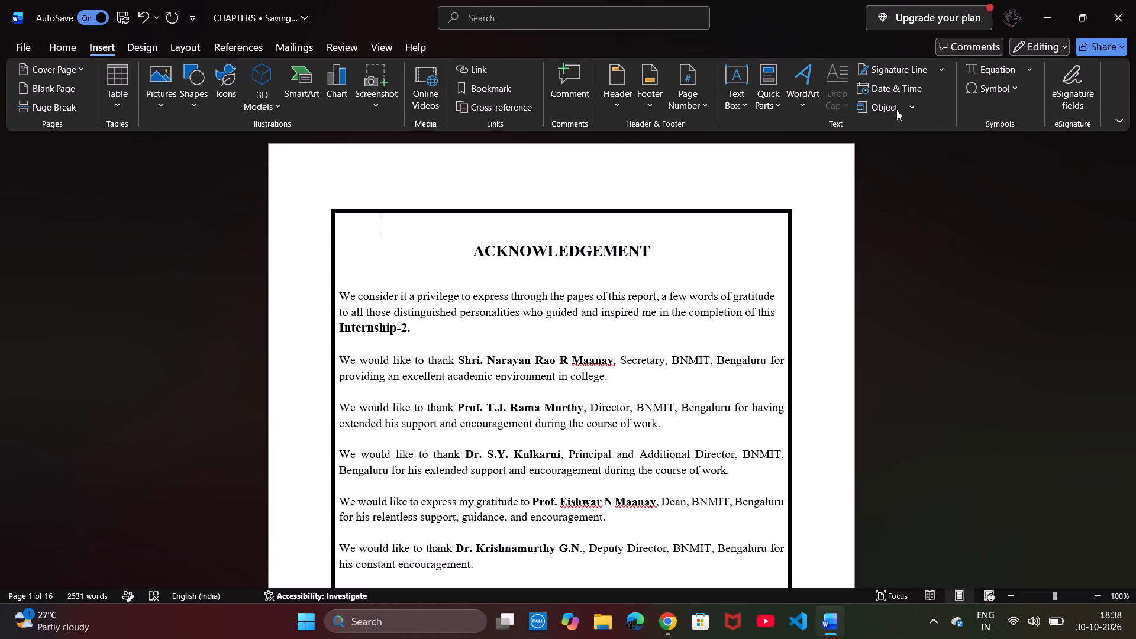
left_click(905, 105)
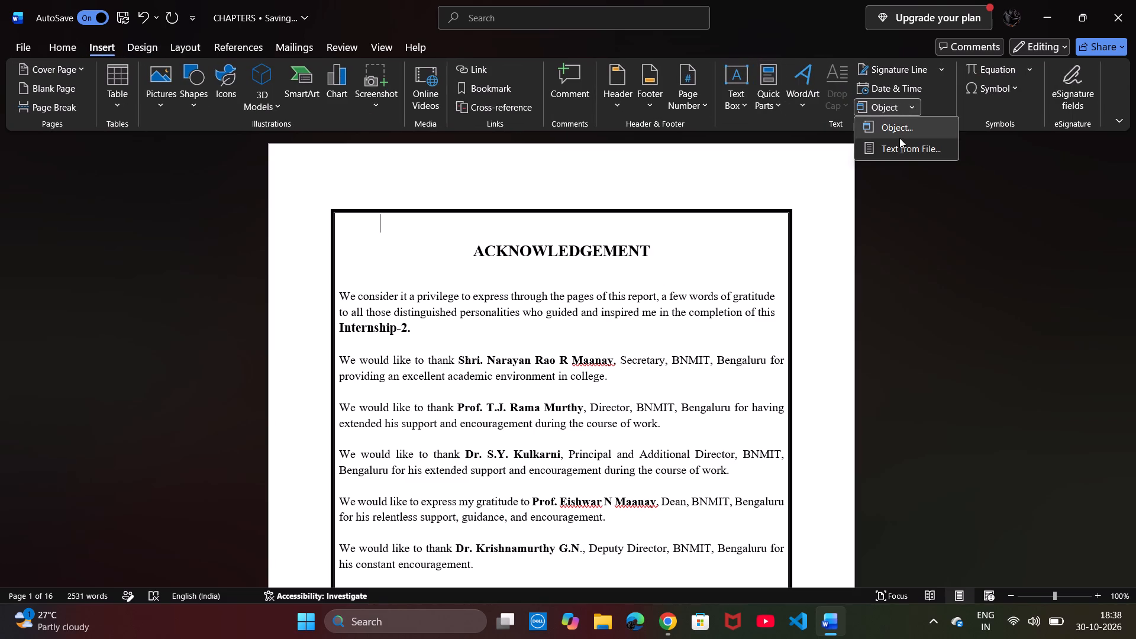
left_click(902, 150)
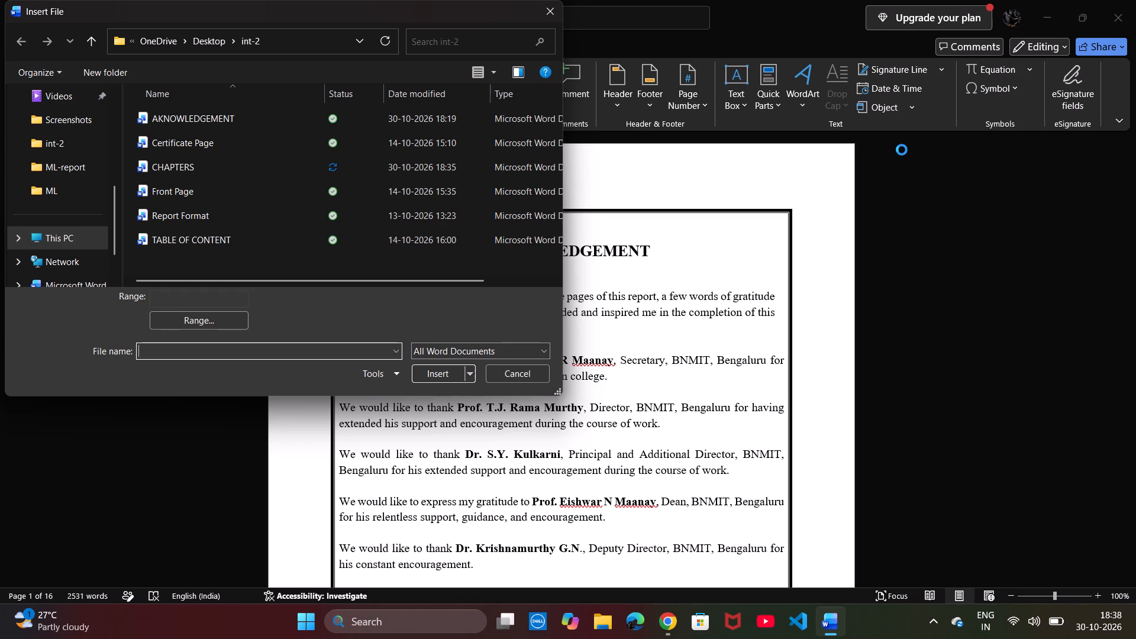
left_click(443, 150)
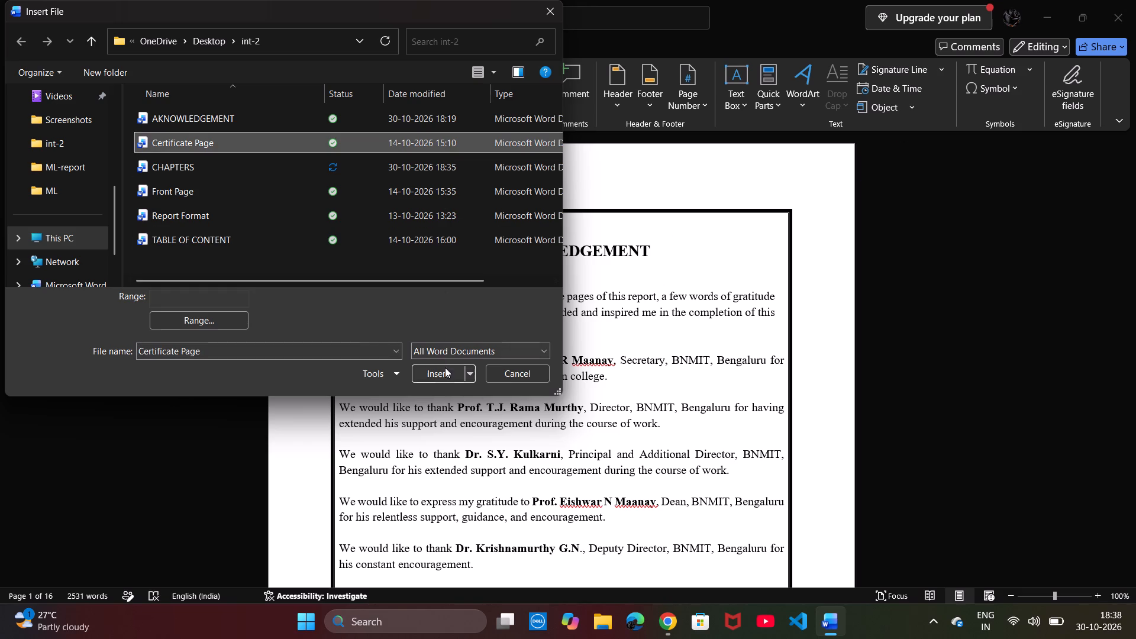
left_click(446, 370)
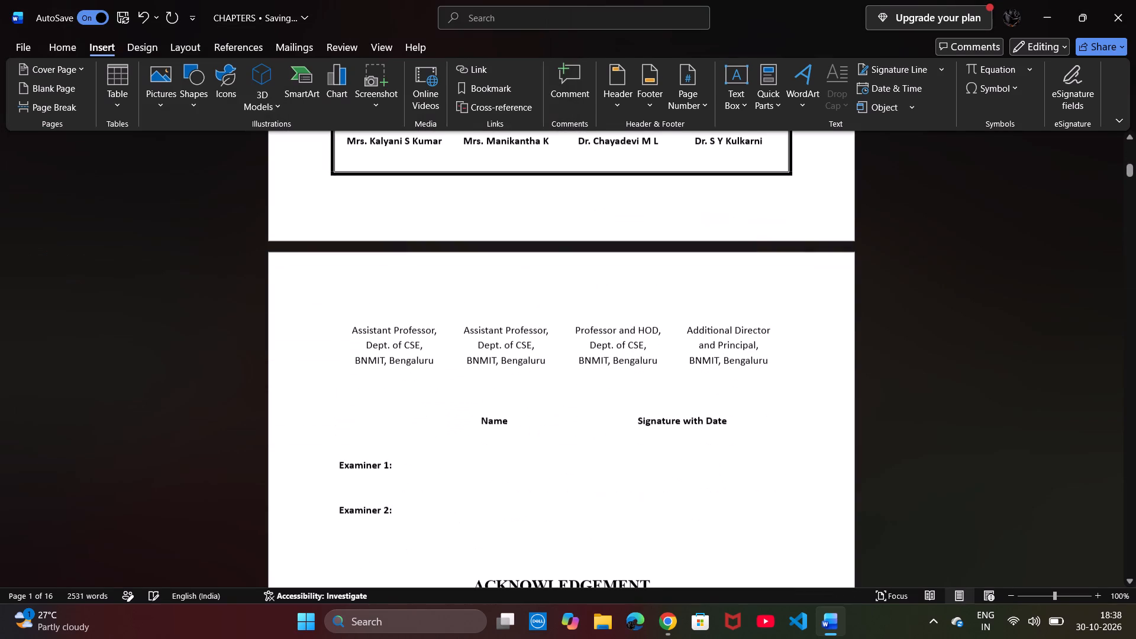
Delete the blank lines between the certificate paragraph and the signatories table.
scroll(446, 370, "up", 2)
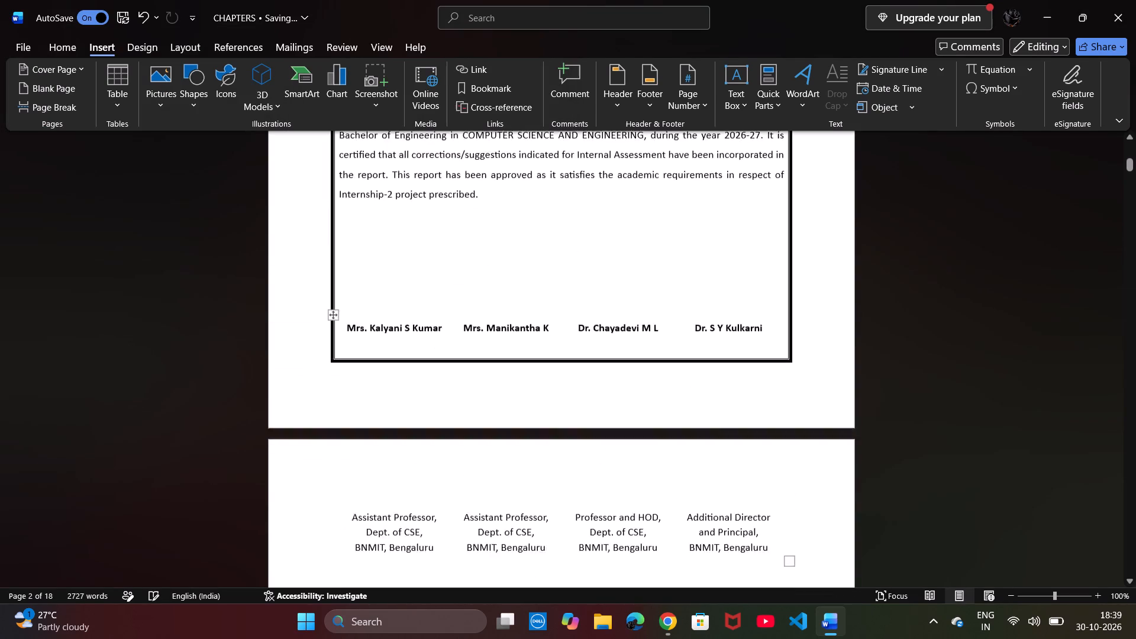
scroll(446, 370, "up", 3)
scroll(446, 370, "down", 6)
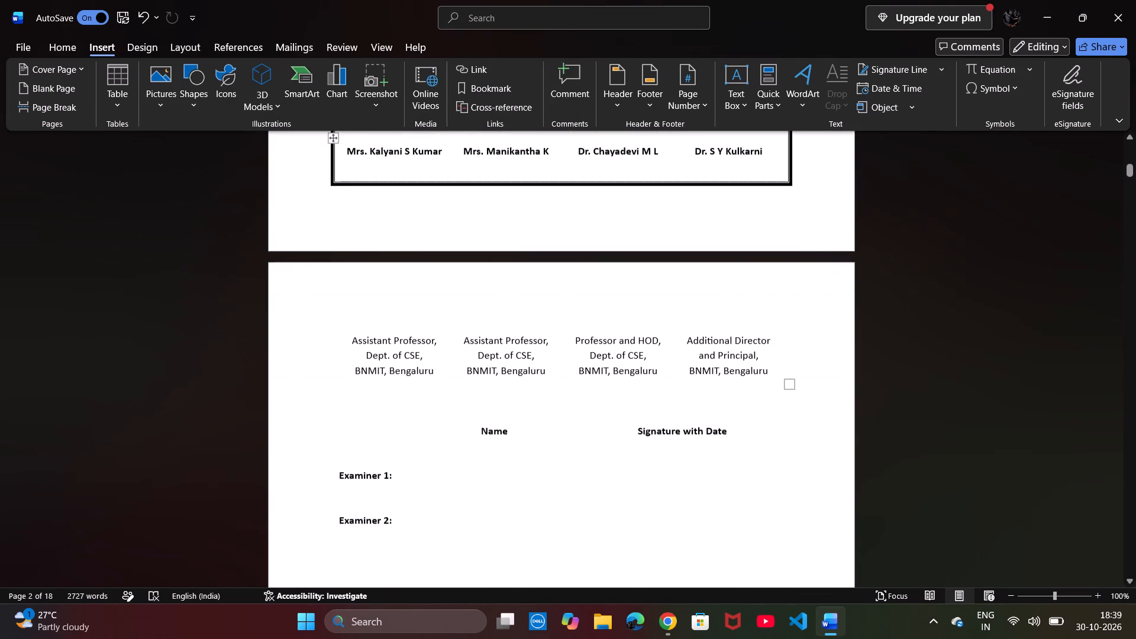
scroll(446, 370, "down", 2)
scroll(446, 370, "up", 2)
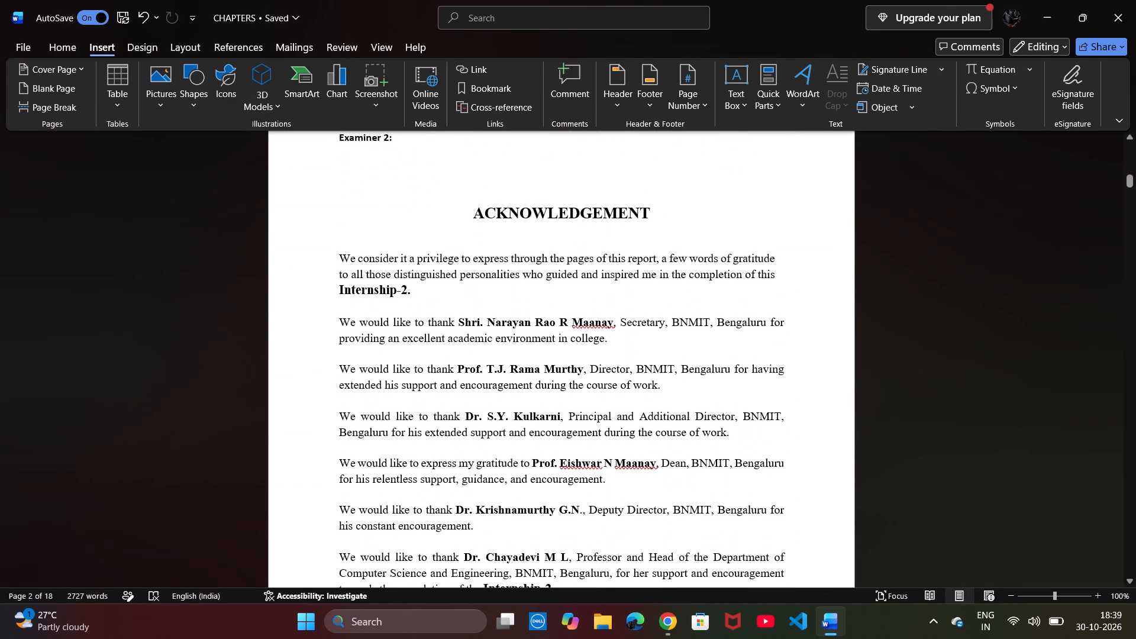
scroll(446, 370, "up", 4)
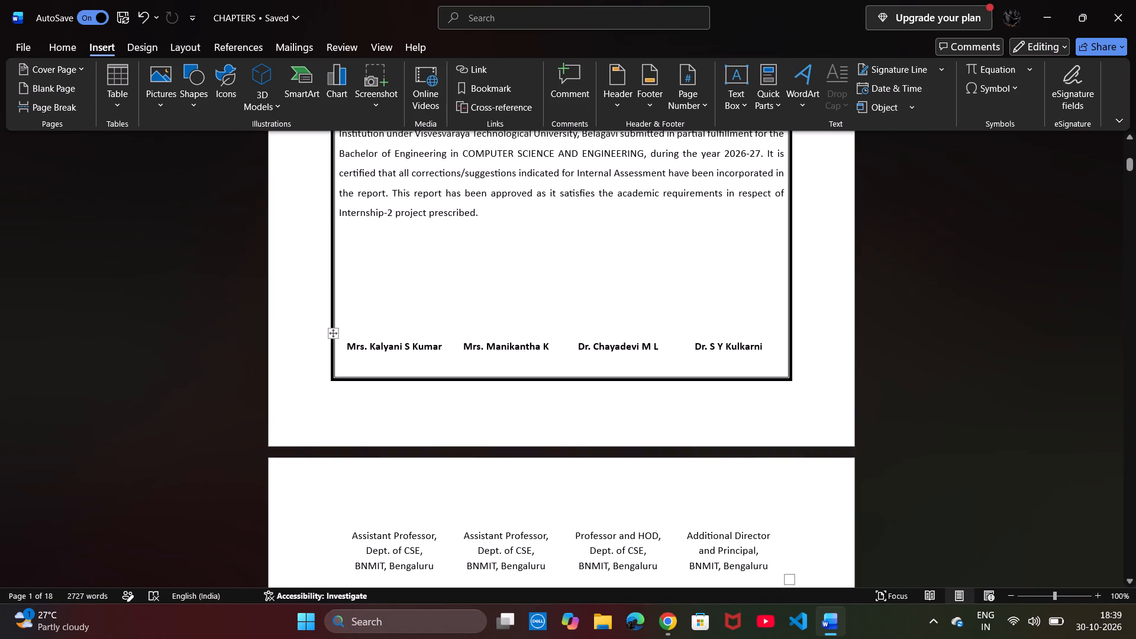
left_click(348, 344)
left_click_drag(355, 325, 356, 317)
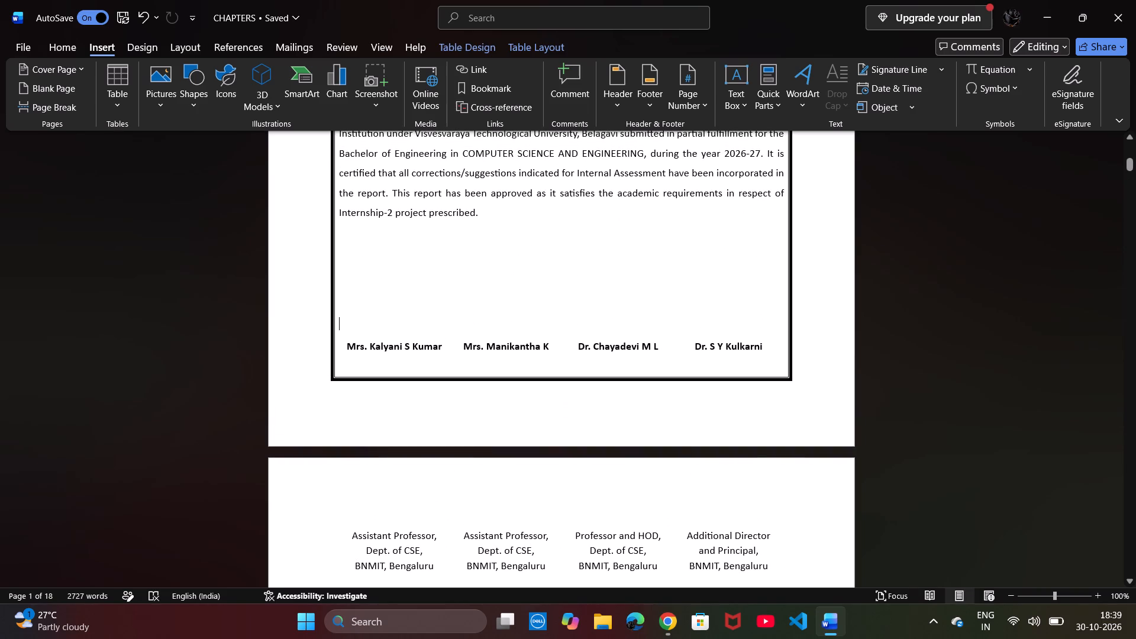
left_click_drag(356, 317, 350, 246)
key("BackSpace")
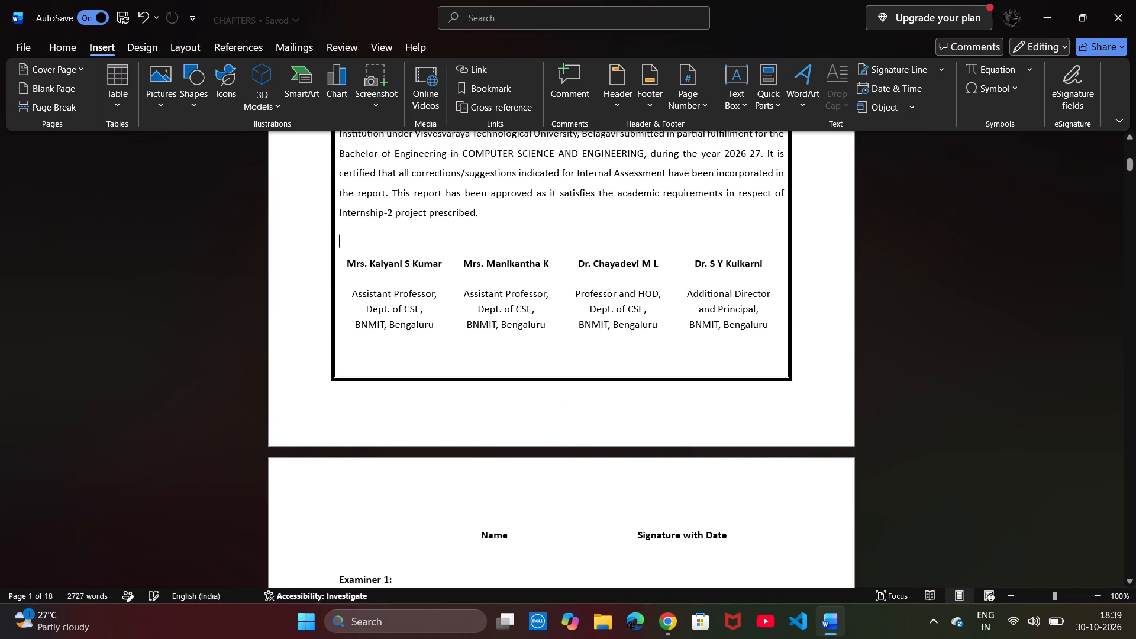
scroll(351, 258, "up", 3)
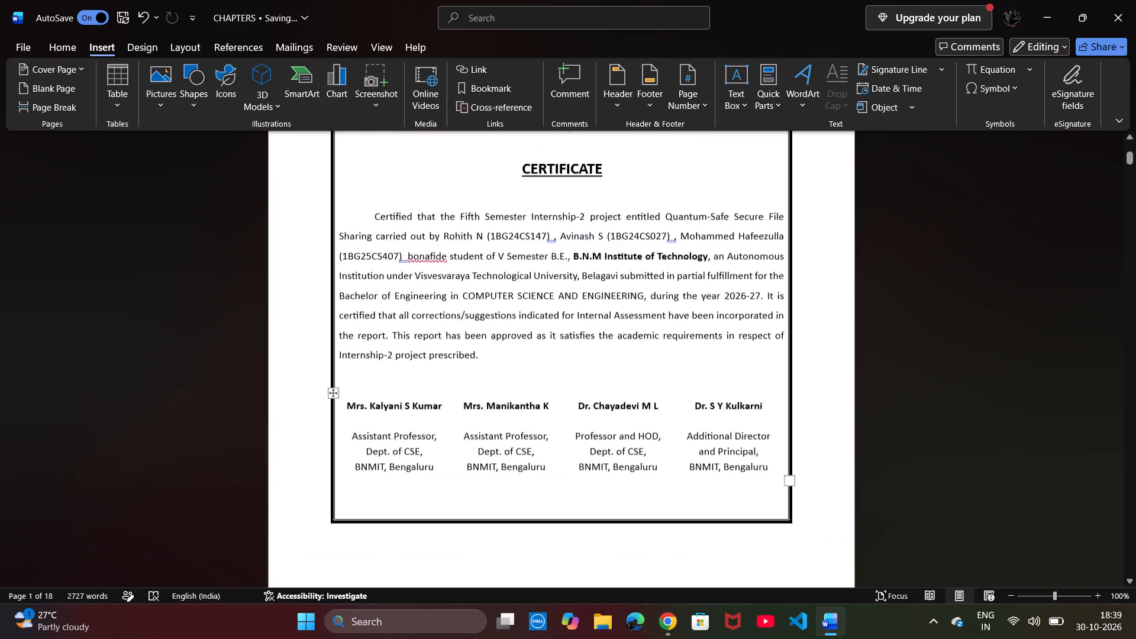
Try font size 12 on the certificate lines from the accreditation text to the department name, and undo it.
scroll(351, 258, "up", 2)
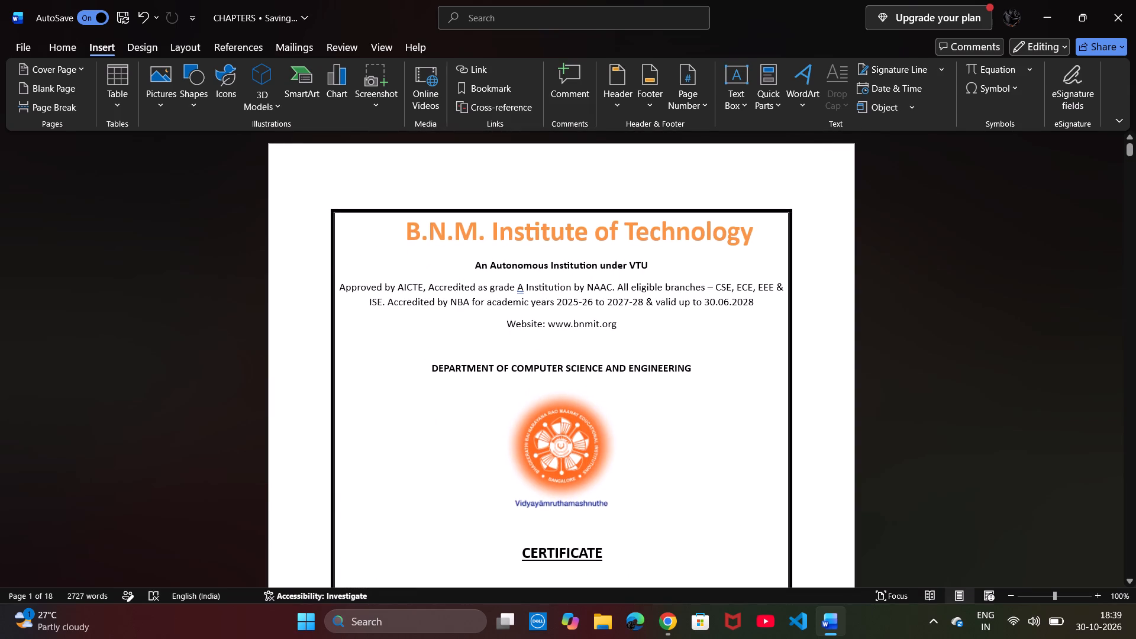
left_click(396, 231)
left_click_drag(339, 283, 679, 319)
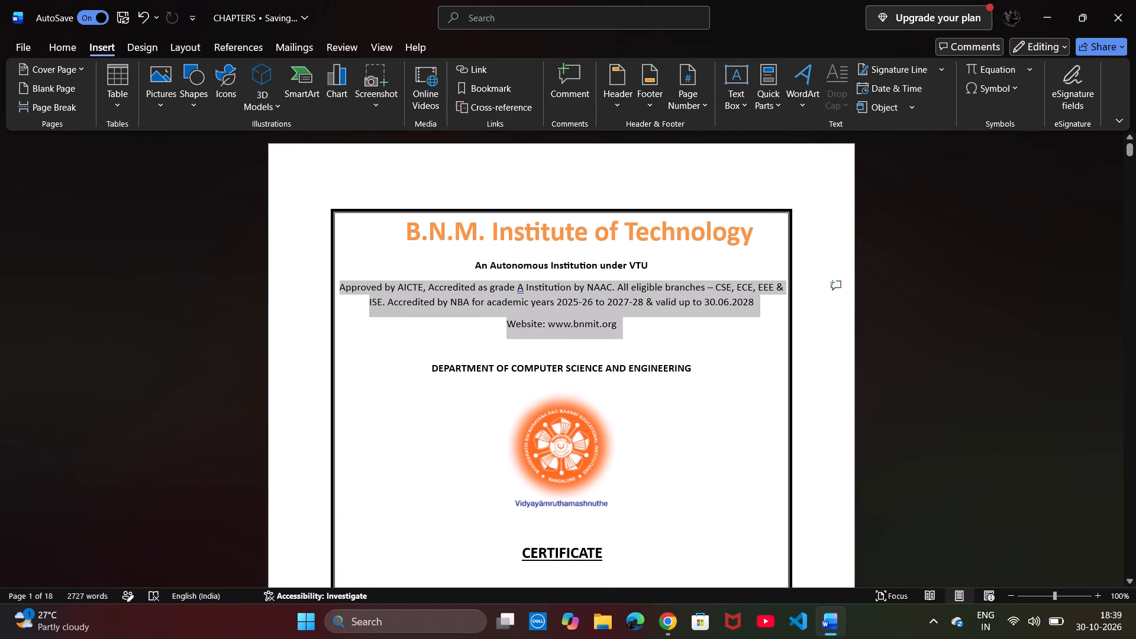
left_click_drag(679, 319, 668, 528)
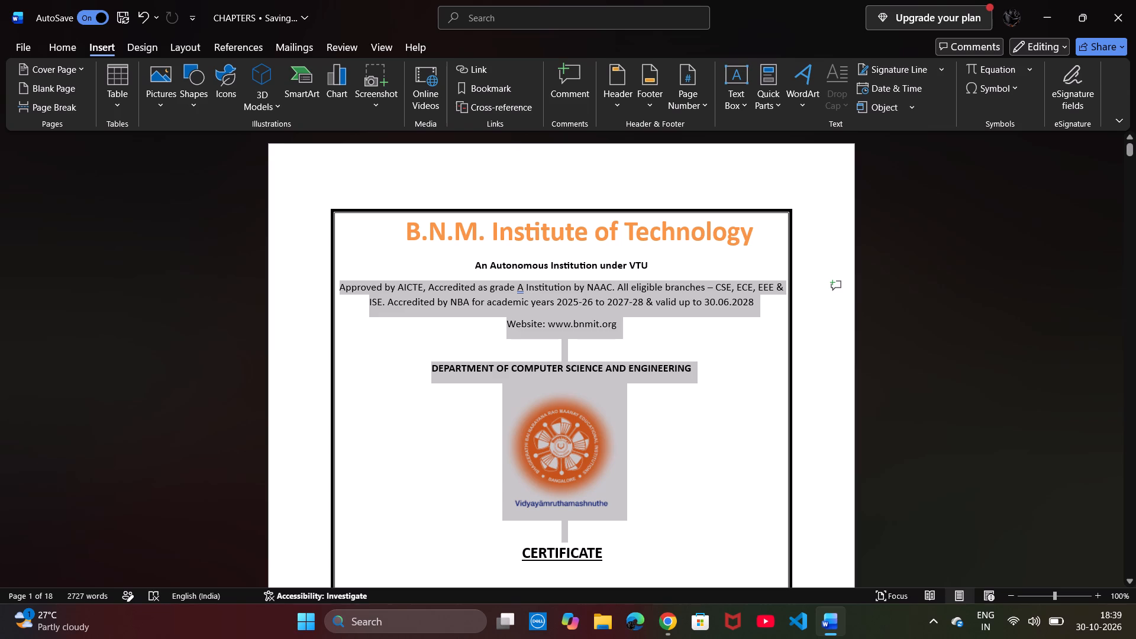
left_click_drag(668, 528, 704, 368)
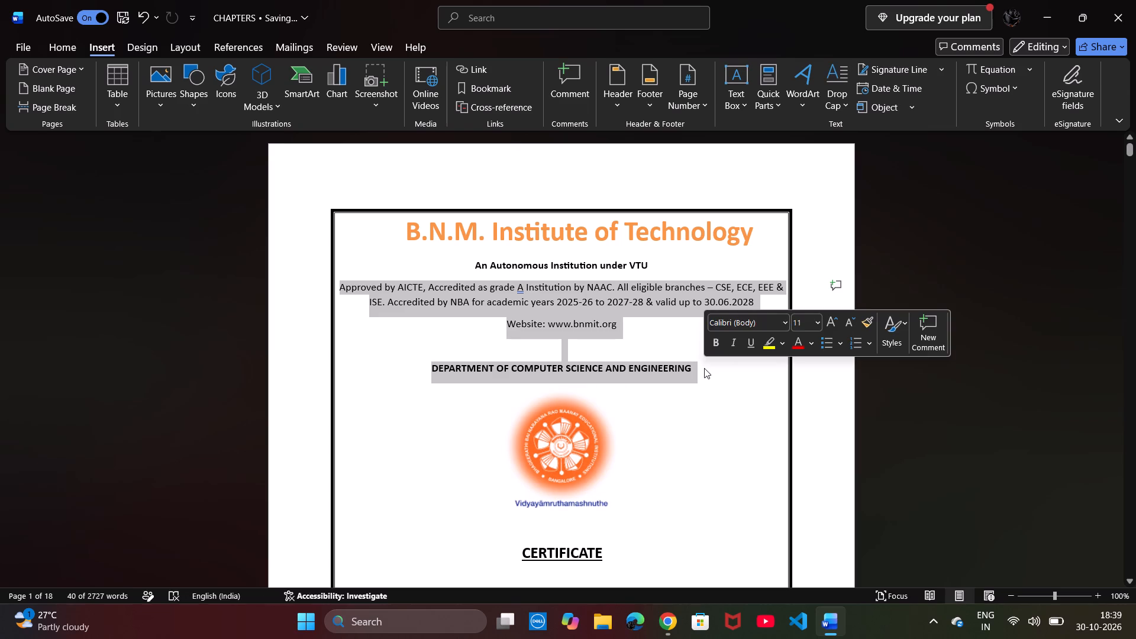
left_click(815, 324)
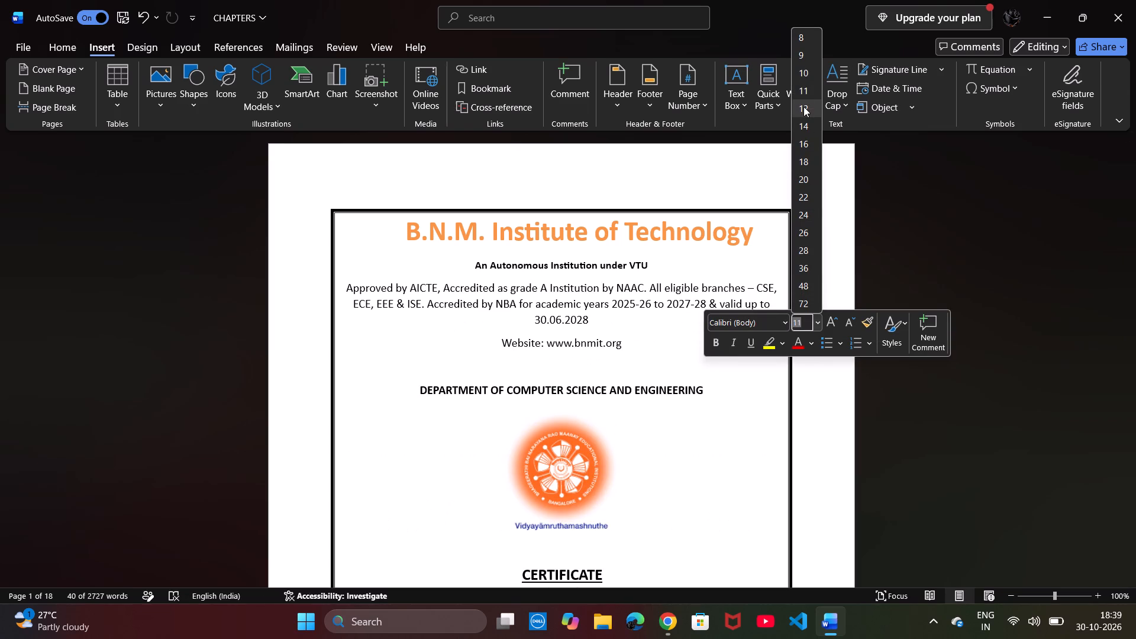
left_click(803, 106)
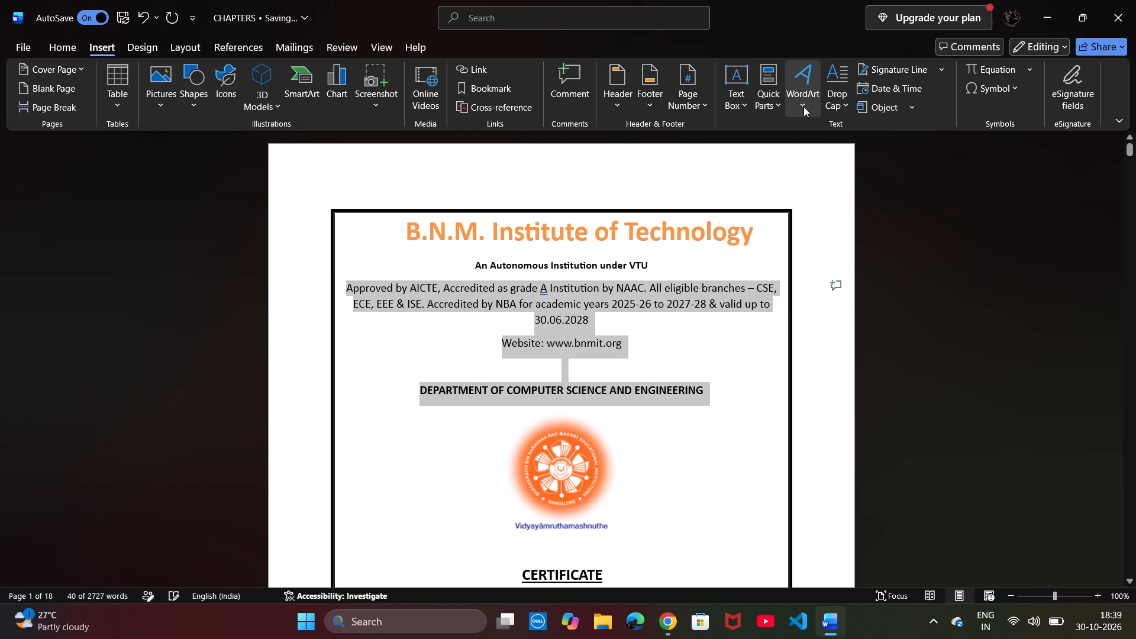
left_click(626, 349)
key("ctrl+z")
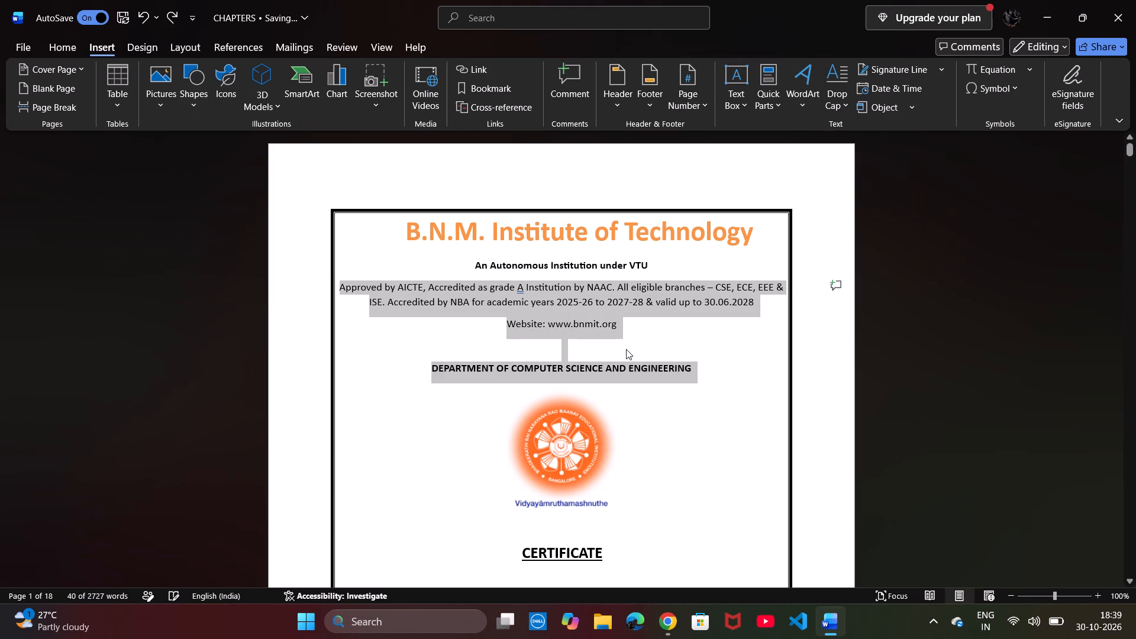
Undo the blank-line deletion and the insertion of the certificate text above the ACKNOWLEDGEMENT heading.
scroll(572, 437, "down", 6)
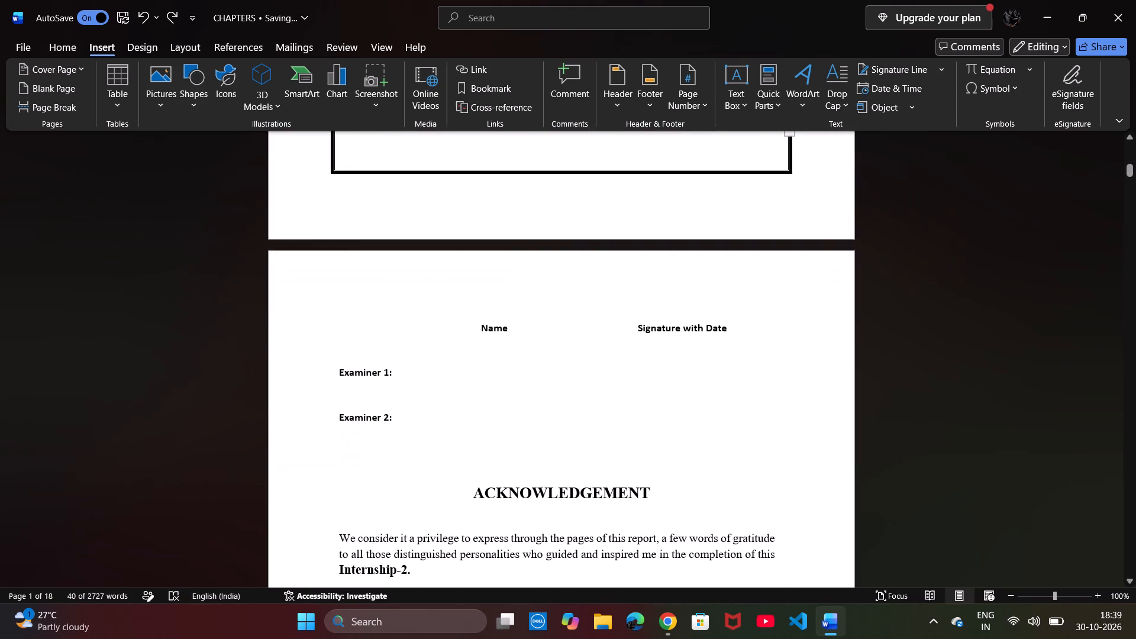
scroll(572, 437, "up", 4)
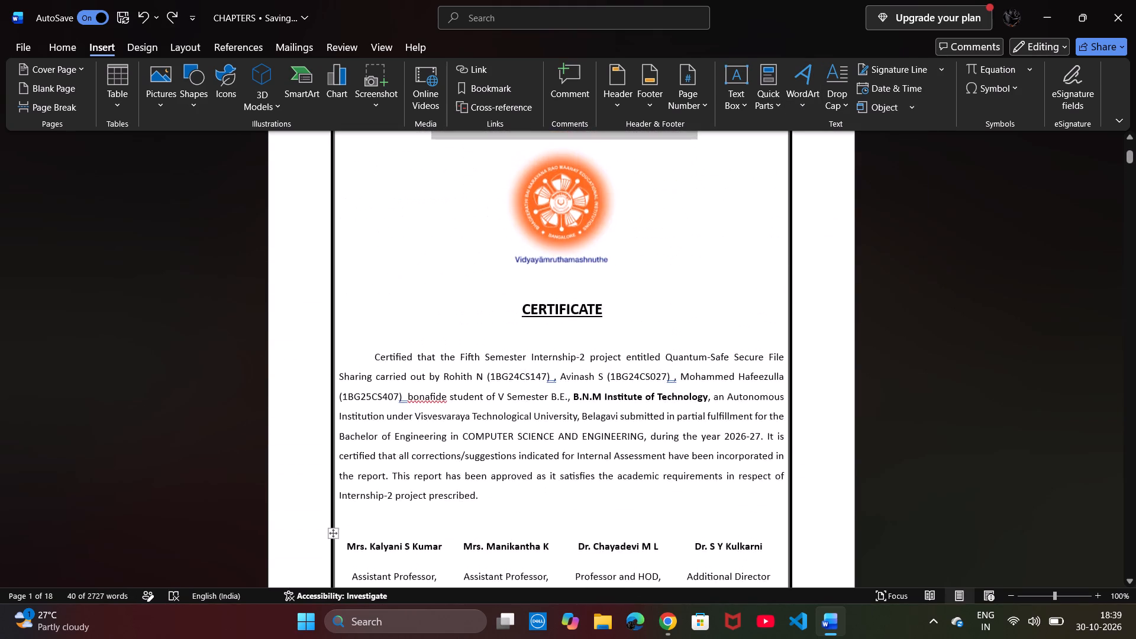
scroll(572, 437, "up", 2)
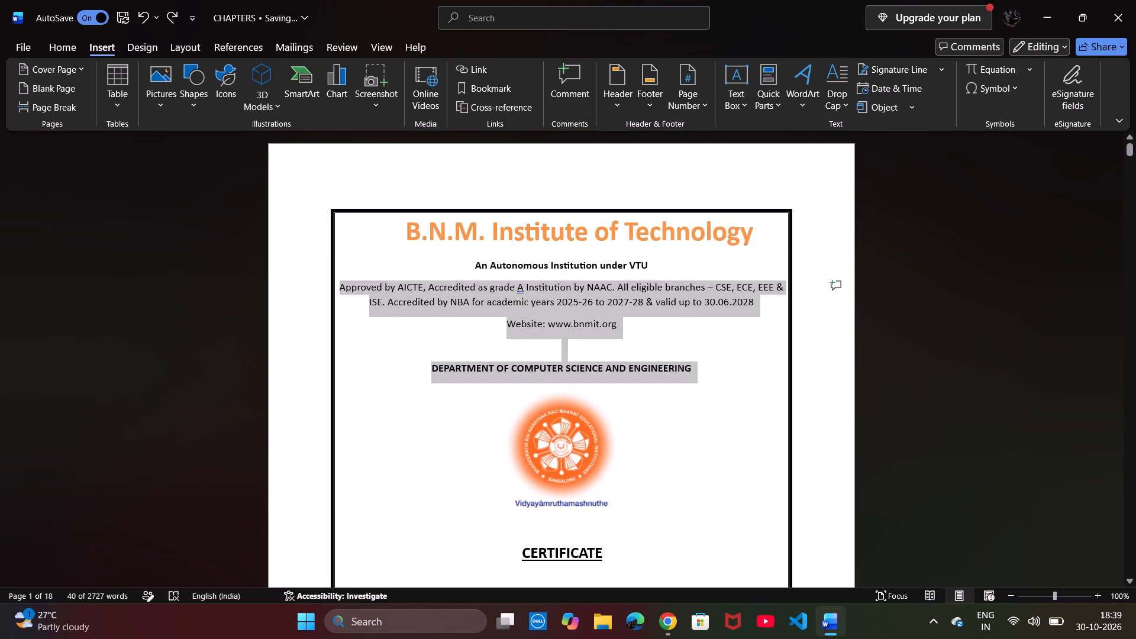
key("ctrl+z")
key("ctrl+z")
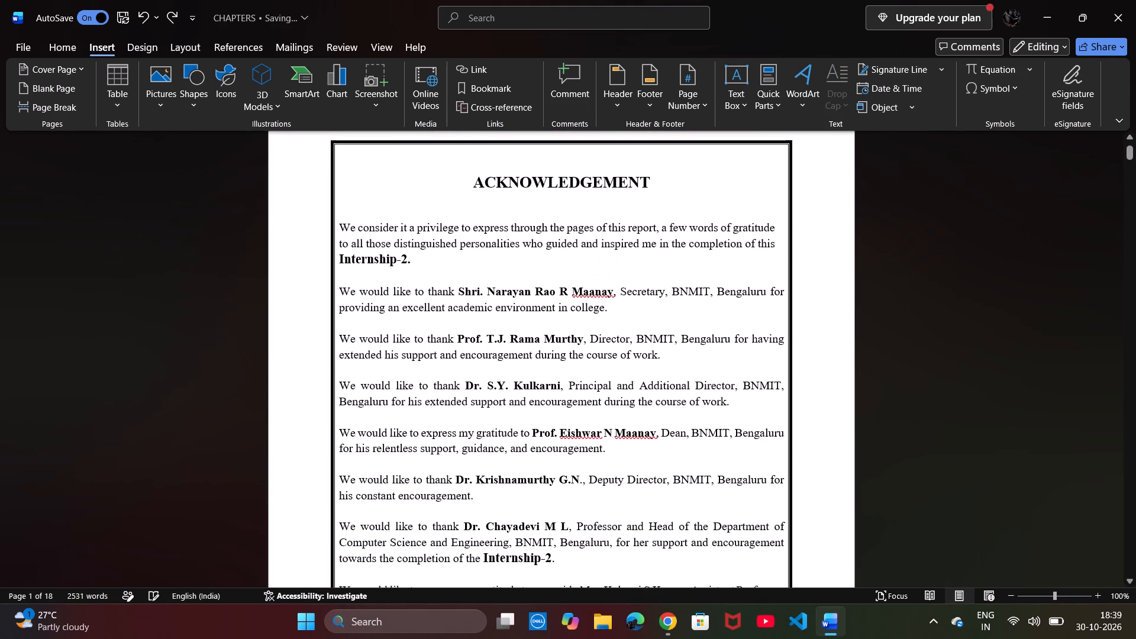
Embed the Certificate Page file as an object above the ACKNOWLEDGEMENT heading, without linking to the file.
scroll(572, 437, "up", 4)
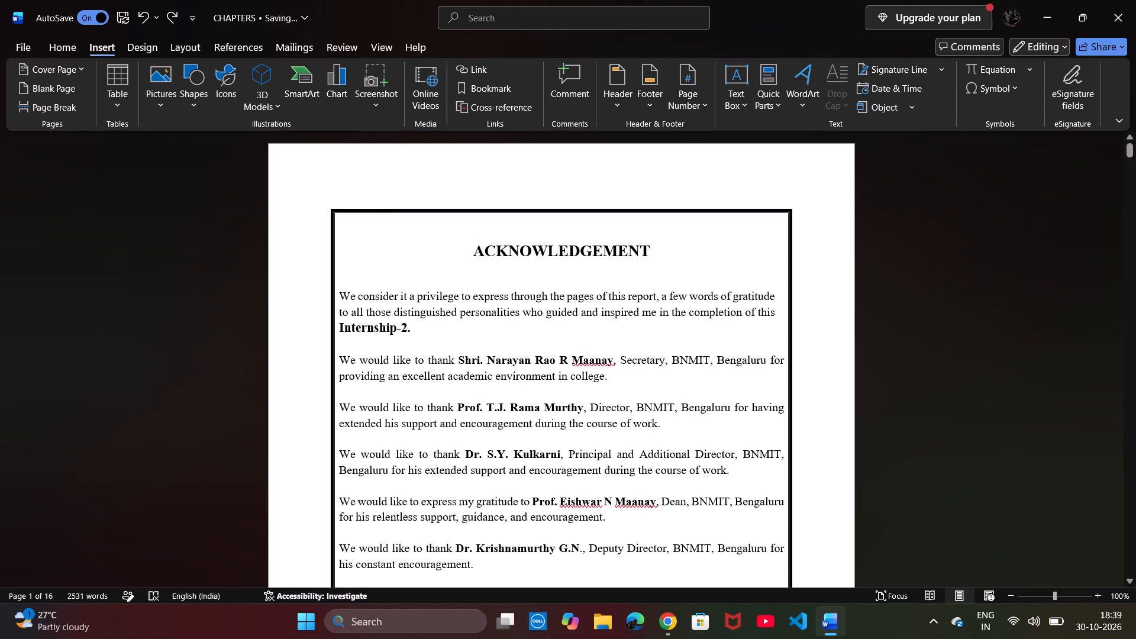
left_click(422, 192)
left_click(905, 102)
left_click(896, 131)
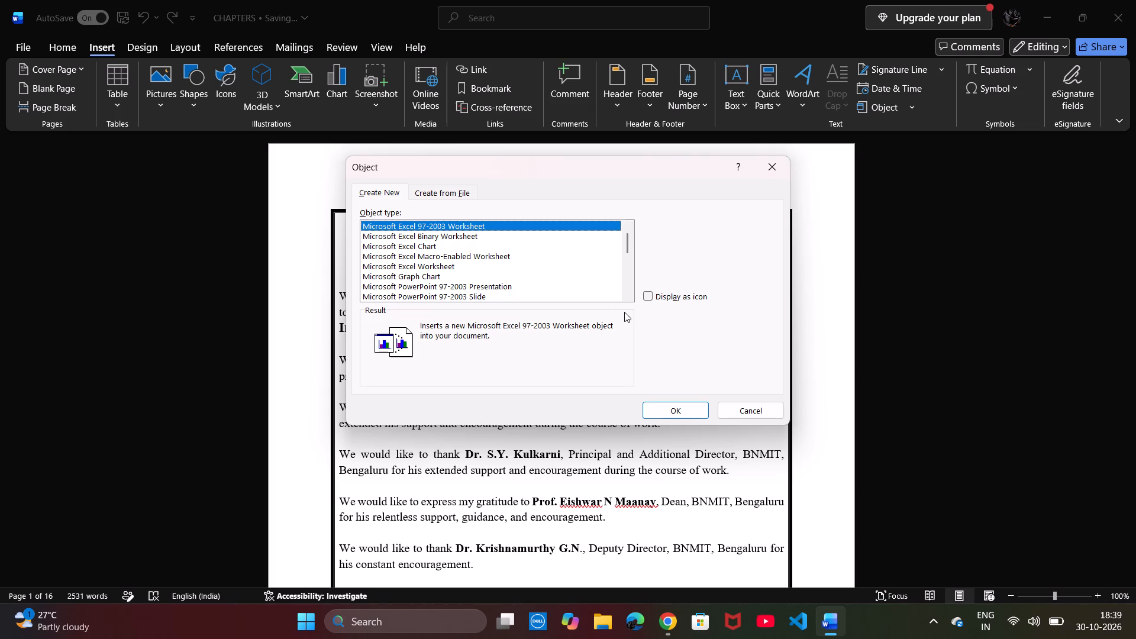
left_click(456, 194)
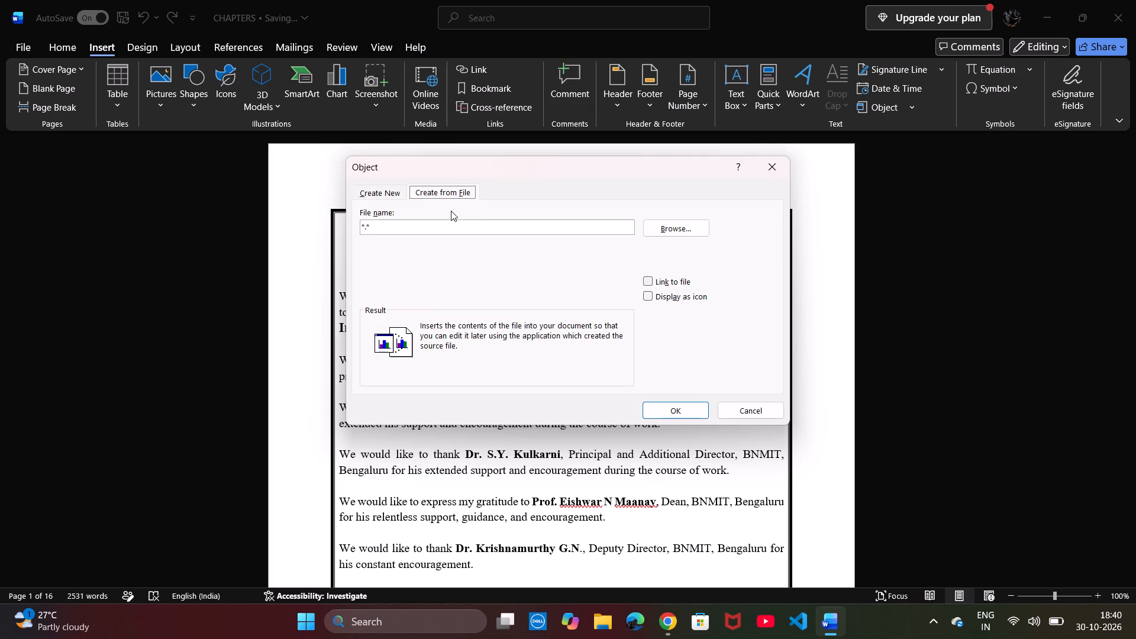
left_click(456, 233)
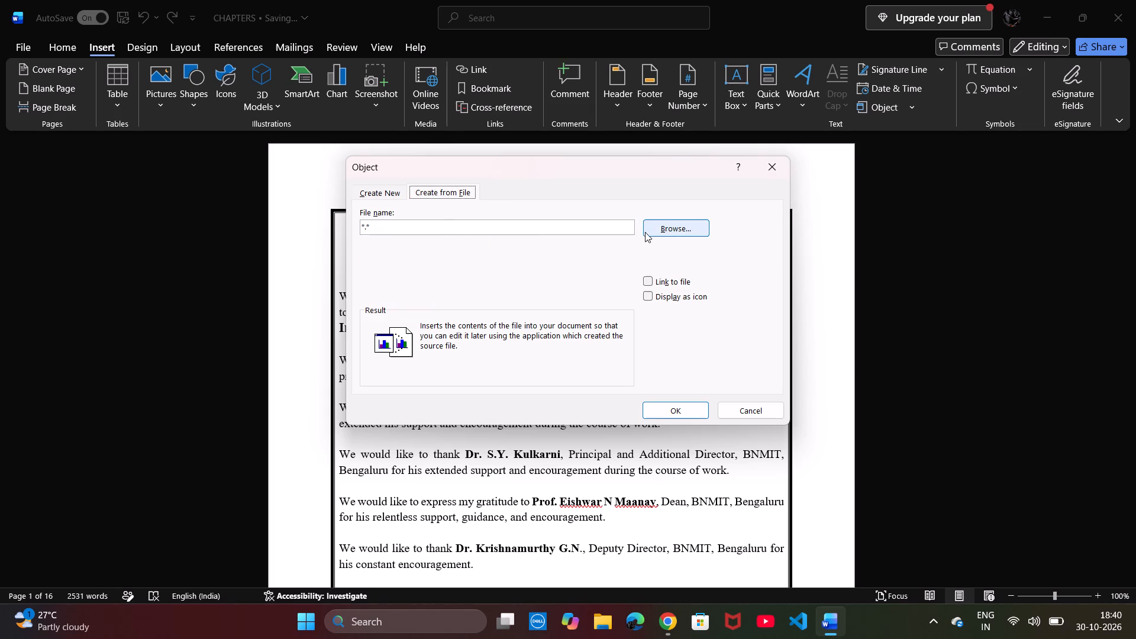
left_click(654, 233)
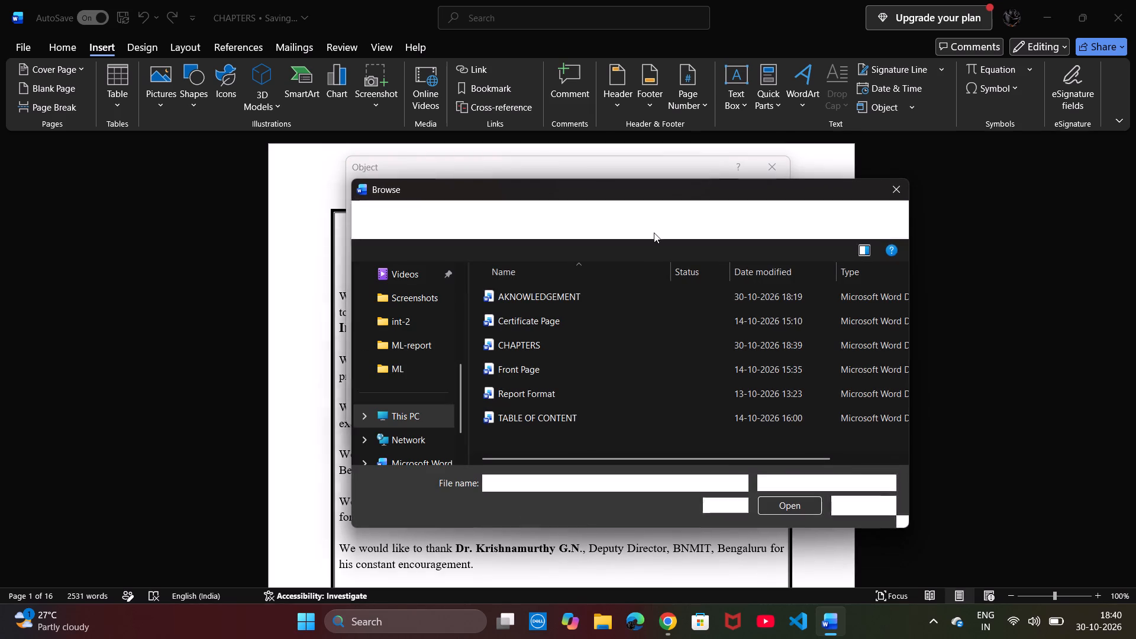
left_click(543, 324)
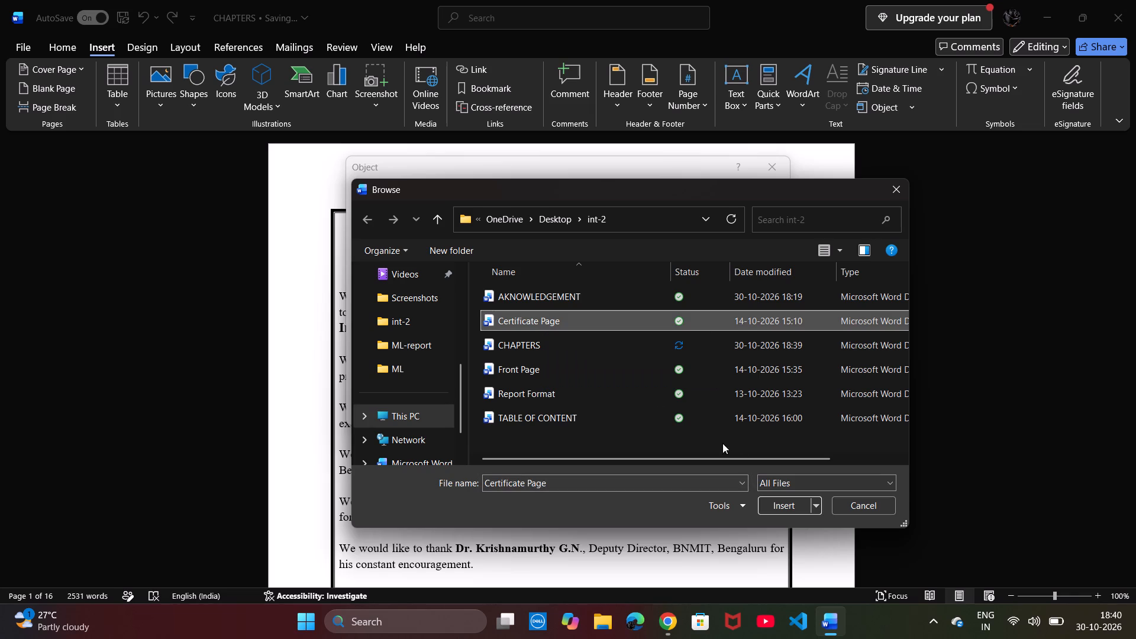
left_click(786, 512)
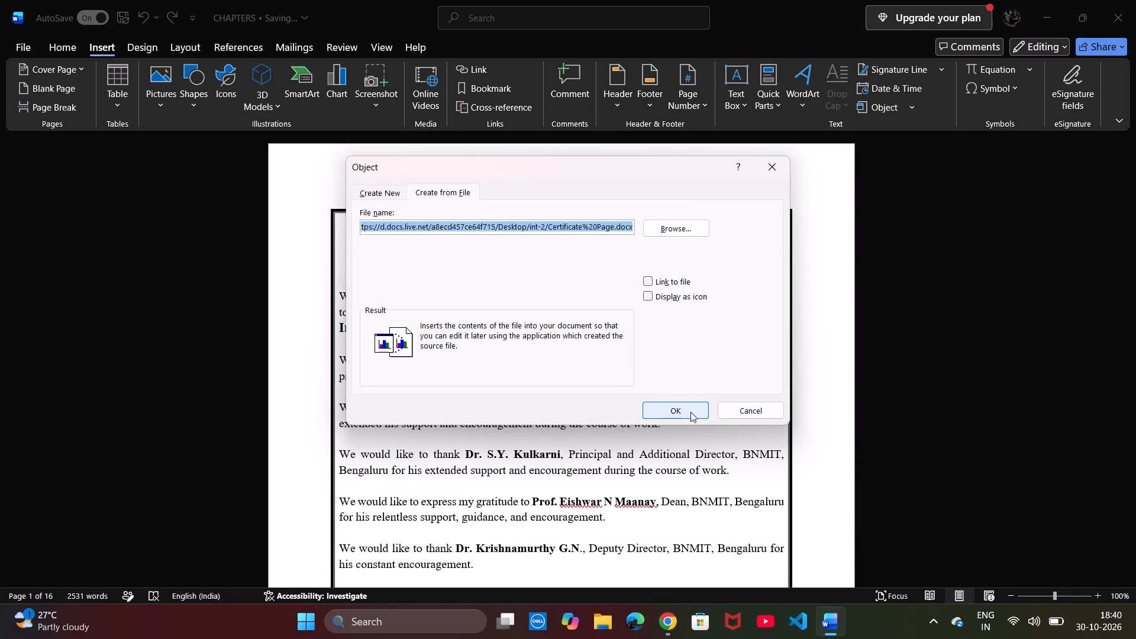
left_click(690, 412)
Examine the embedded certificate's layout, its fit with the page border, and the pages before and after it.
scroll(573, 427, "down", 3)
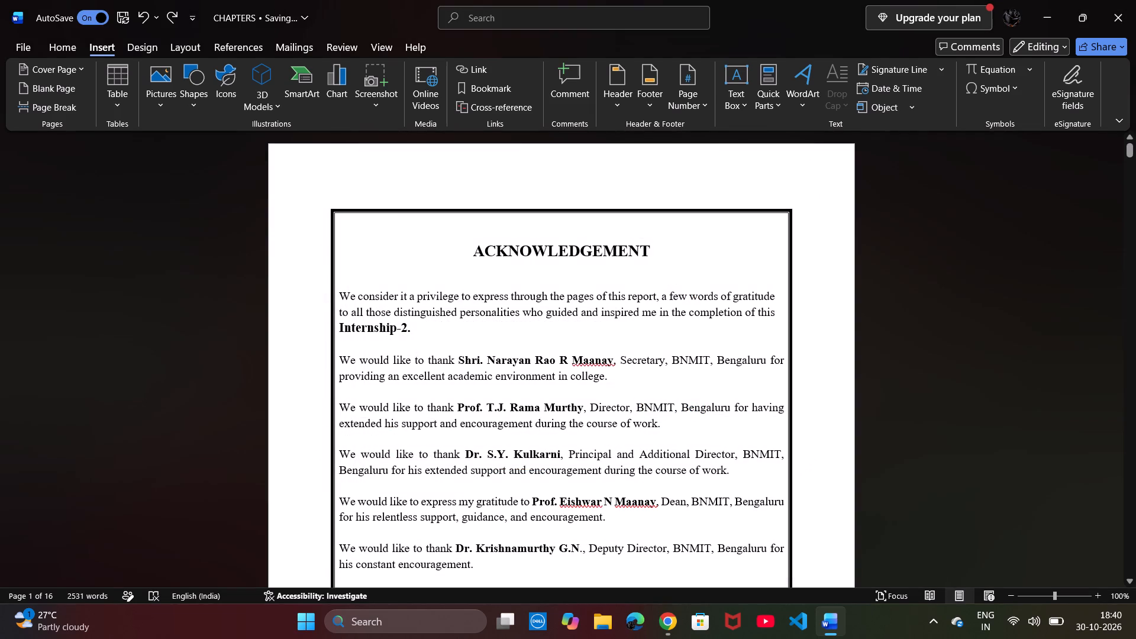
scroll(573, 427, "down", 5)
scroll(573, 427, "up", 4)
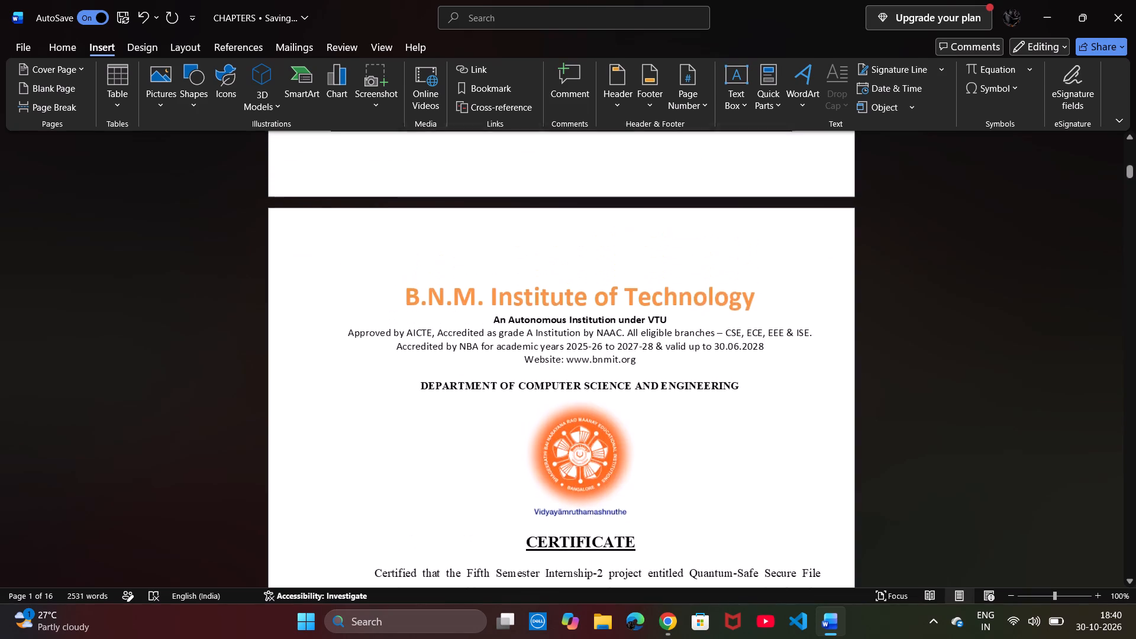
scroll(573, 427, "up", 6)
scroll(573, 427, "down", 6)
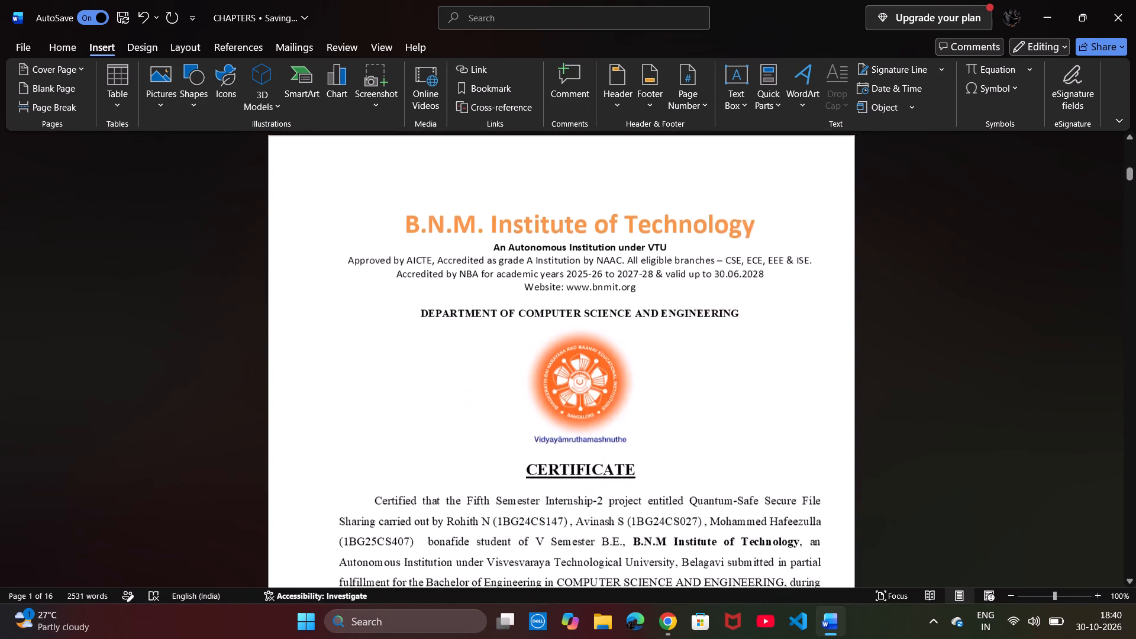
scroll(573, 427, "down", 4)
scroll(573, 427, "up", 3)
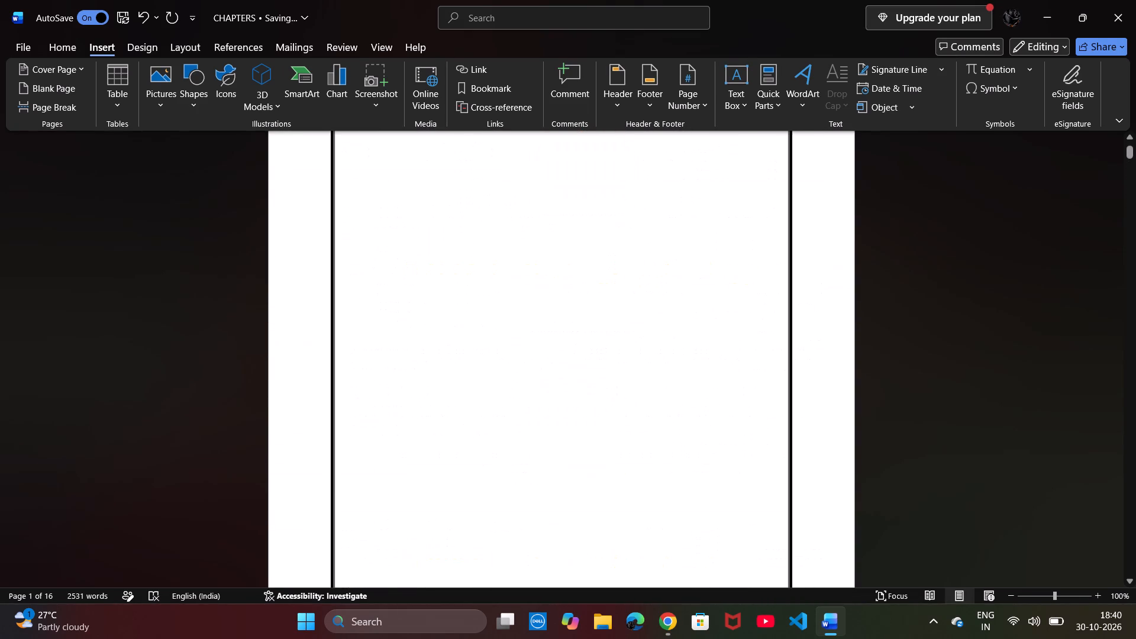
scroll(573, 427, "down", 8)
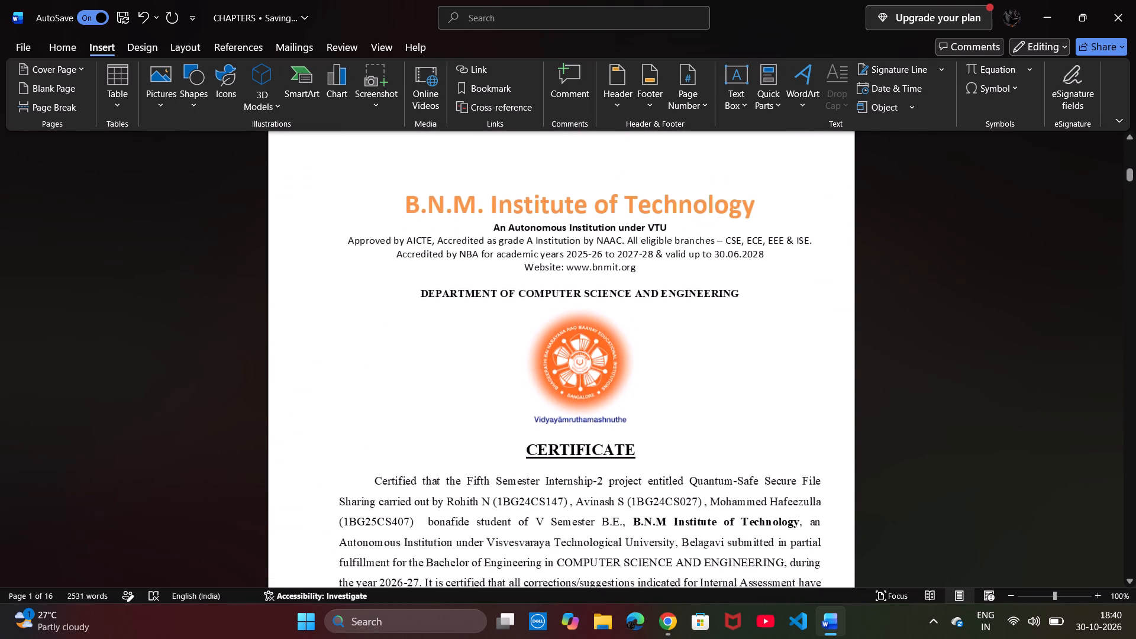
scroll(573, 427, "down", 1)
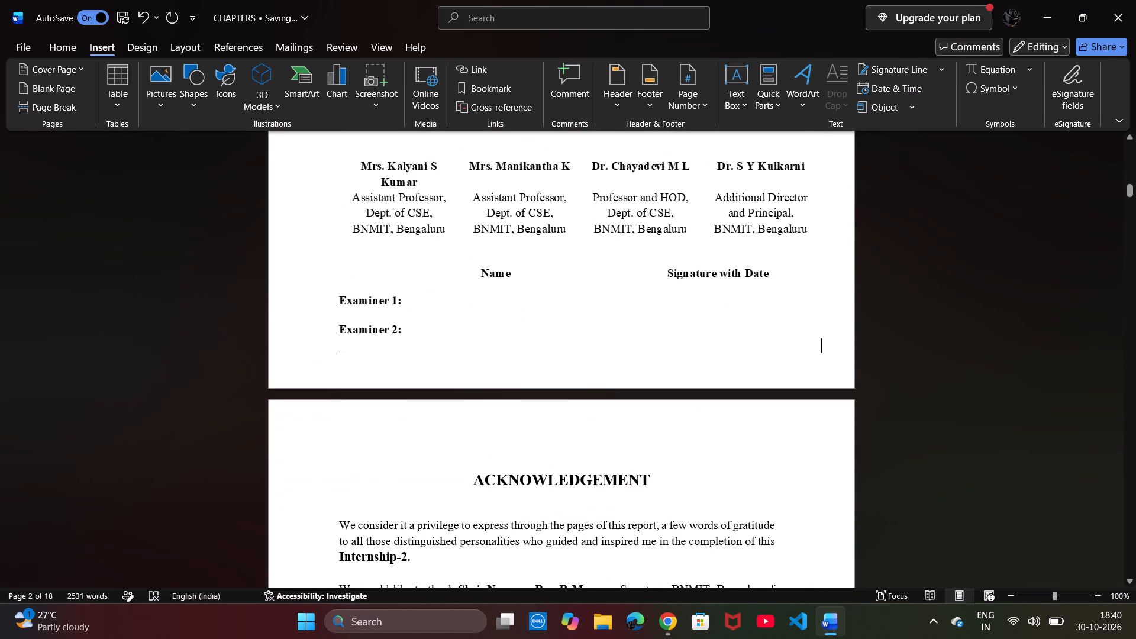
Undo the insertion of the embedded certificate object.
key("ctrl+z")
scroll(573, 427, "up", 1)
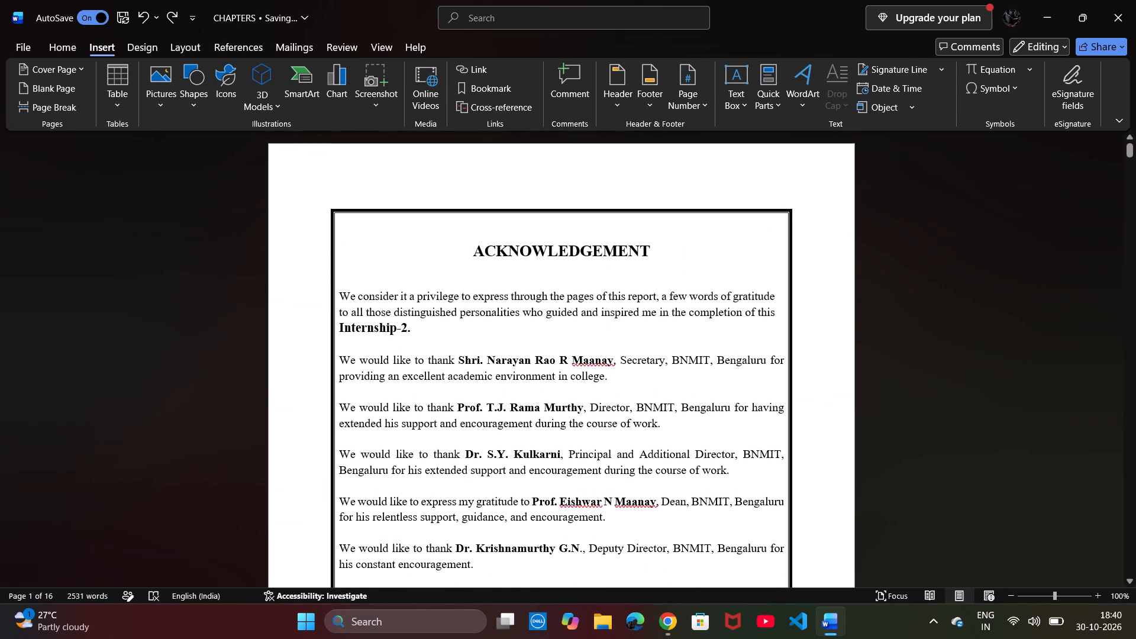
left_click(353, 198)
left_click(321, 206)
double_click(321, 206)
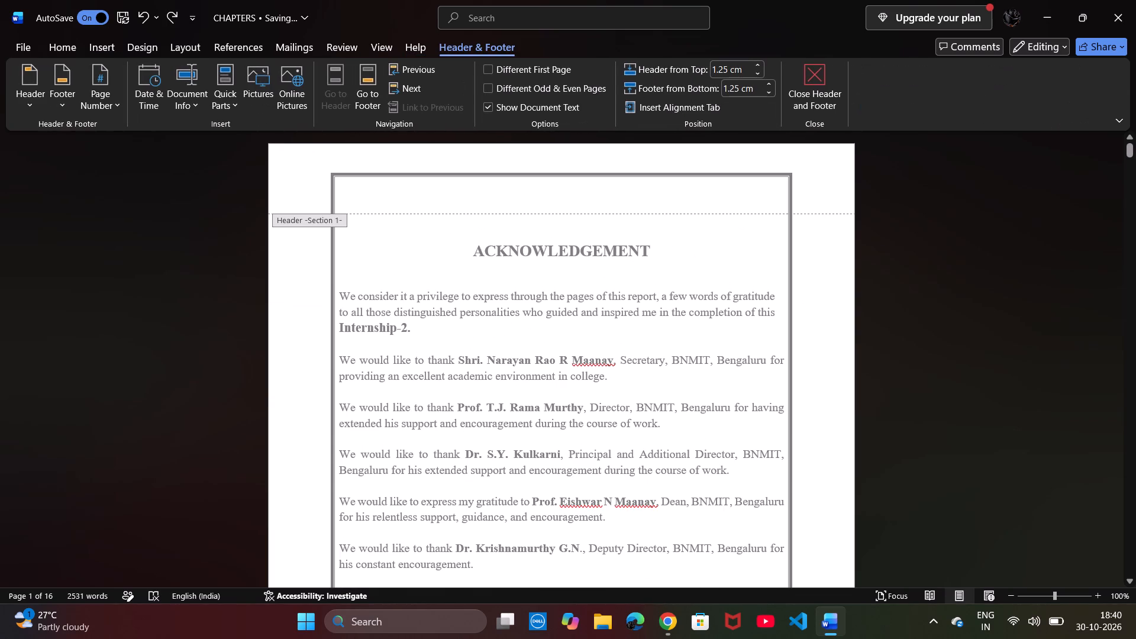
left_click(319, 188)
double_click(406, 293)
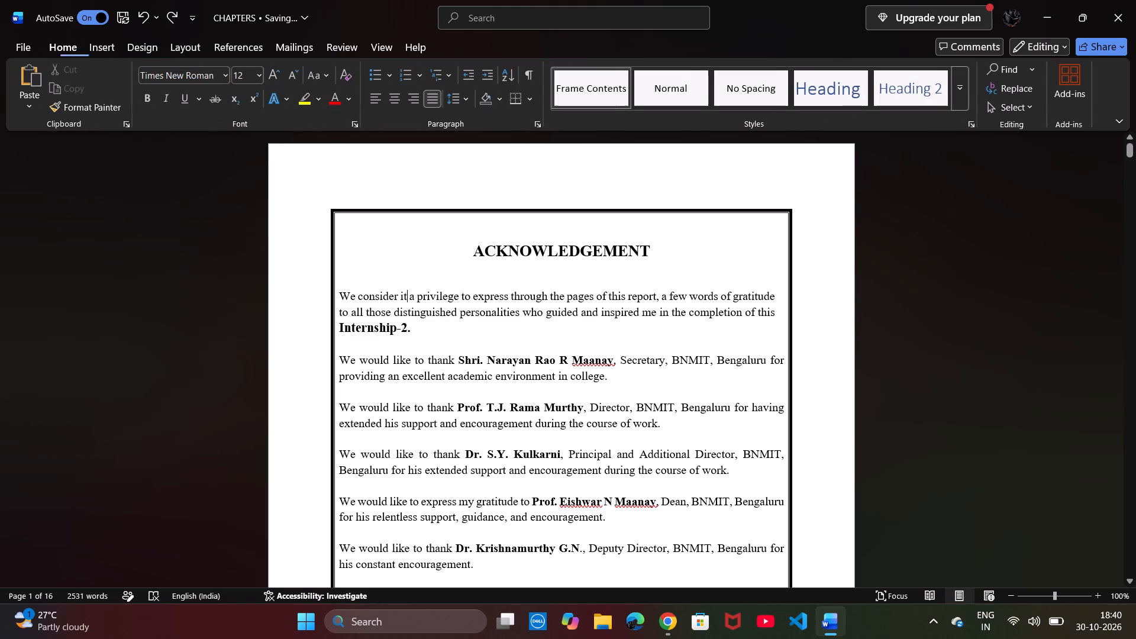
Insert the text of the Certificate Page file directly before the ACKNOWLEDGEMENT heading.
left_click(450, 248)
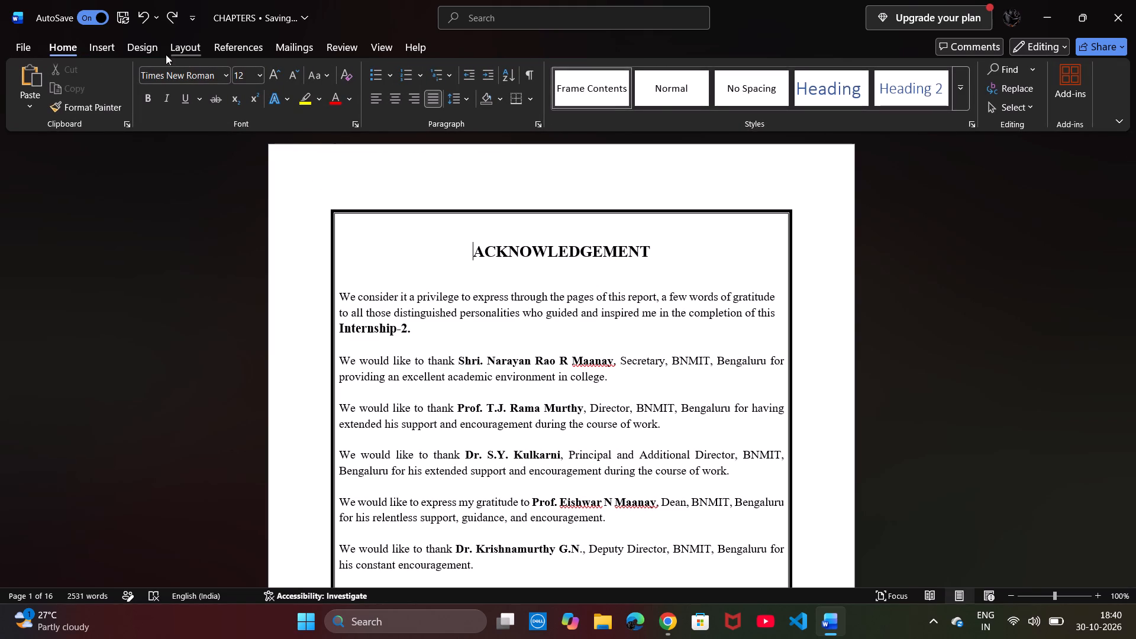
left_click(184, 47)
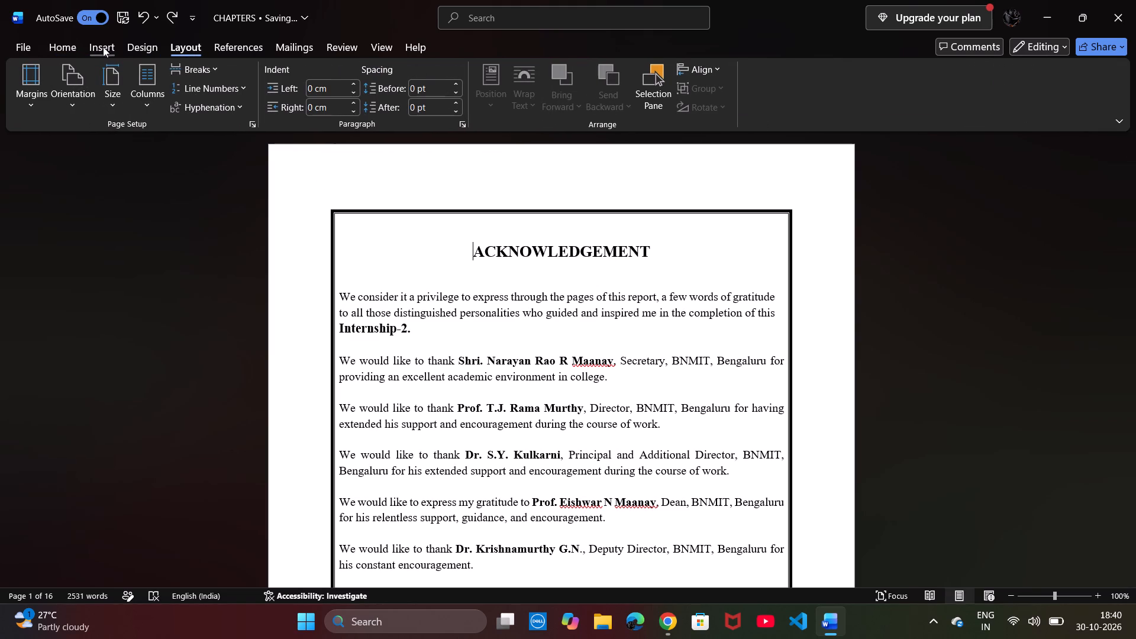
left_click(103, 47)
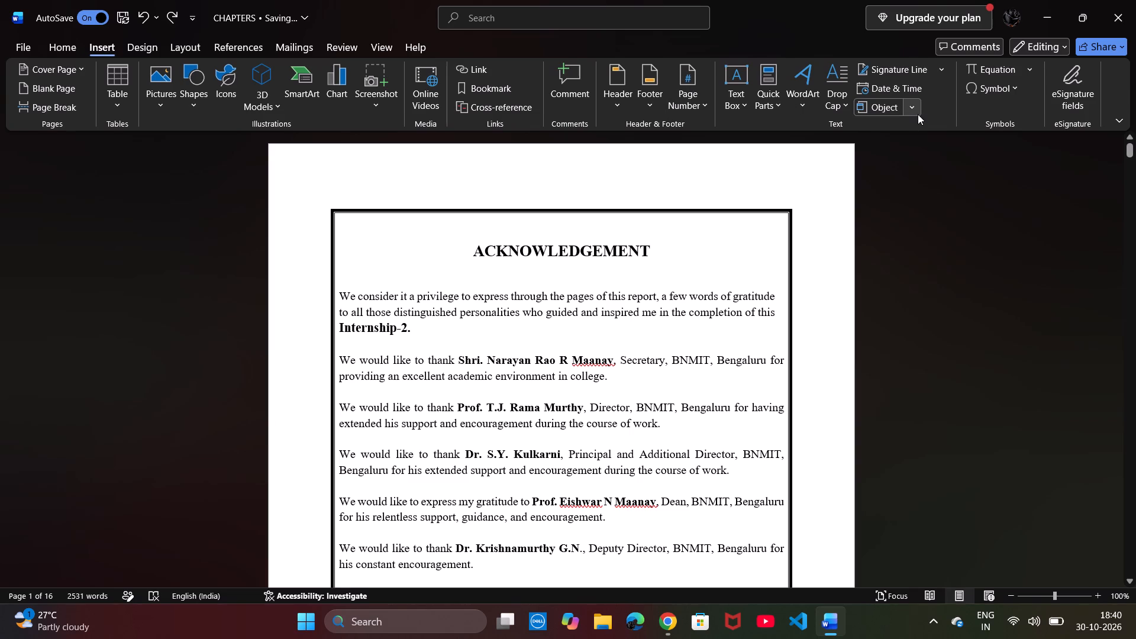
left_click(918, 114)
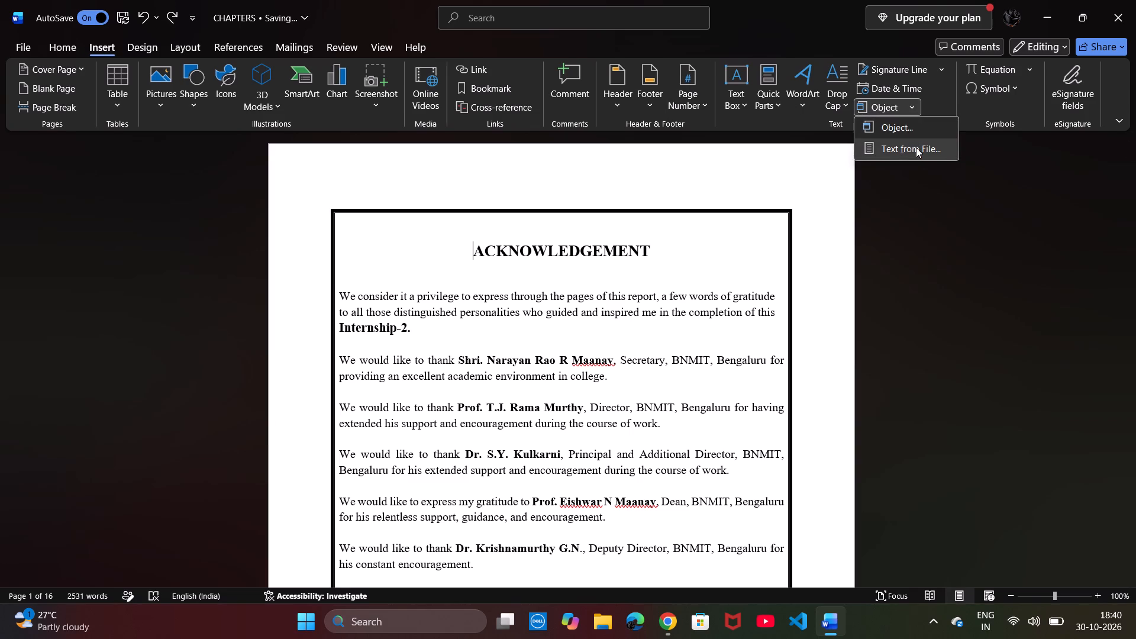
left_click(916, 147)
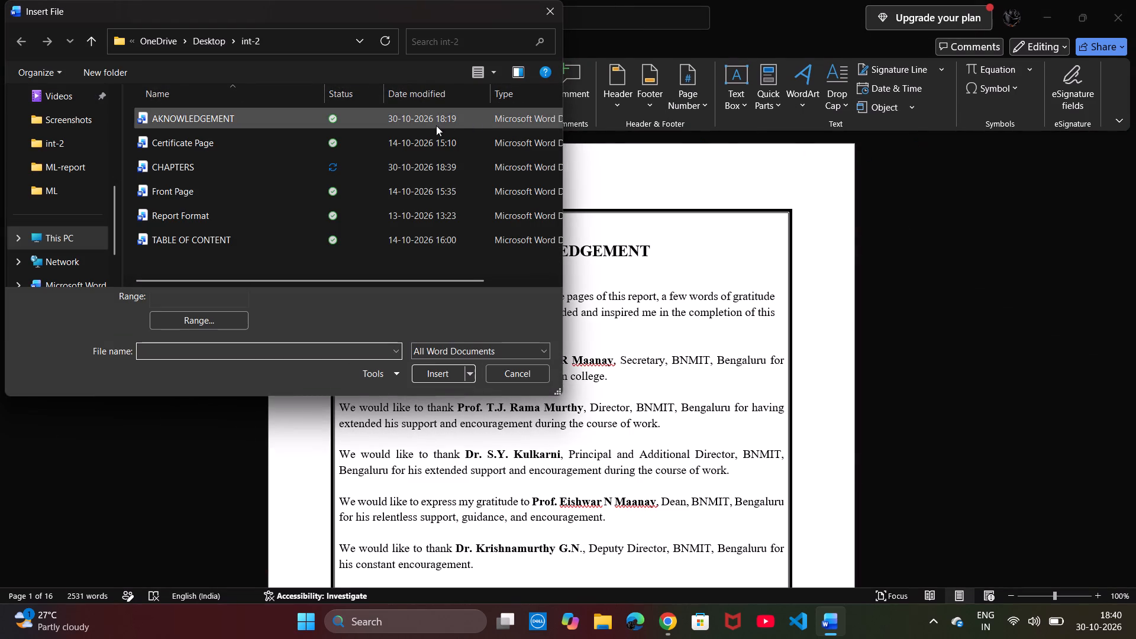
left_click(398, 140)
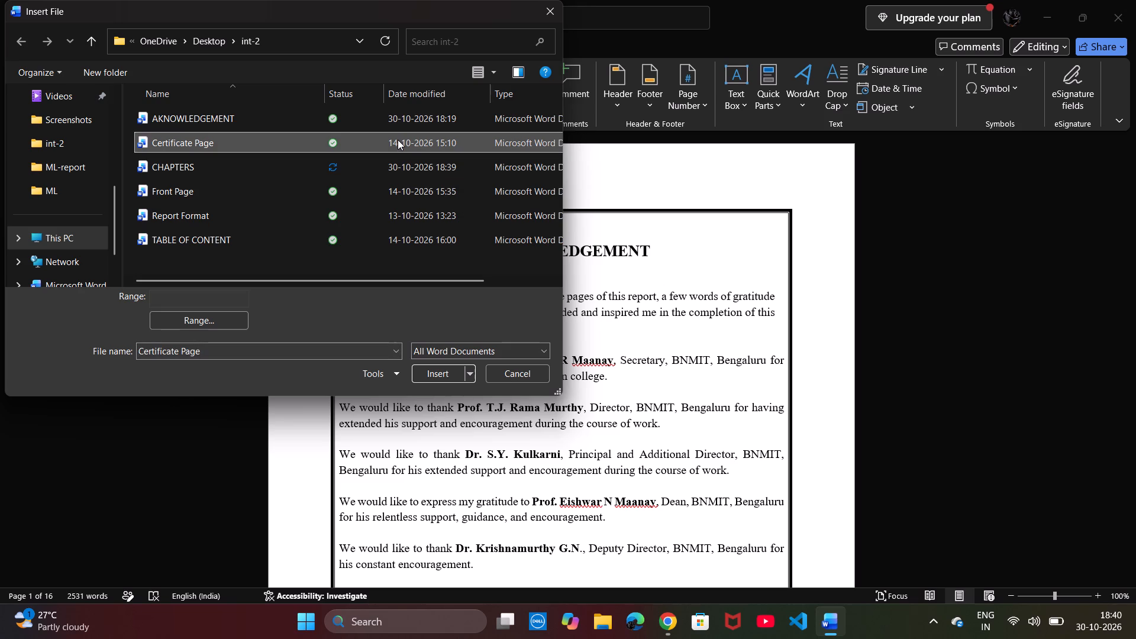
left_click(456, 379)
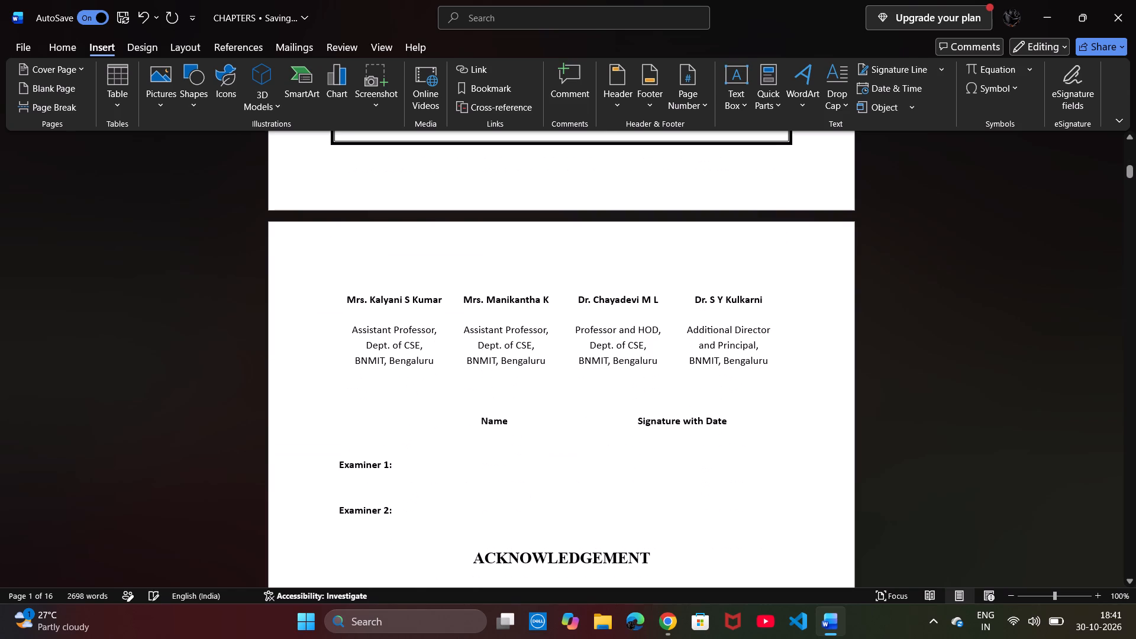
Examine the inserted certificate's page layout, its border, and how the signature block and acknowledgement text follow it.
scroll(456, 379, "down", 1)
scroll(456, 379, "up", 4)
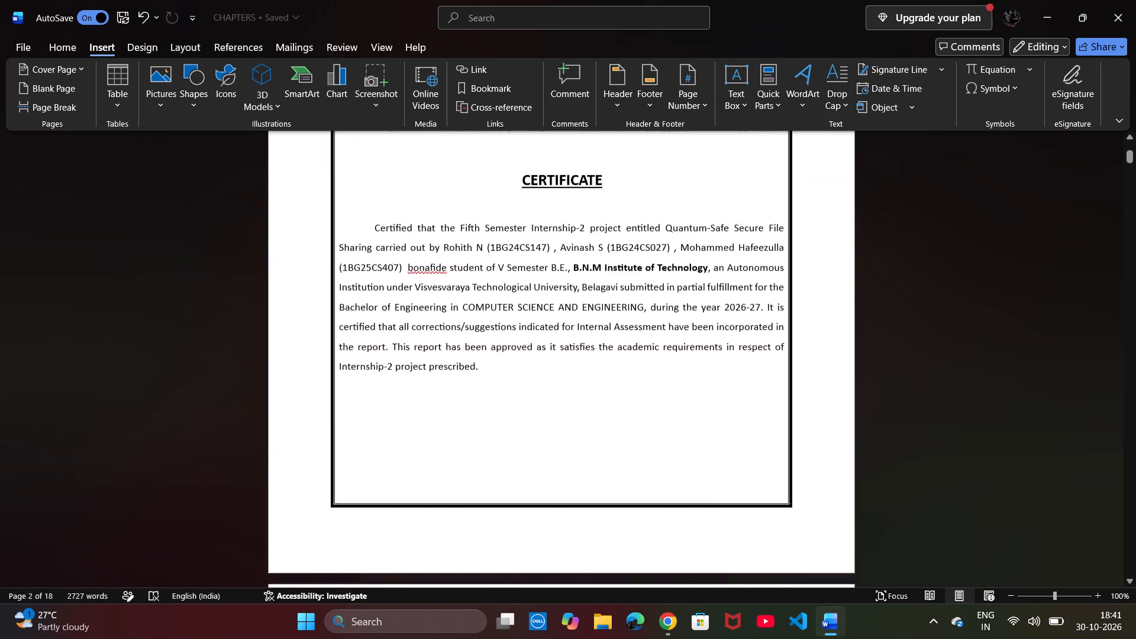
scroll(456, 379, "down", 9)
scroll(456, 379, "up", 1)
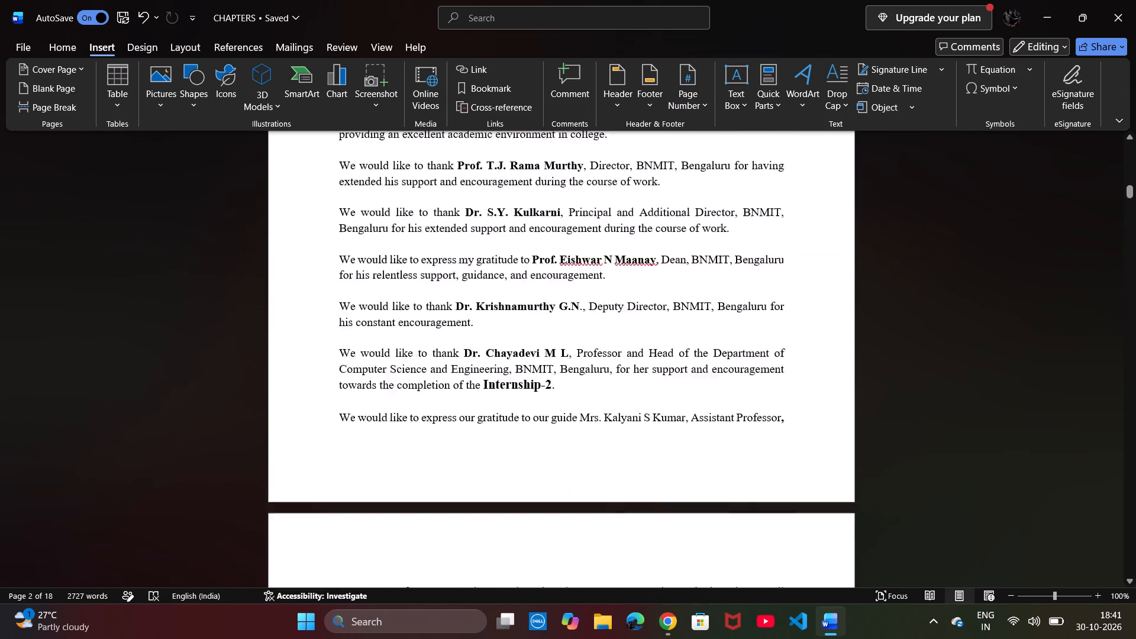
scroll(456, 379, "up", 1)
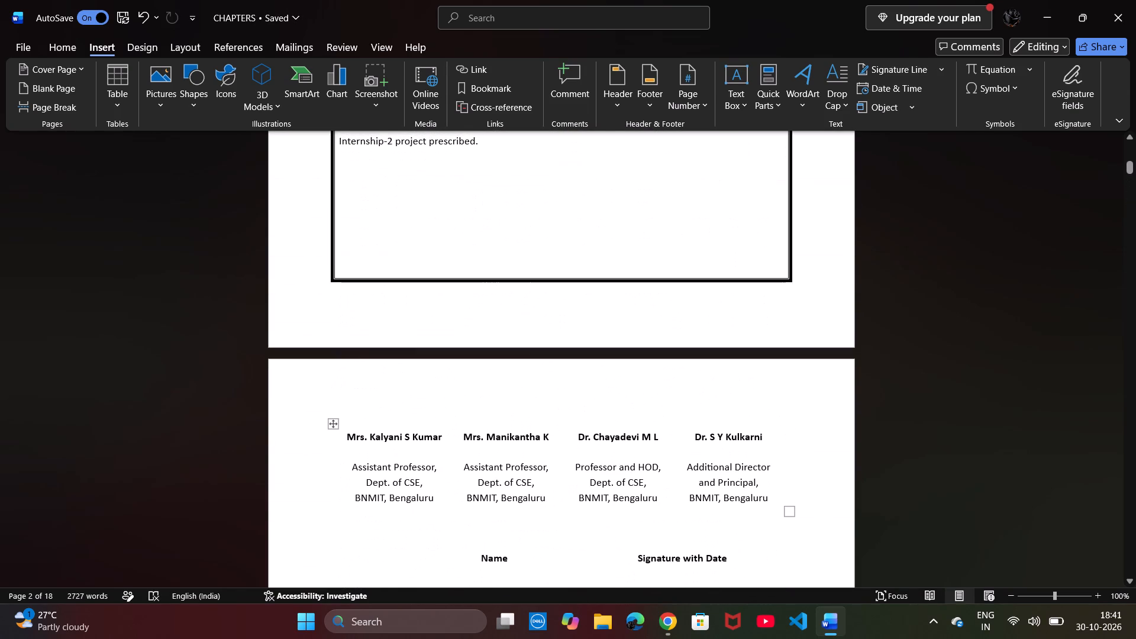
scroll(456, 379, "up", 4)
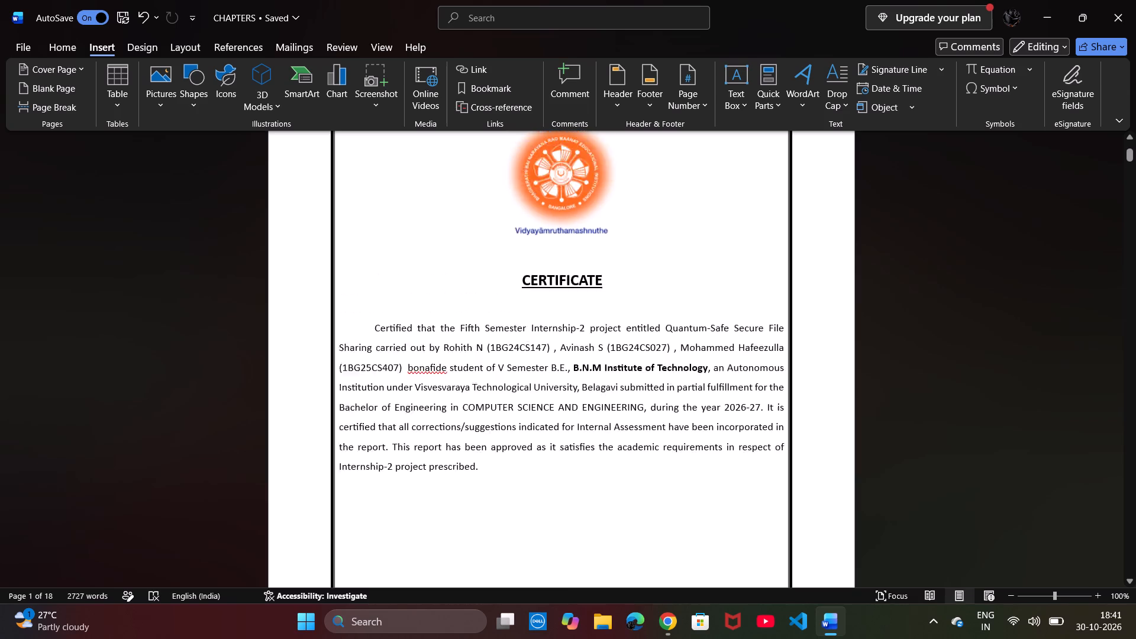
scroll(456, 379, "up", 1)
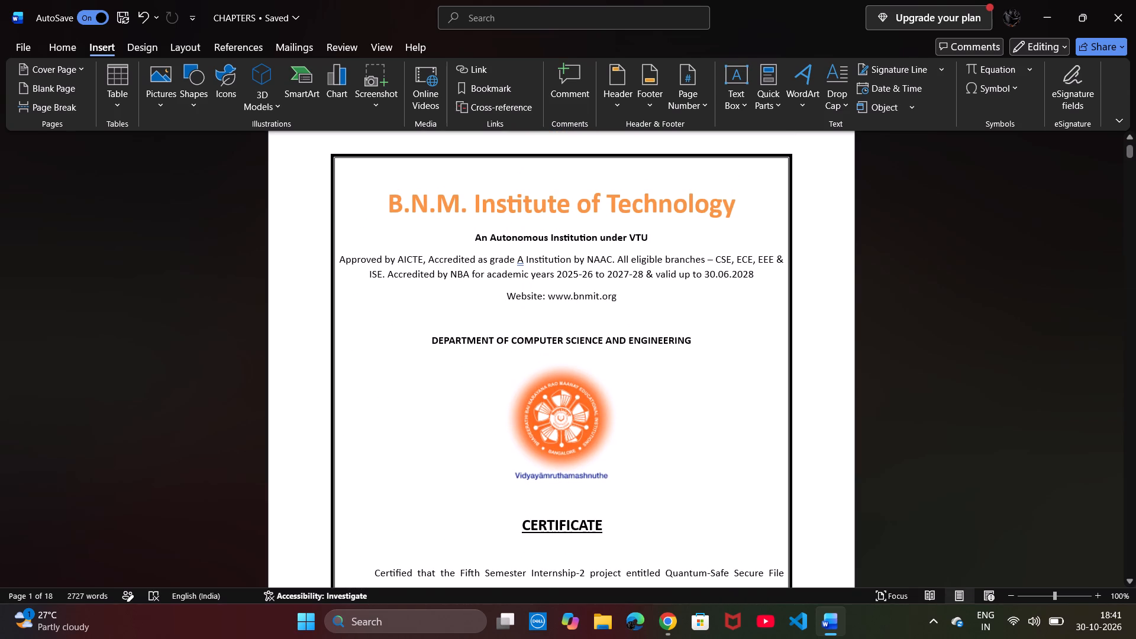
Open the original Certificate Page document from File Explorer and place it side by side with CHAPTERS.
left_click(614, 625)
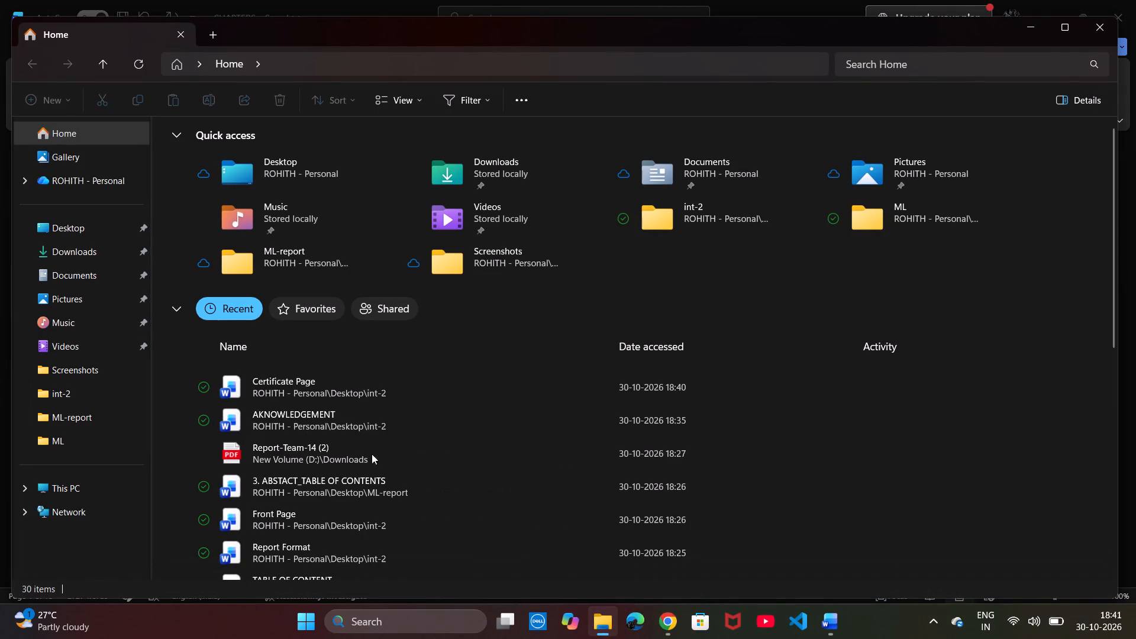
left_click(373, 392)
left_click(373, 392)
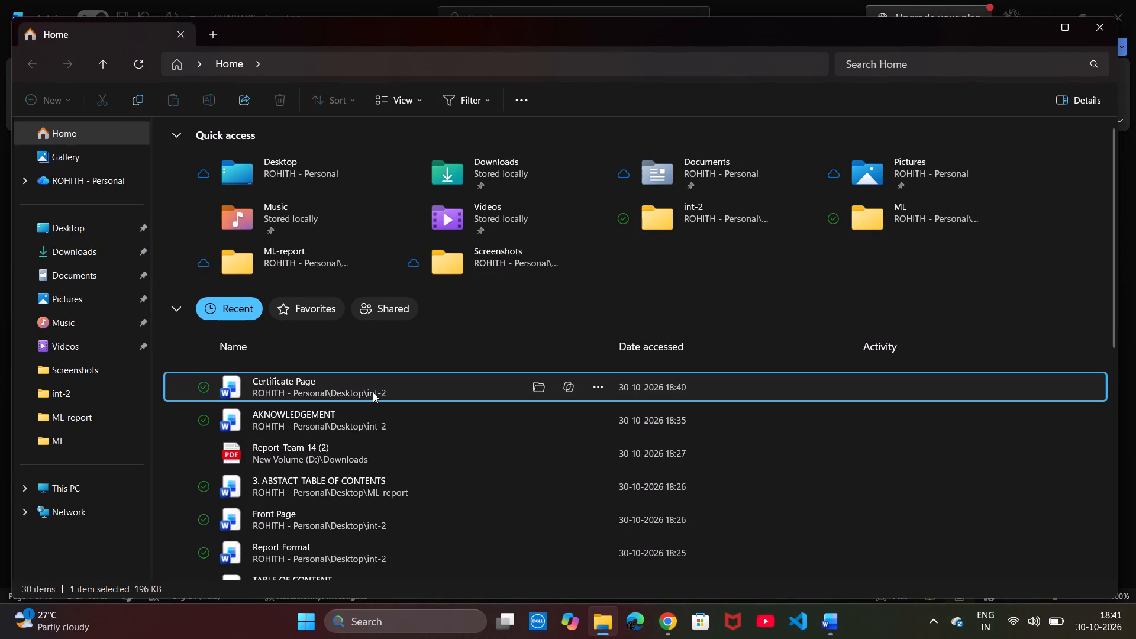
double_click(416, 390)
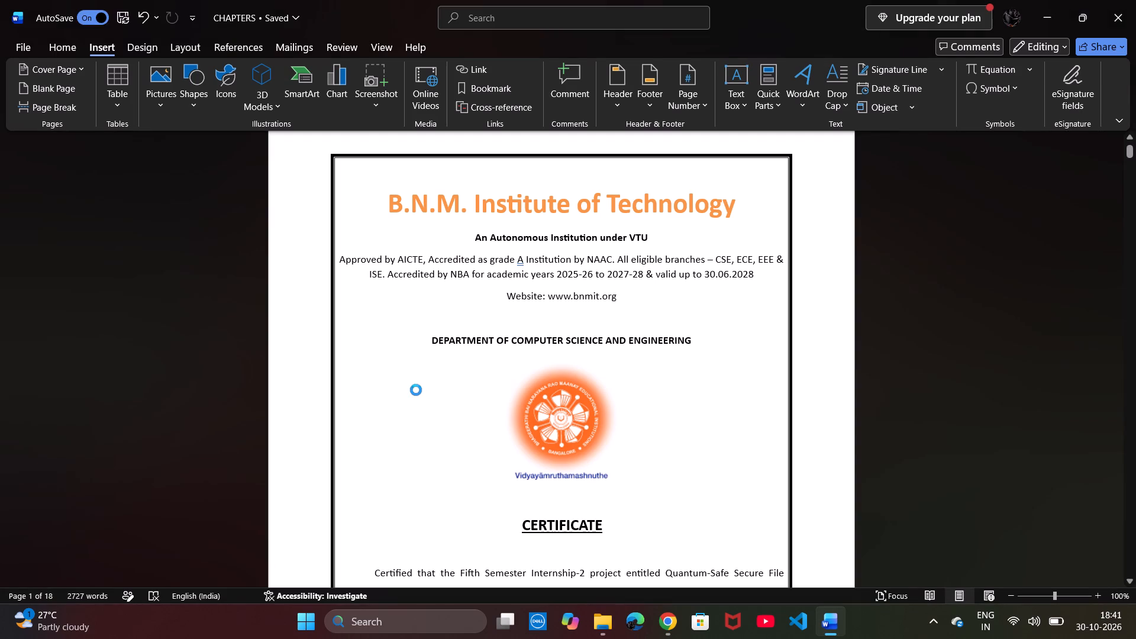
scroll(719, 238, "down", 1)
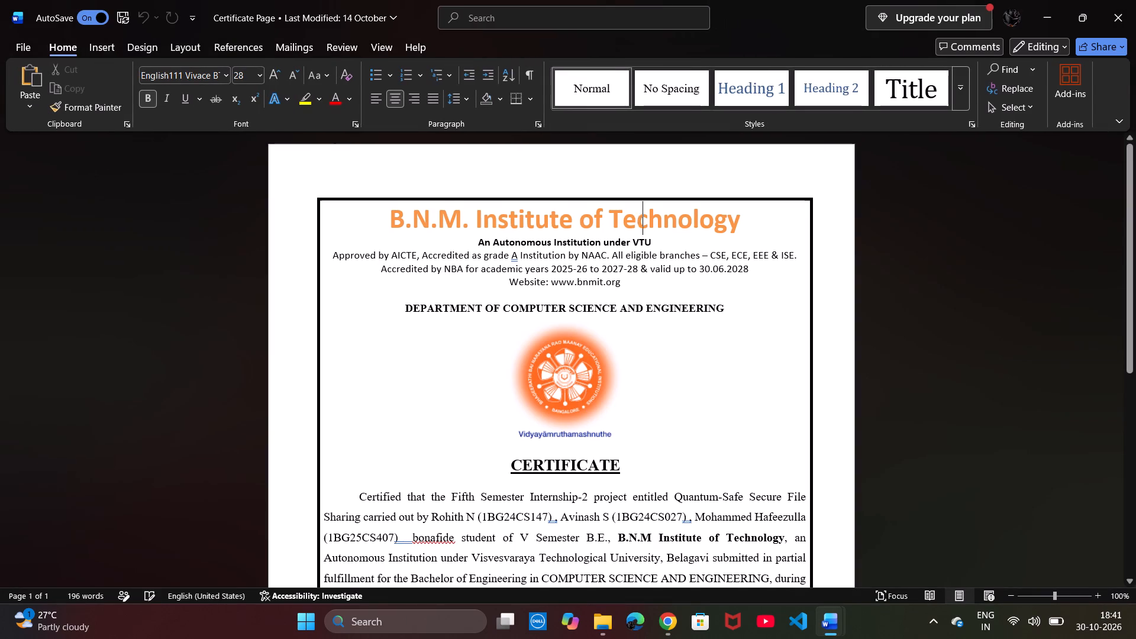
scroll(719, 238, "down", 1)
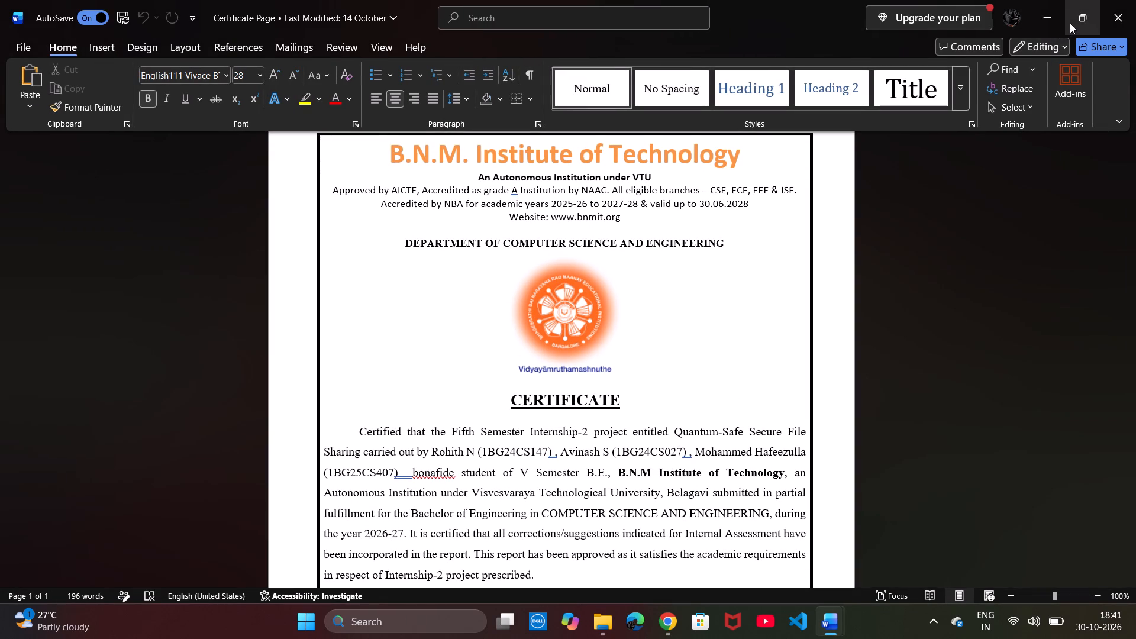
left_click(1002, 45)
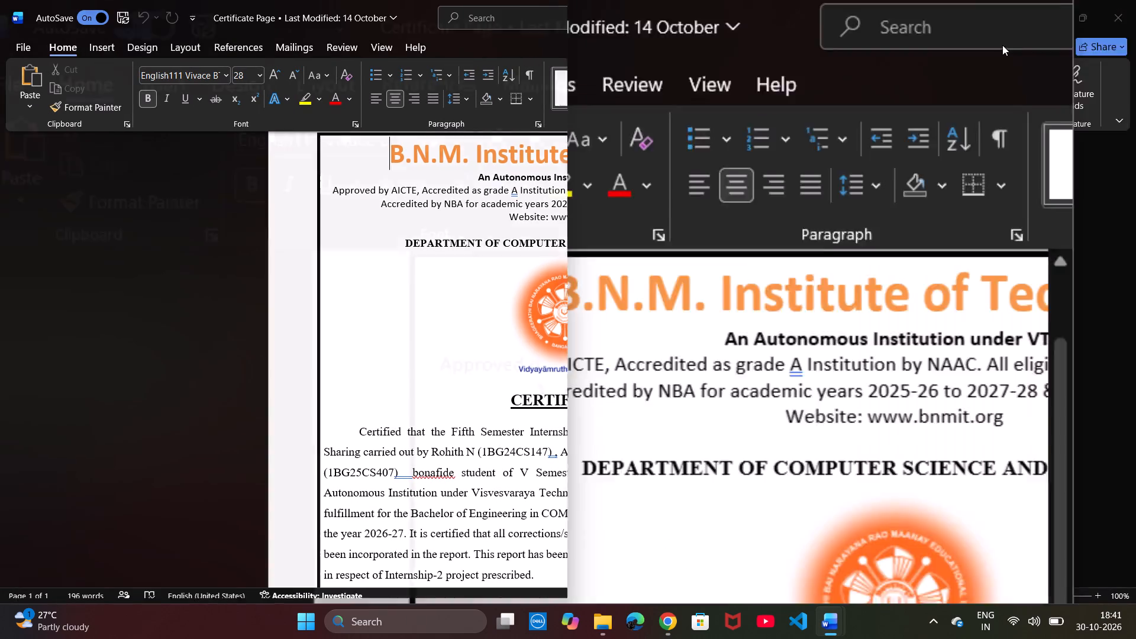
Compare the original certificate's layout and line spacing with the inserted certificate in CHAPTERS.
scroll(486, 272, "up", 1)
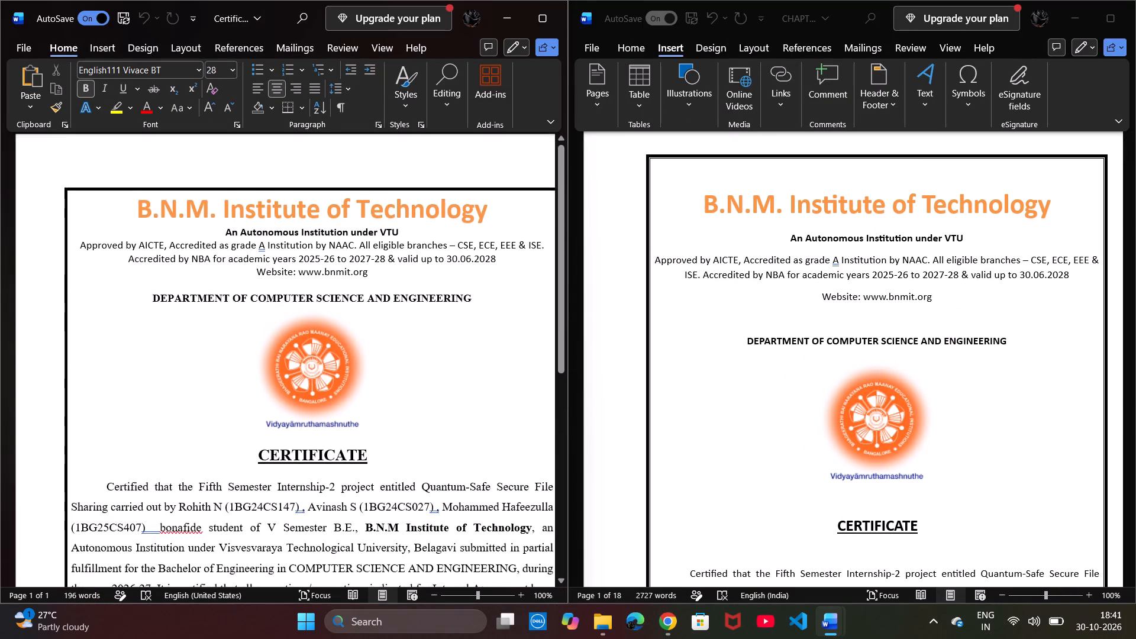
scroll(486, 272, "up", 1)
scroll(486, 272, "down", 6)
scroll(486, 272, "up", 1)
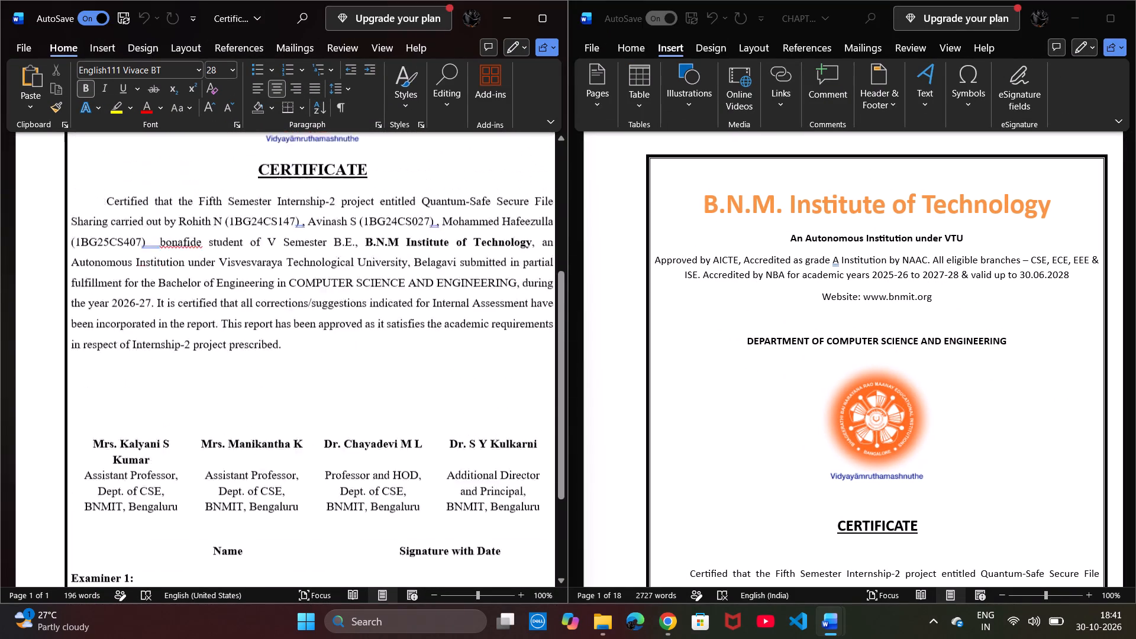
scroll(486, 272, "up", 1)
double_click(750, 237)
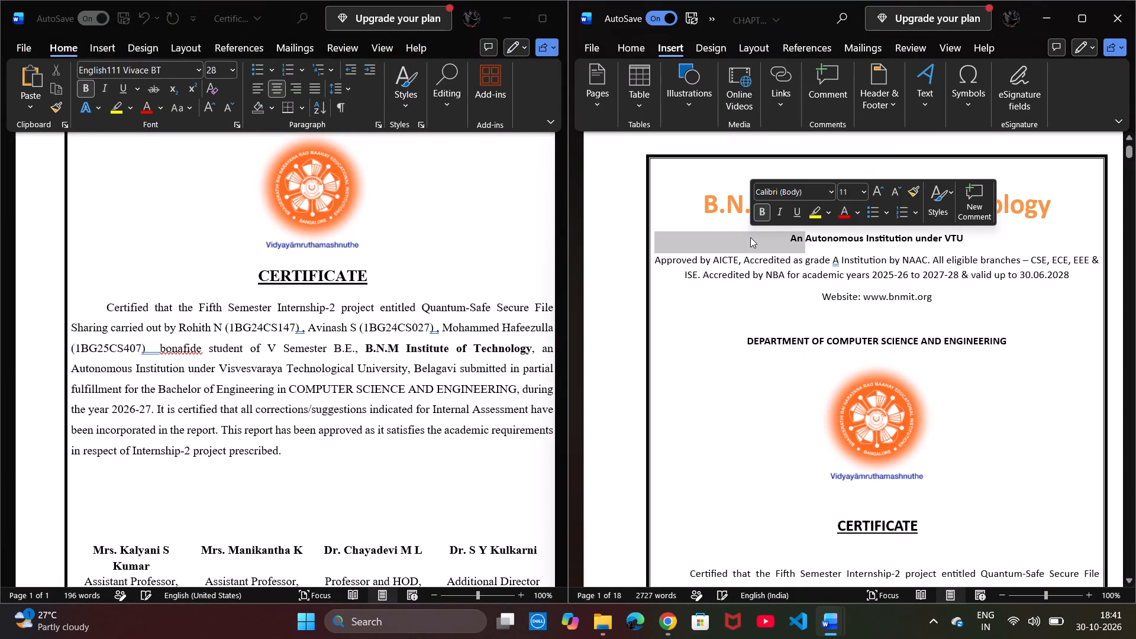
scroll(647, 201, "up", 2)
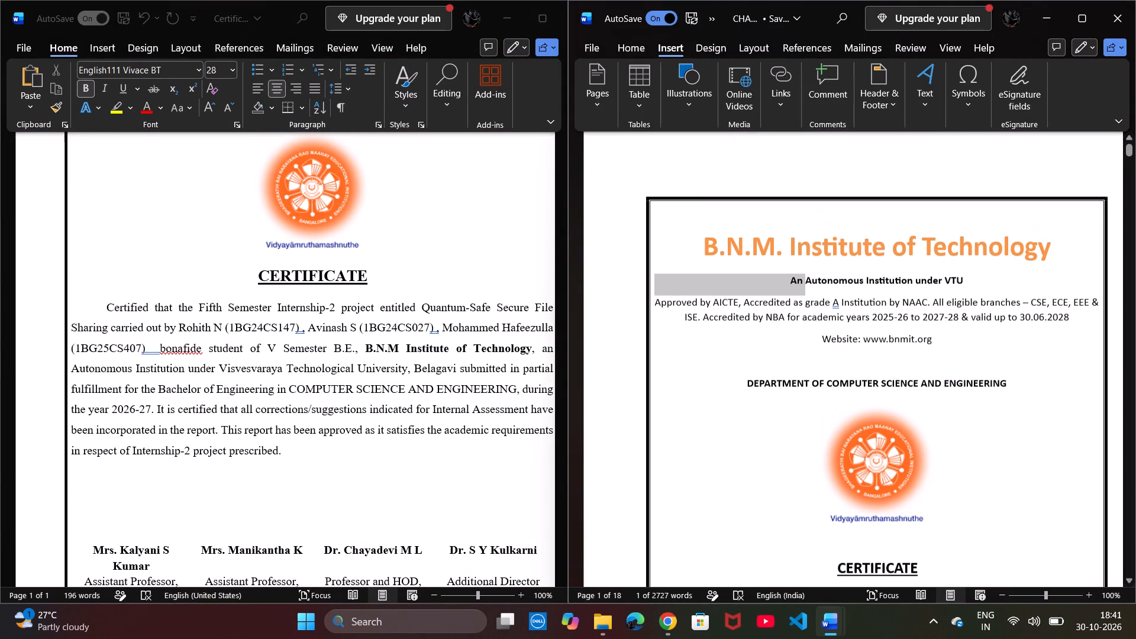
scroll(647, 201, "up", 2)
scroll(346, 276, "up", 4)
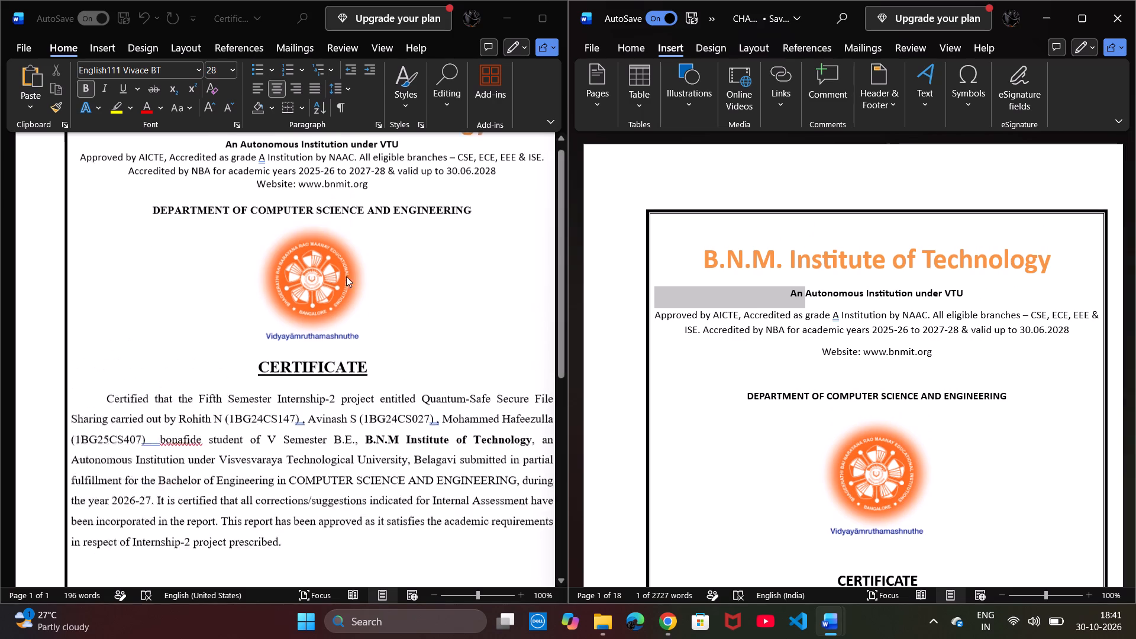
scroll(346, 276, "up", 6)
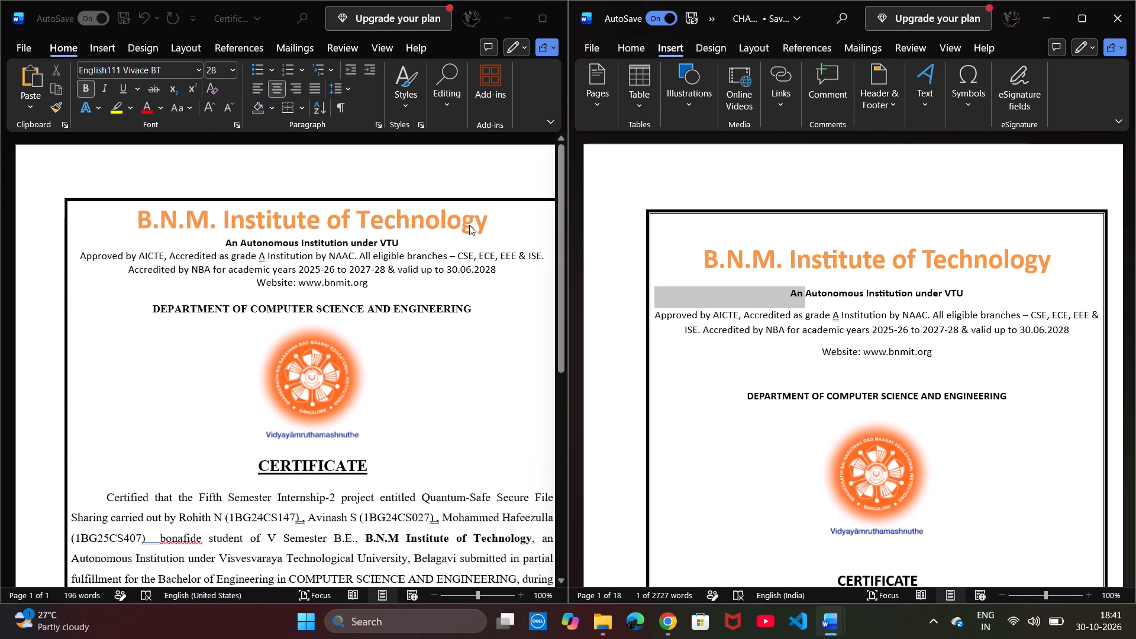
triple_click(482, 222)
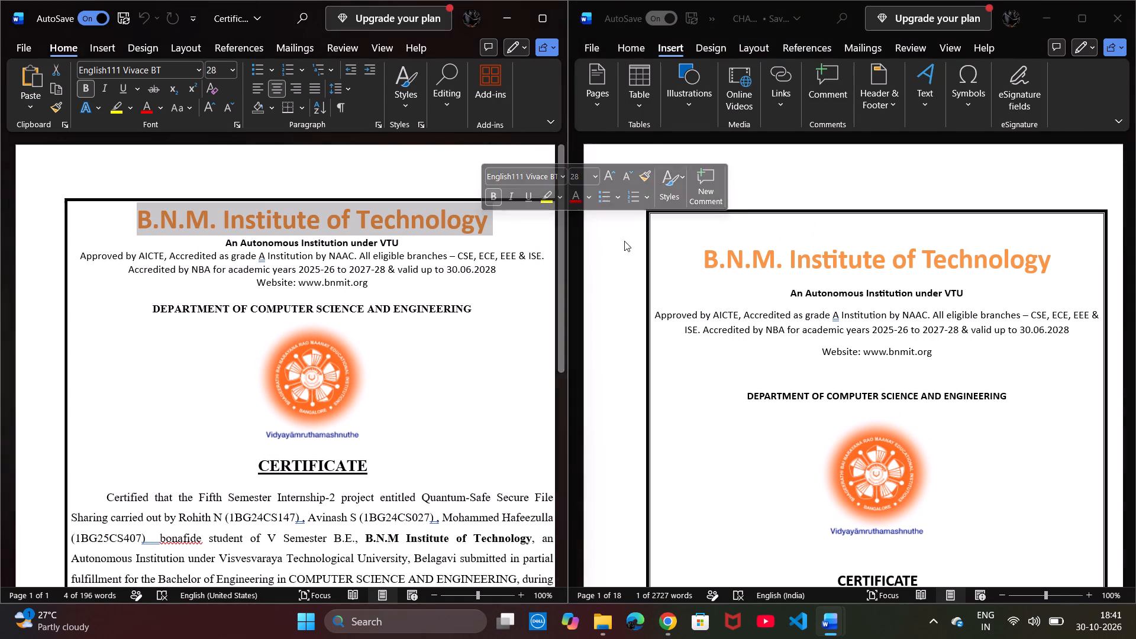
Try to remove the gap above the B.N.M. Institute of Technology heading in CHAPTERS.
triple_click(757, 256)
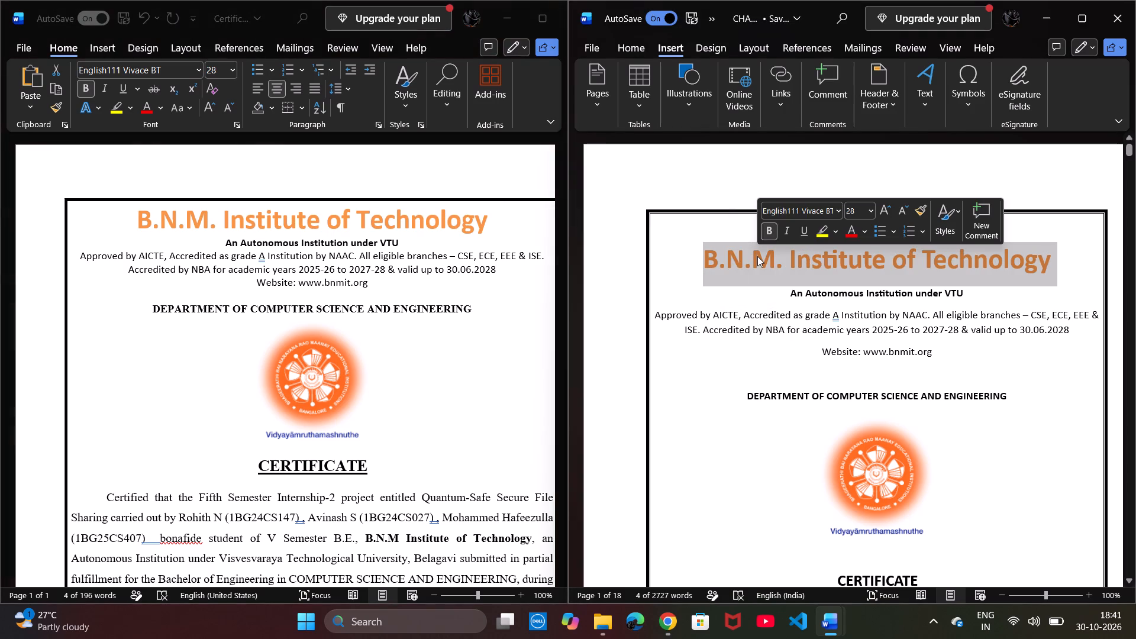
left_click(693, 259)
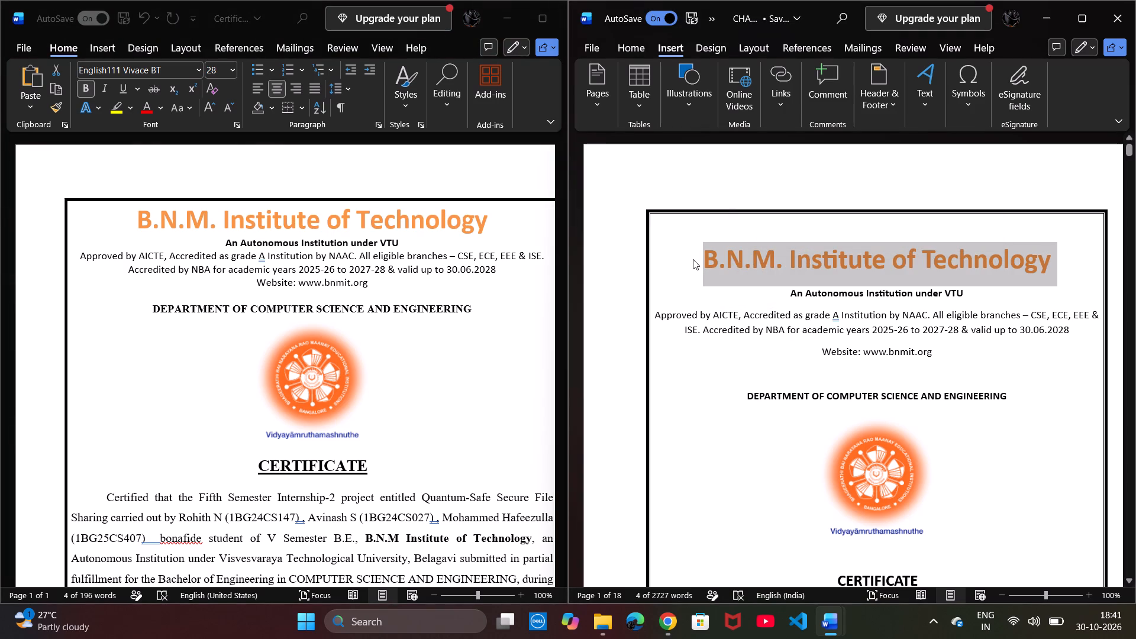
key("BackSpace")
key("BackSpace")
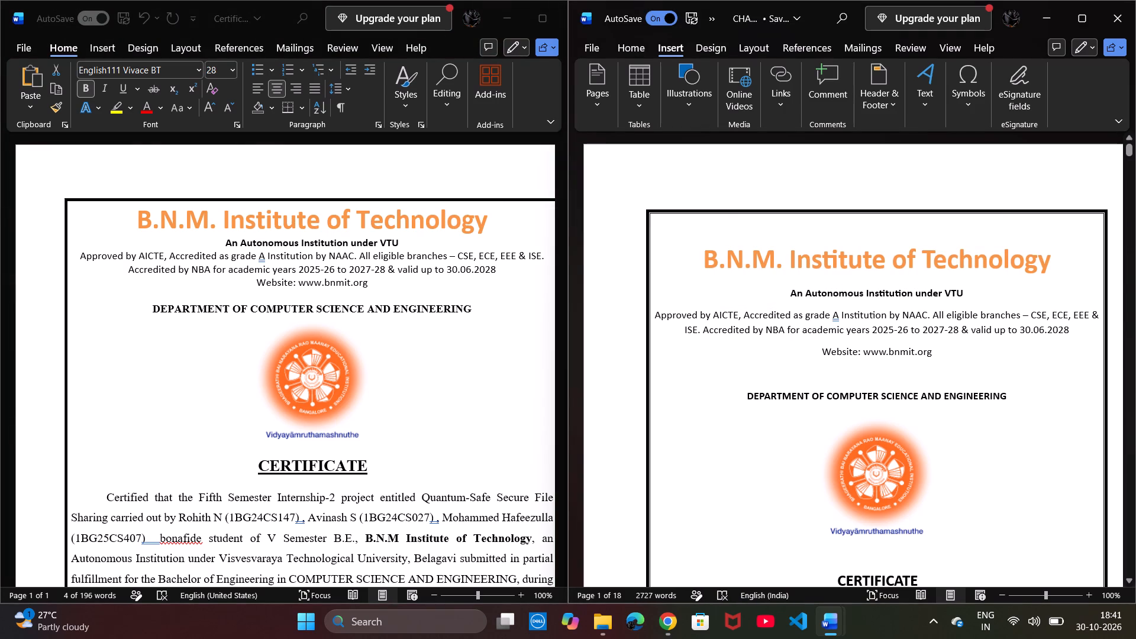
Check the original certificate heading's indent and paragraph spacing, and examine the end of the inserted certificate and signature block in CHAPTERS.
left_click(382, 253)
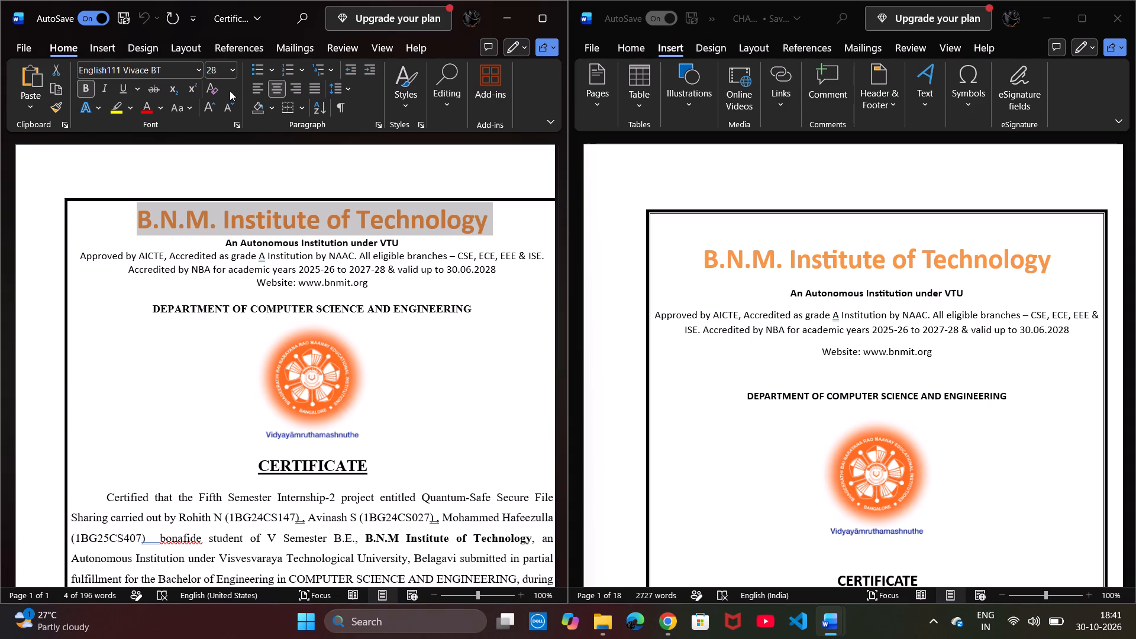
left_click(177, 51)
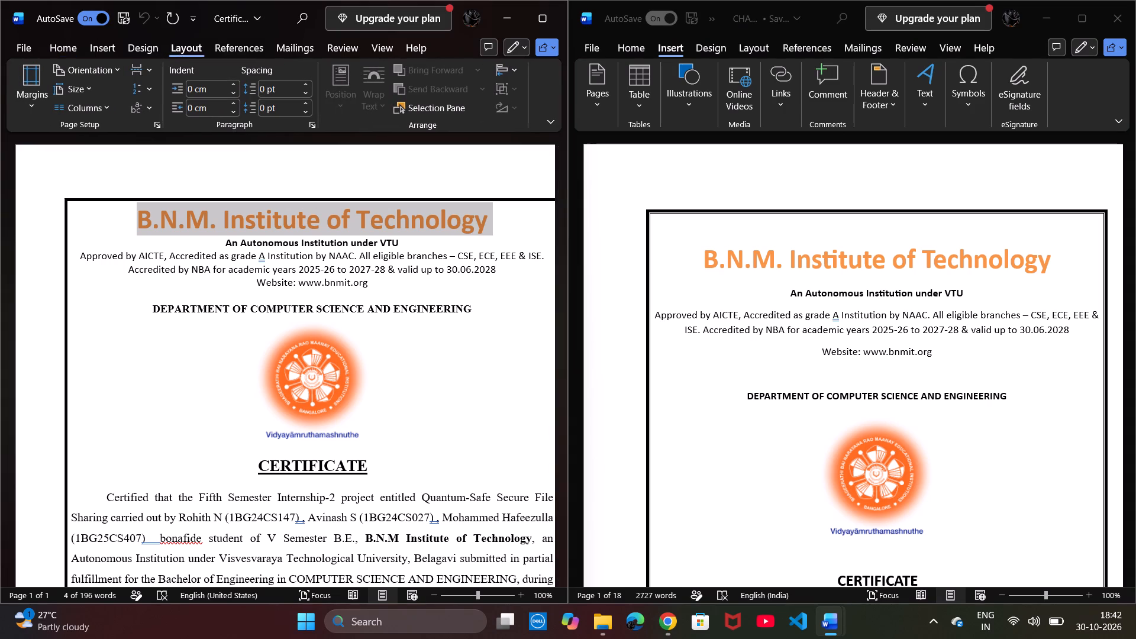
left_click(190, 279)
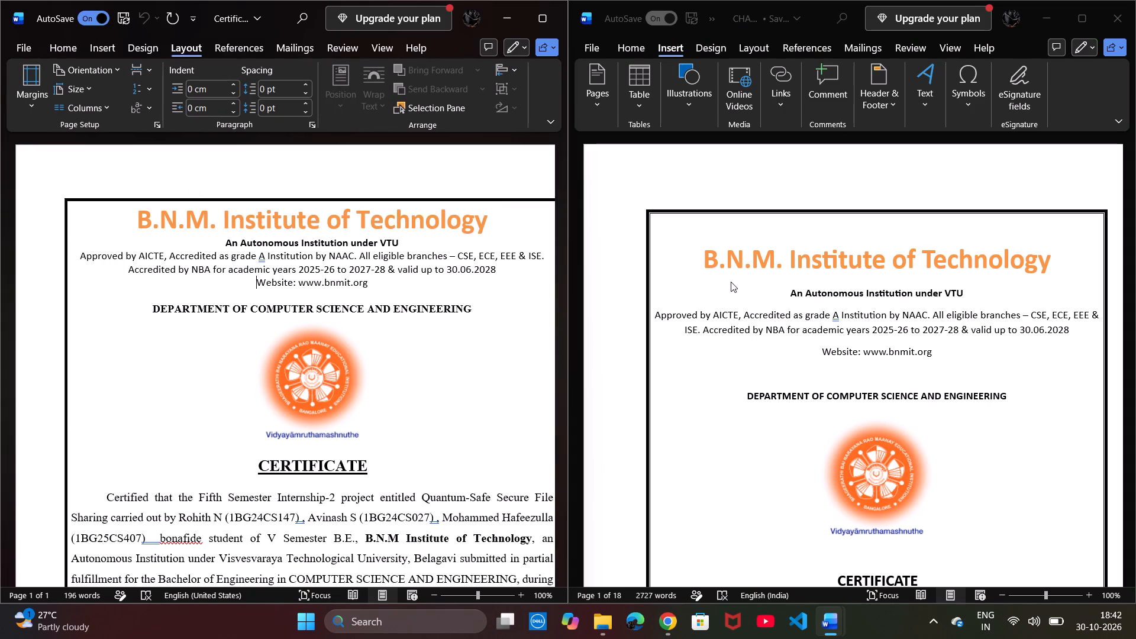
scroll(731, 282, "up", 2)
scroll(689, 200, "down", 5)
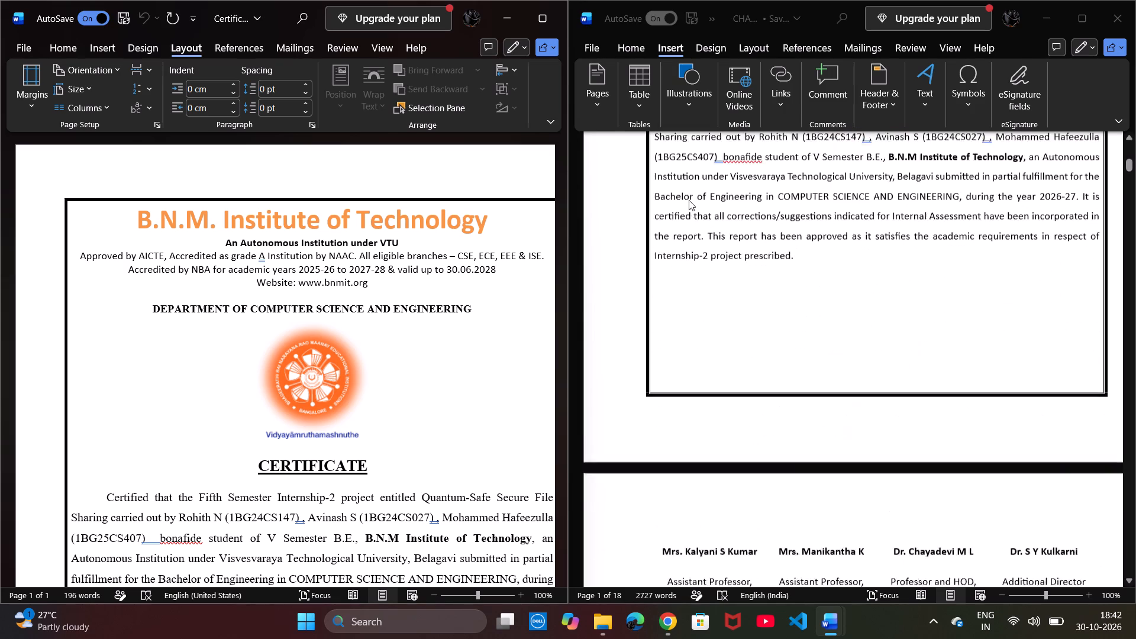
scroll(689, 200, "down", 1)
double_click(748, 283)
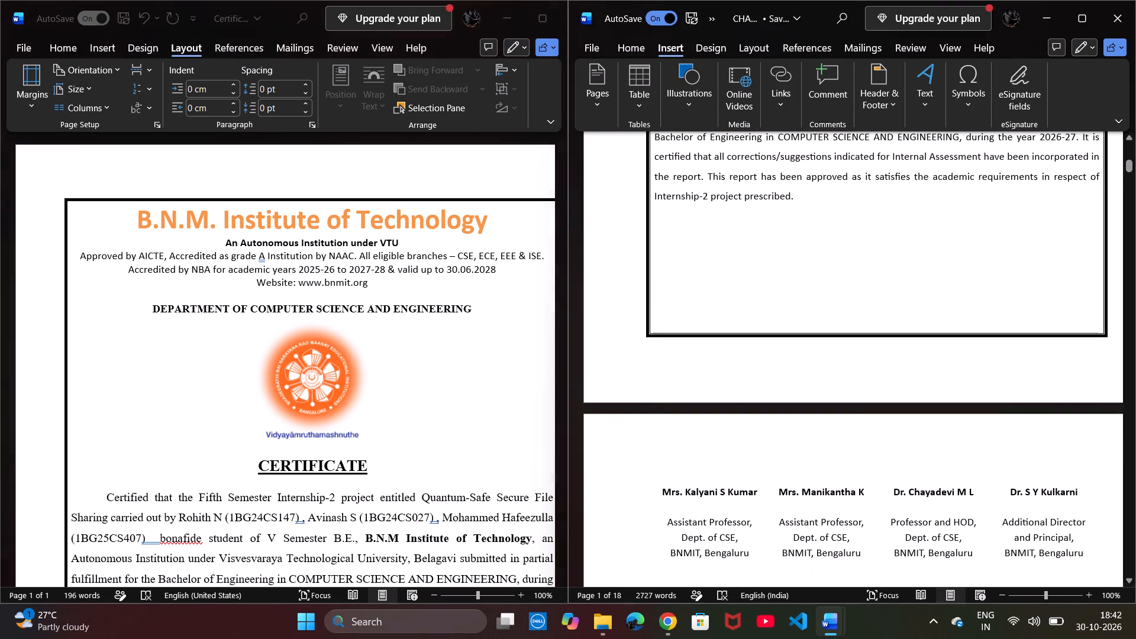
scroll(748, 283, "down", 2)
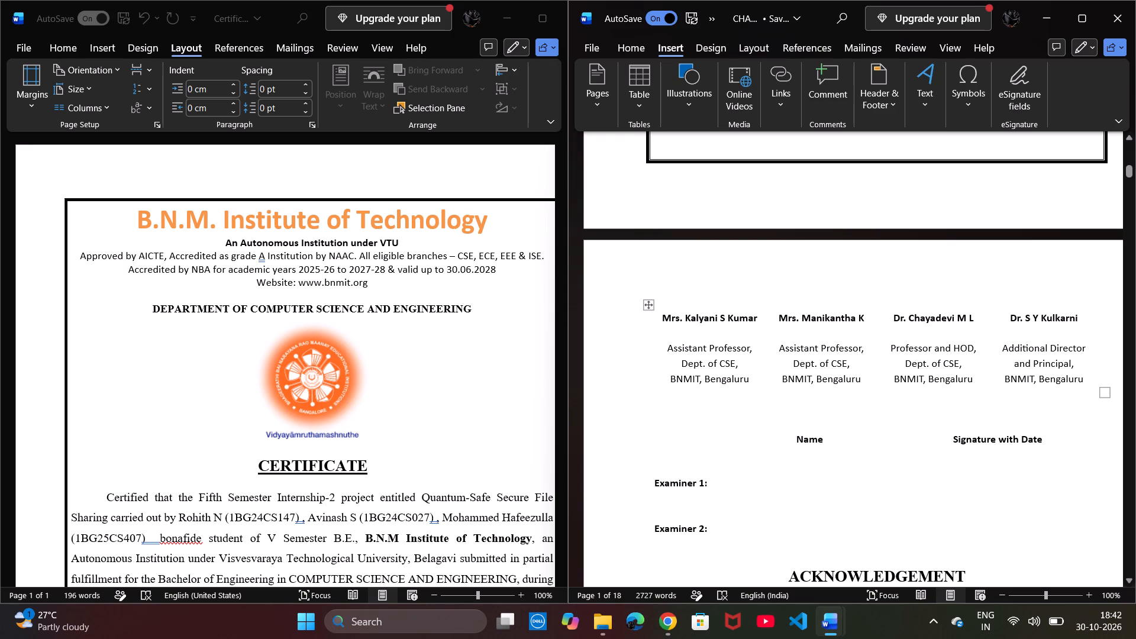
Delete the empty line above DEPARTMENT OF COMPUTER SCIENCE AND ENGINEERING on the certificate page in CHAPTERS.
scroll(739, 367, "up", 6)
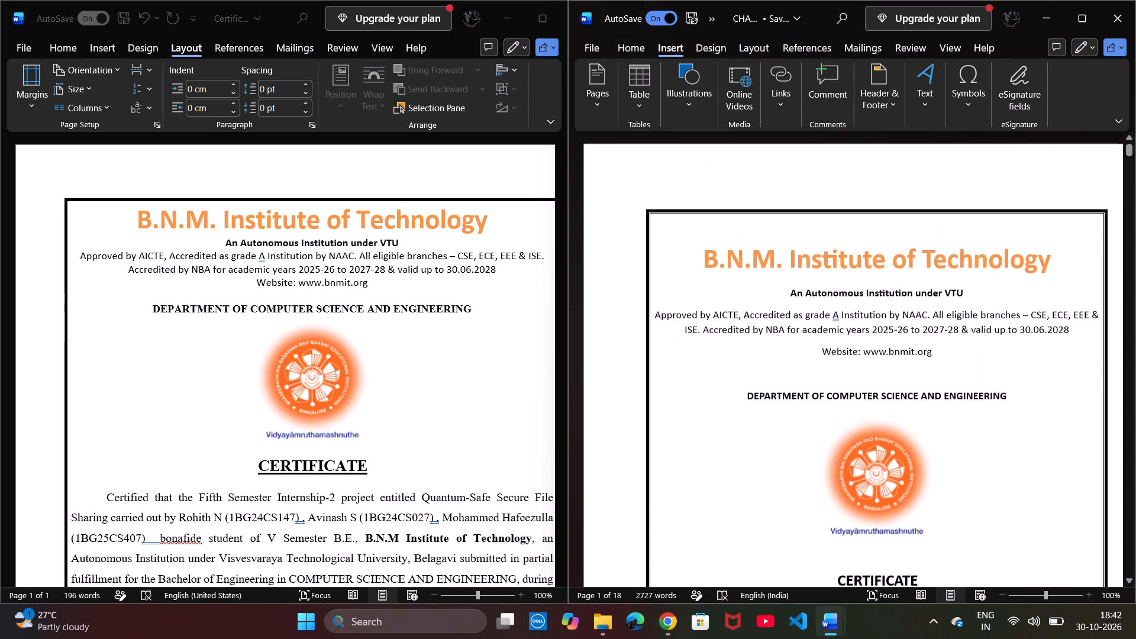
scroll(739, 367, "down", 1)
left_click(853, 359)
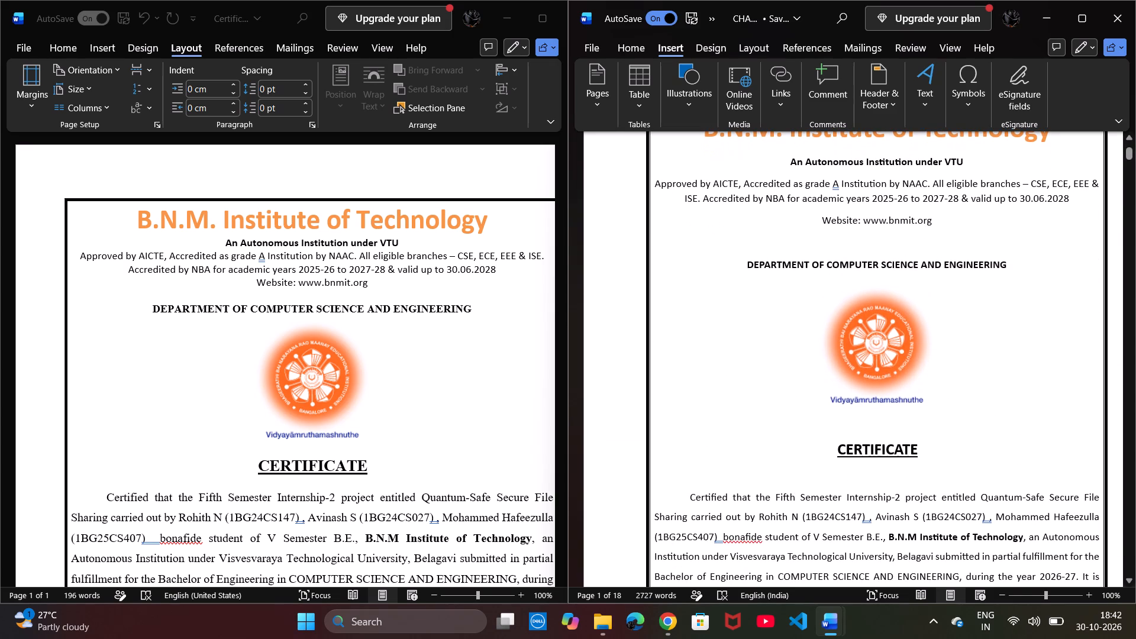
left_click(853, 359)
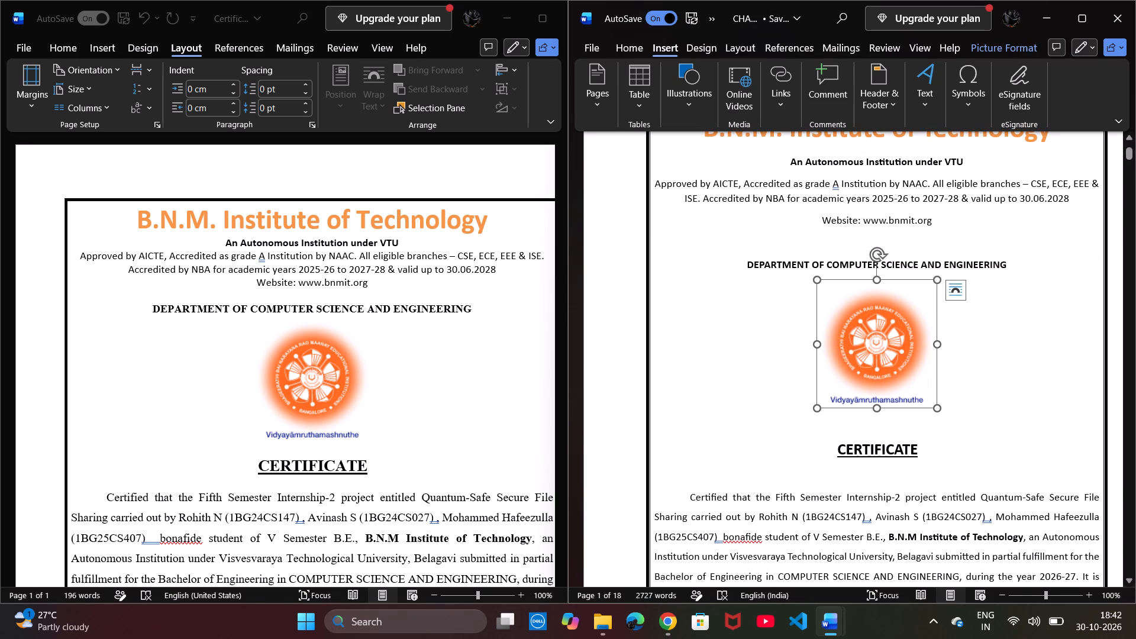
left_click(812, 253)
key("BackSpace")
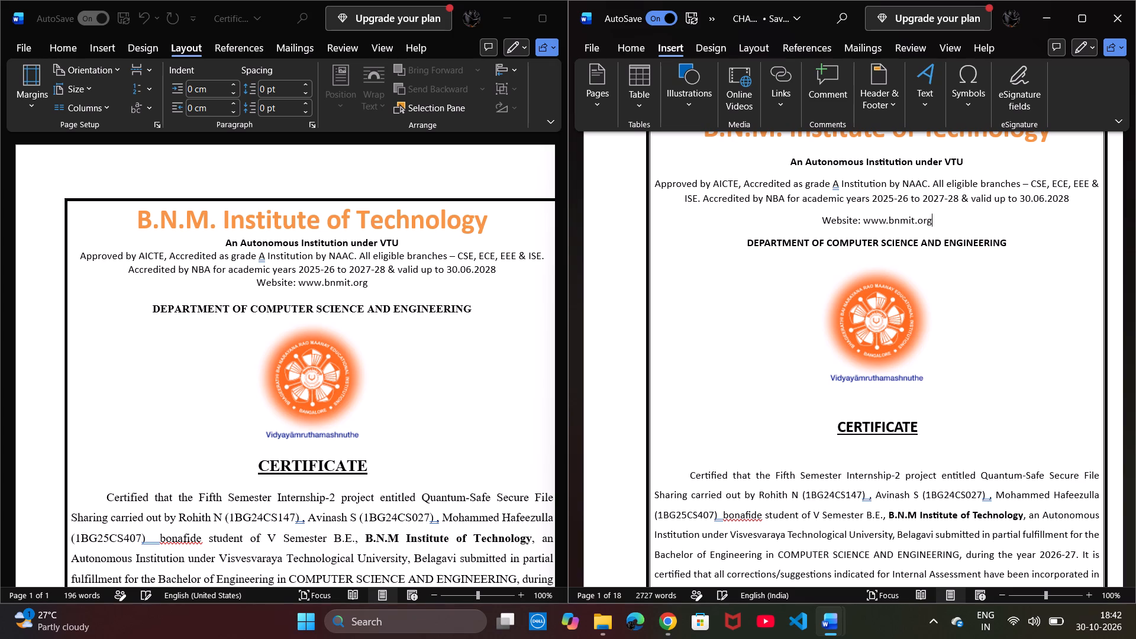
Insert the text of the Front Page file before the certificate's B.N.M. Institute of Technology heading in CHAPTERS.
scroll(812, 253, "up", 1)
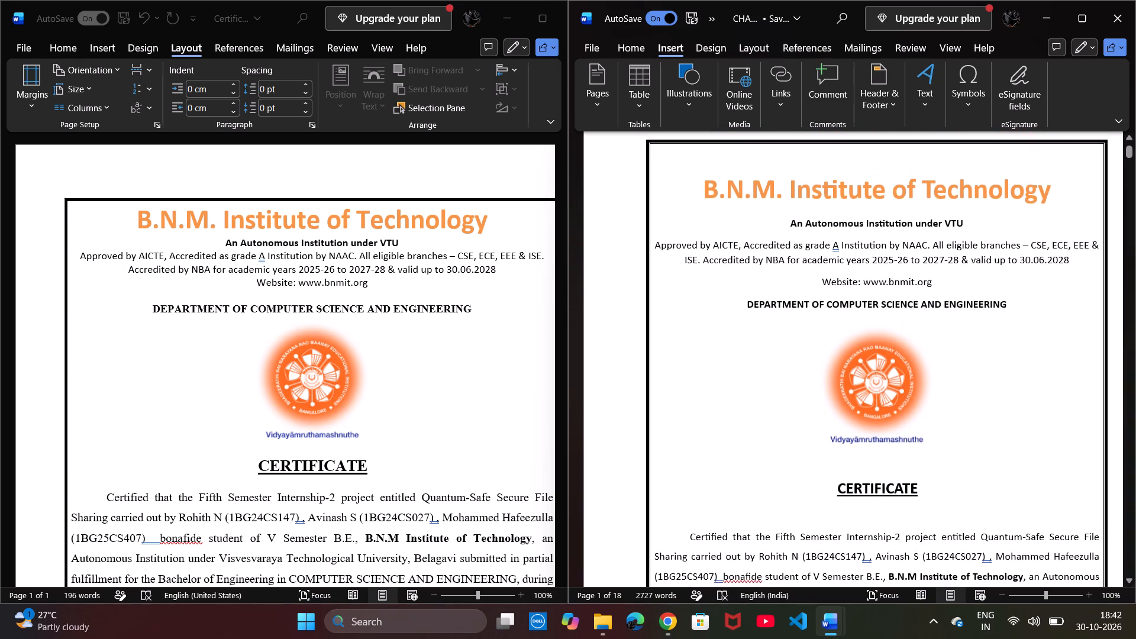
scroll(812, 253, "up", 2)
left_click(692, 246)
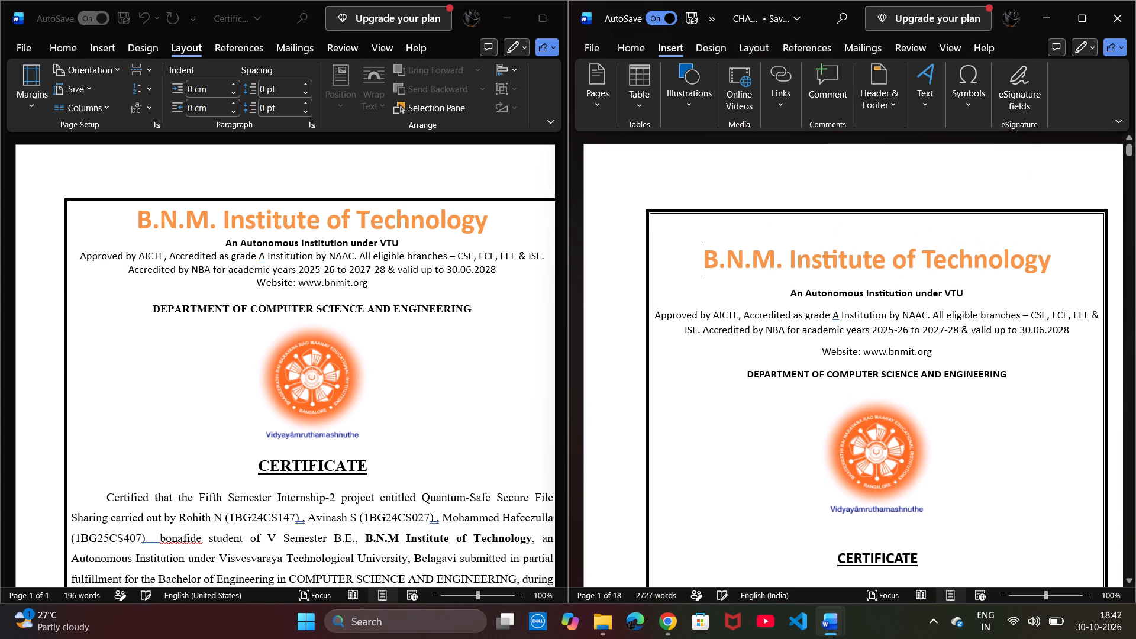
left_click(714, 54)
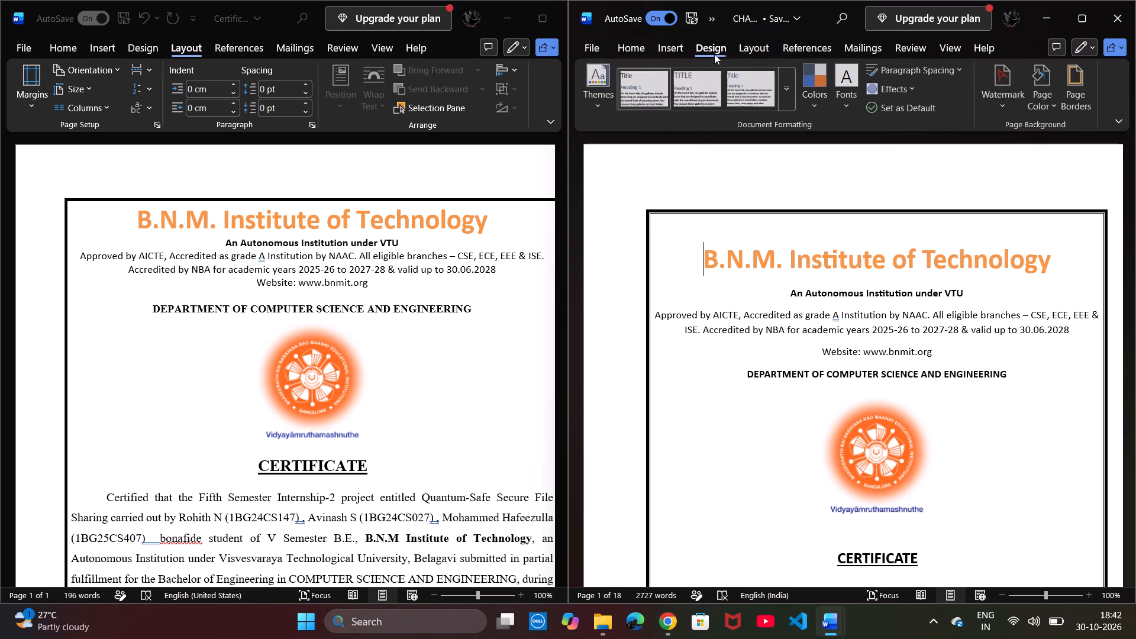
left_click(683, 53)
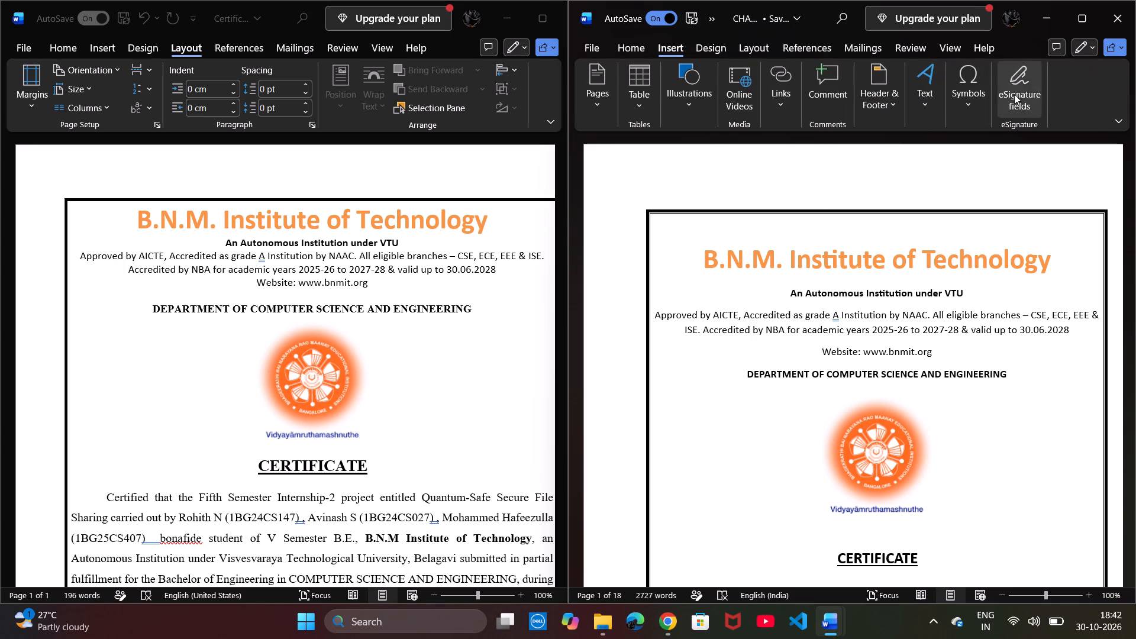
left_click(1089, 19)
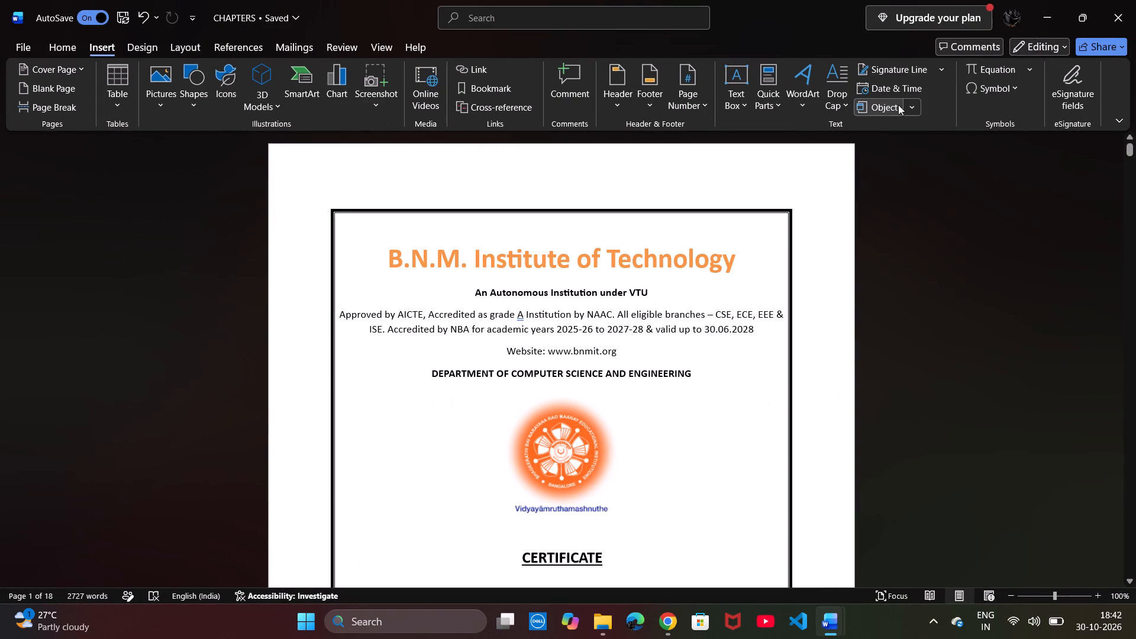
left_click(909, 105)
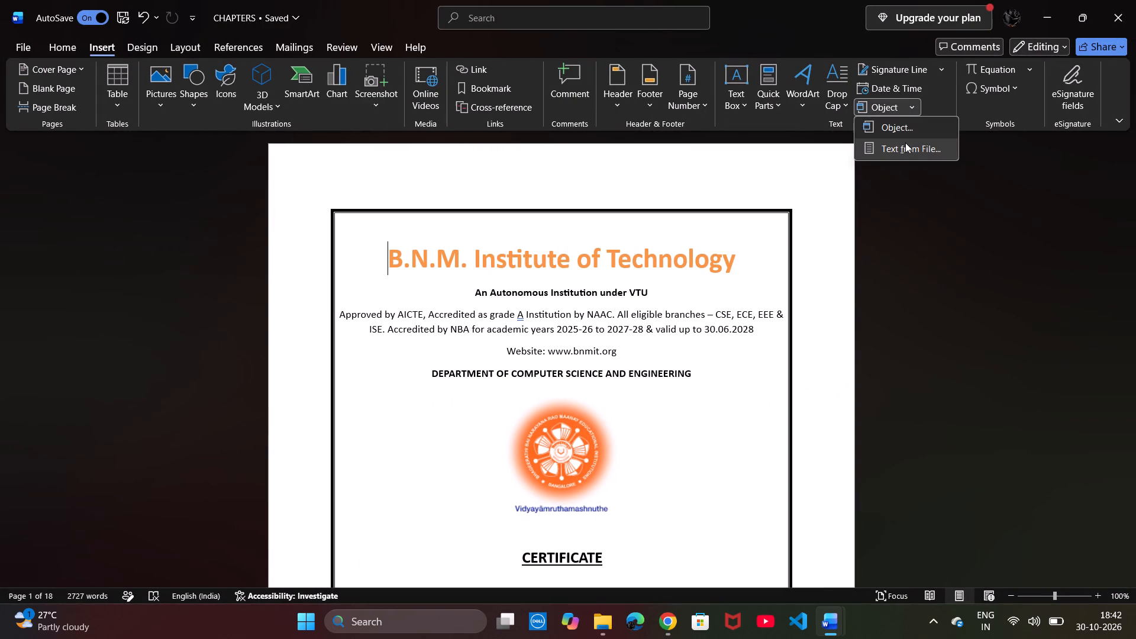
left_click(905, 143)
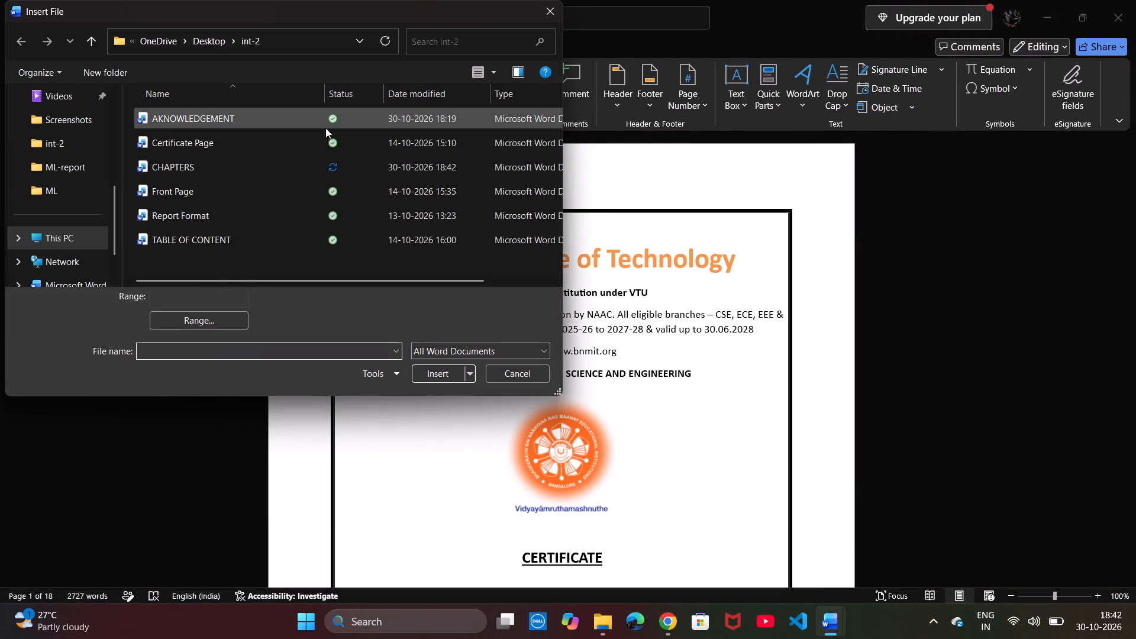
left_click(274, 198)
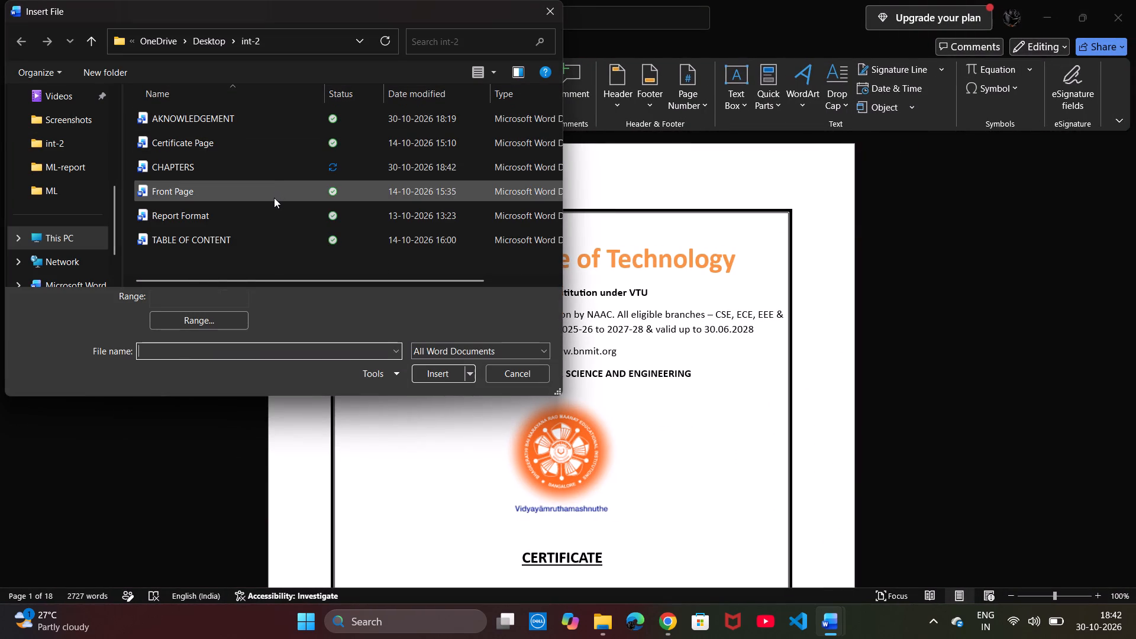
left_click(435, 370)
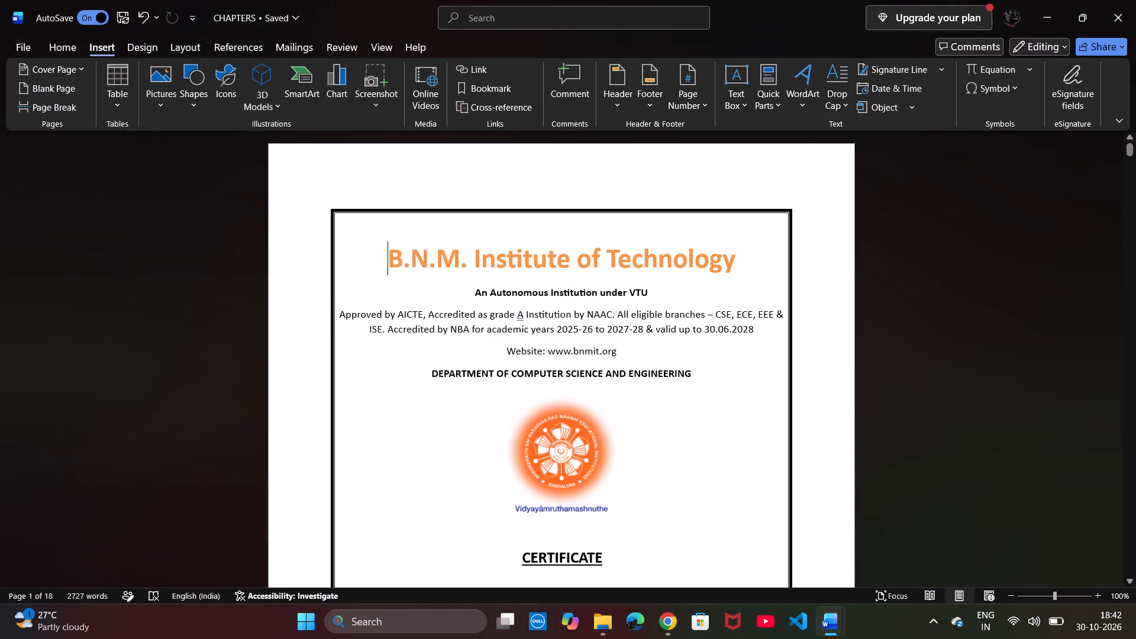
Remove the empty space above the inserted VISVESVARAYA TECHNOLOGICAL UNIVERSITY heading and shift it toward the centre with three spaces.
scroll(503, 443, "up", 1)
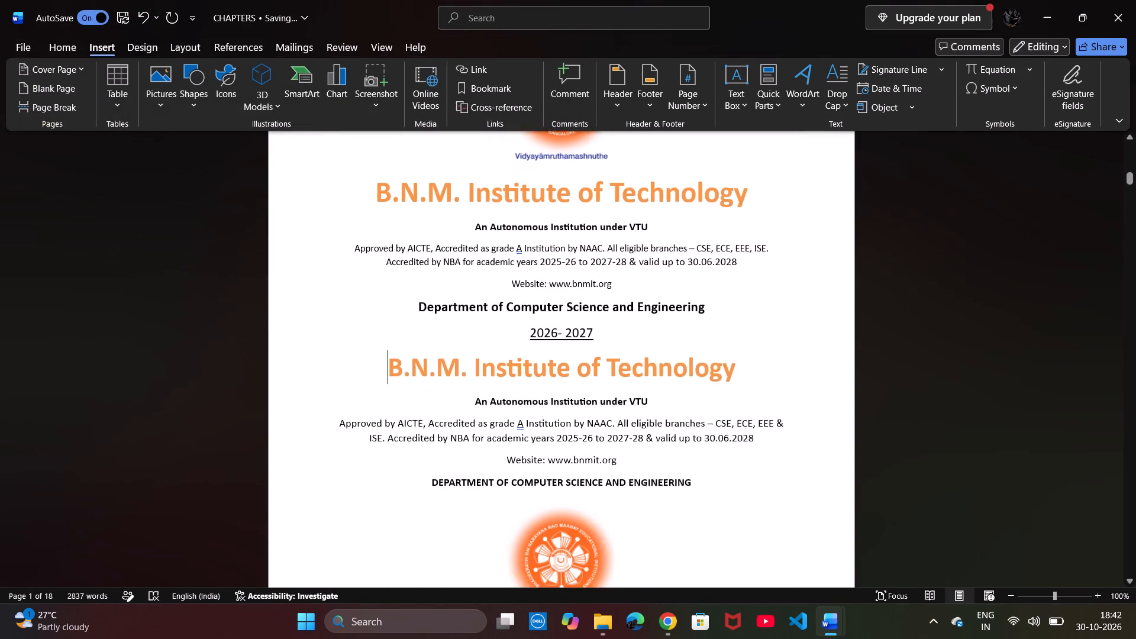
scroll(503, 443, "up", 4)
scroll(503, 443, "down", 1)
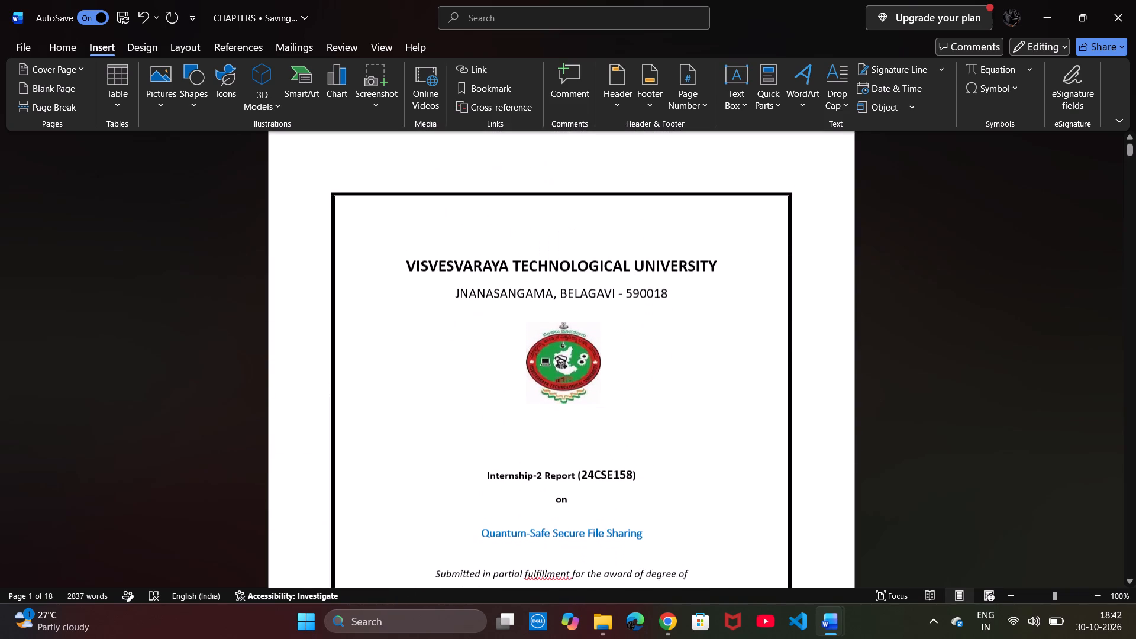
scroll(503, 443, "down", 1)
left_click(405, 264)
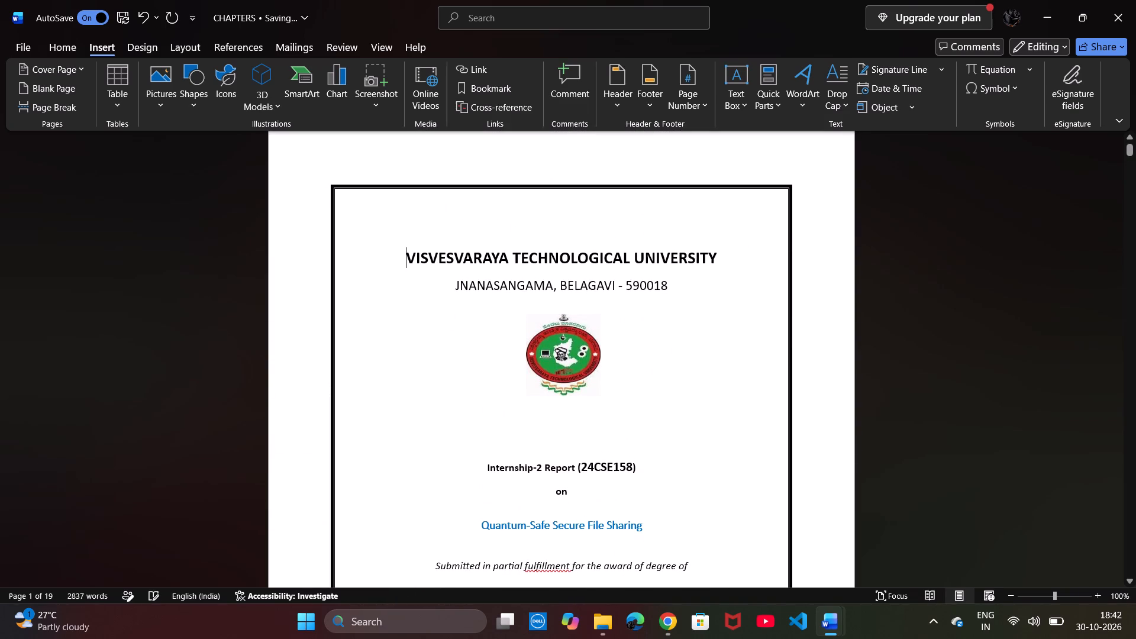
key("BackSpace")
key("BackSpace")
key("space")
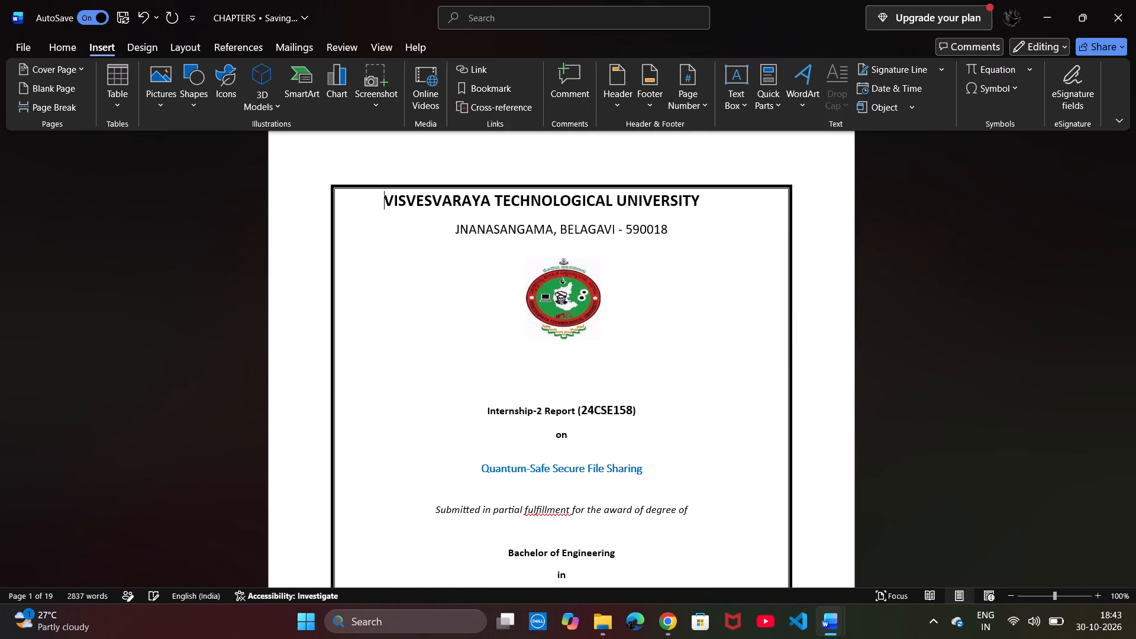
key("space")
key("space")
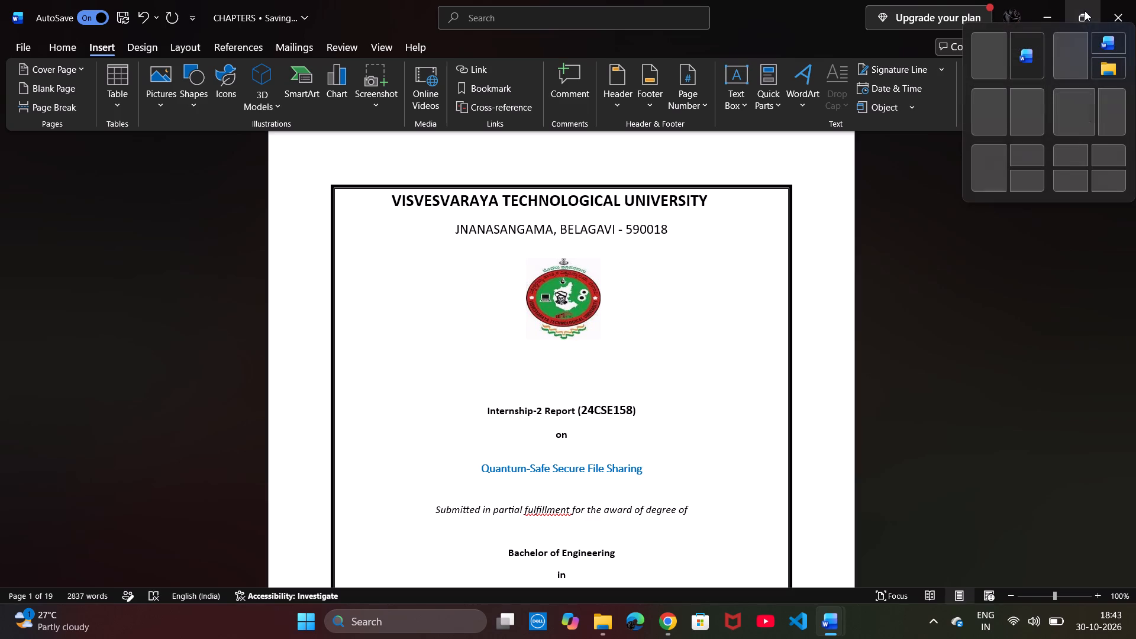
Place CHAPTERS beside the original Certificate Page document, look over both, and close Certificate Page.
left_click(970, 56)
left_click(1001, 60)
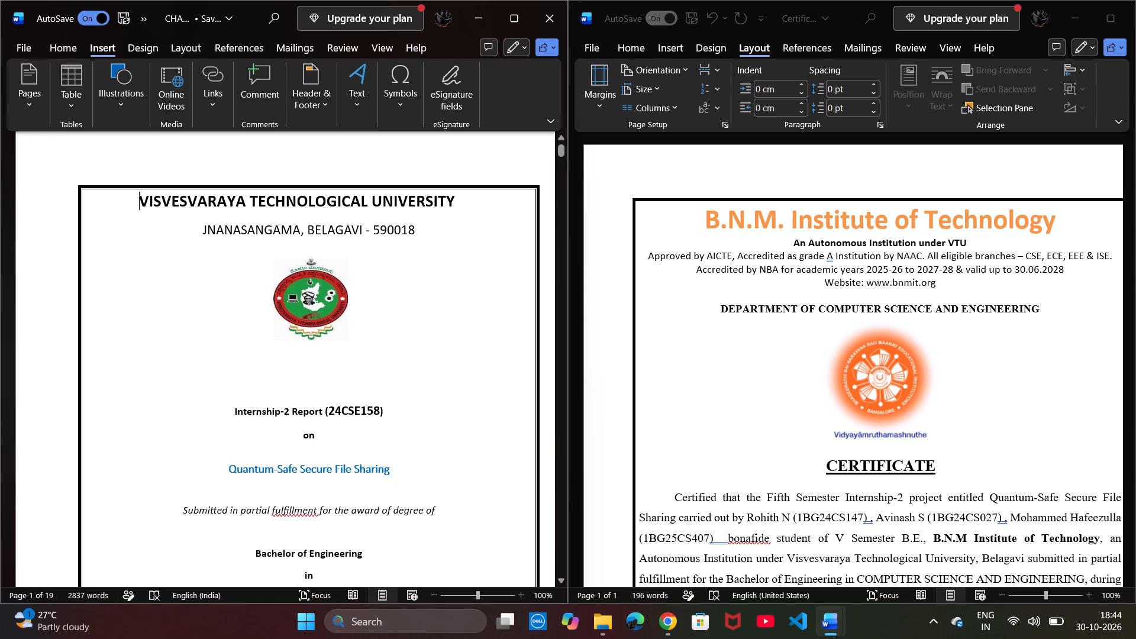
scroll(739, 315, "down", 7)
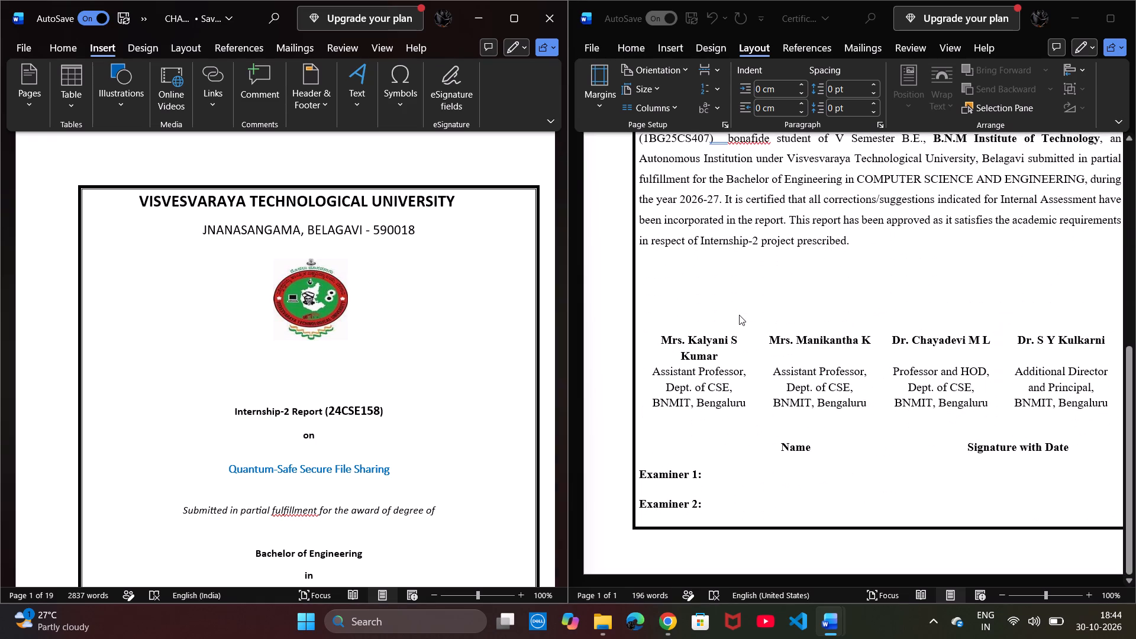
scroll(739, 315, "down", 2)
scroll(394, 304, "up", 3)
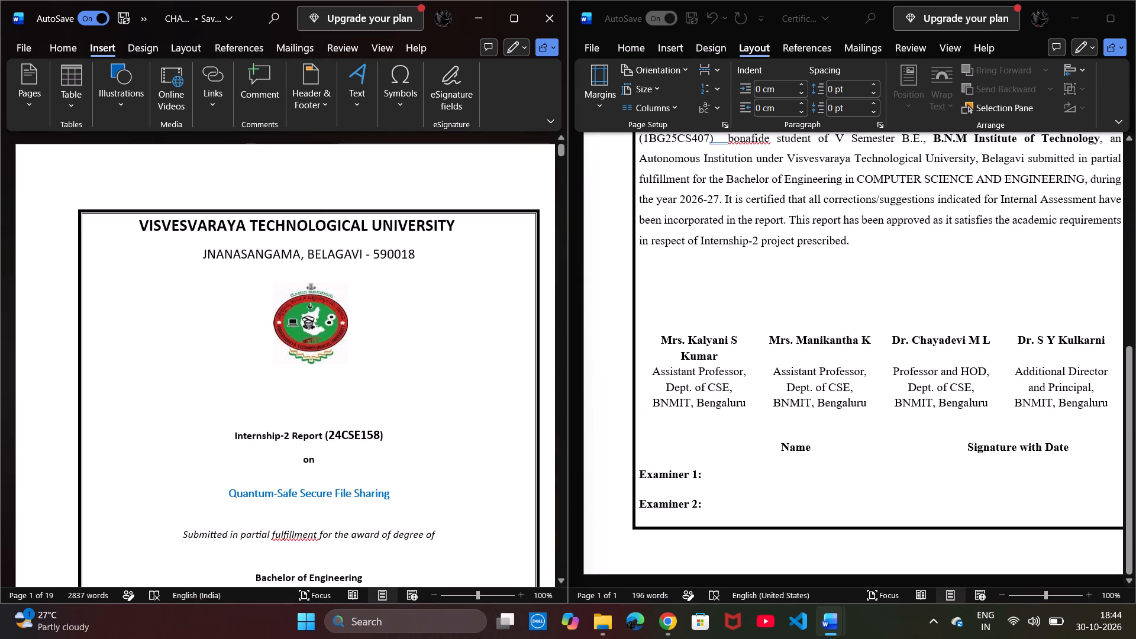
scroll(394, 304, "up", 1)
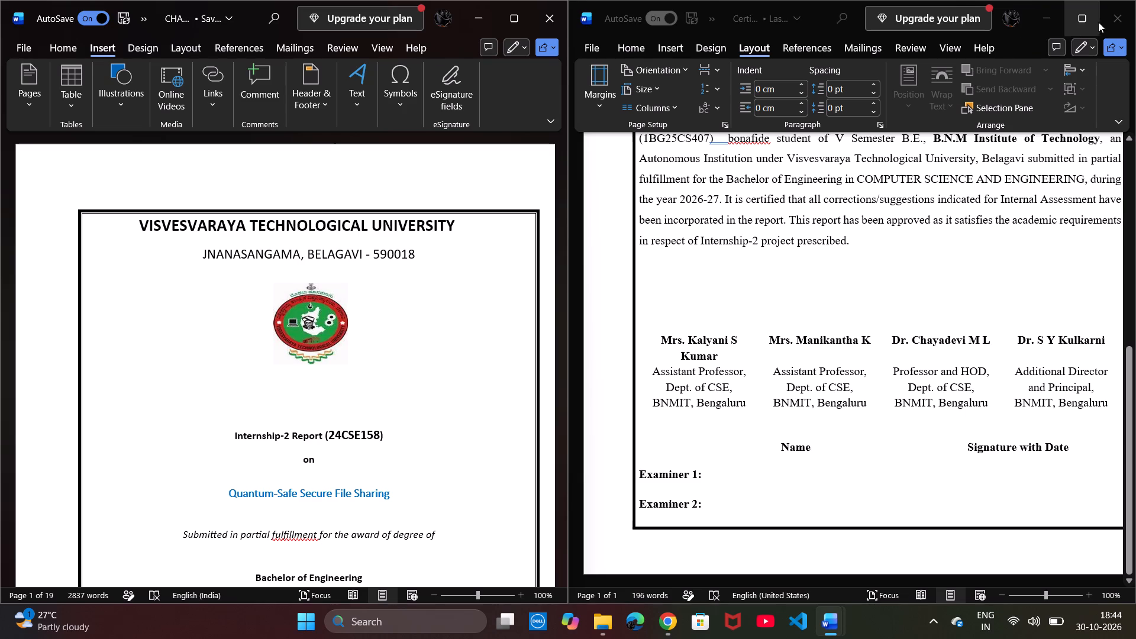
left_click(1108, 22)
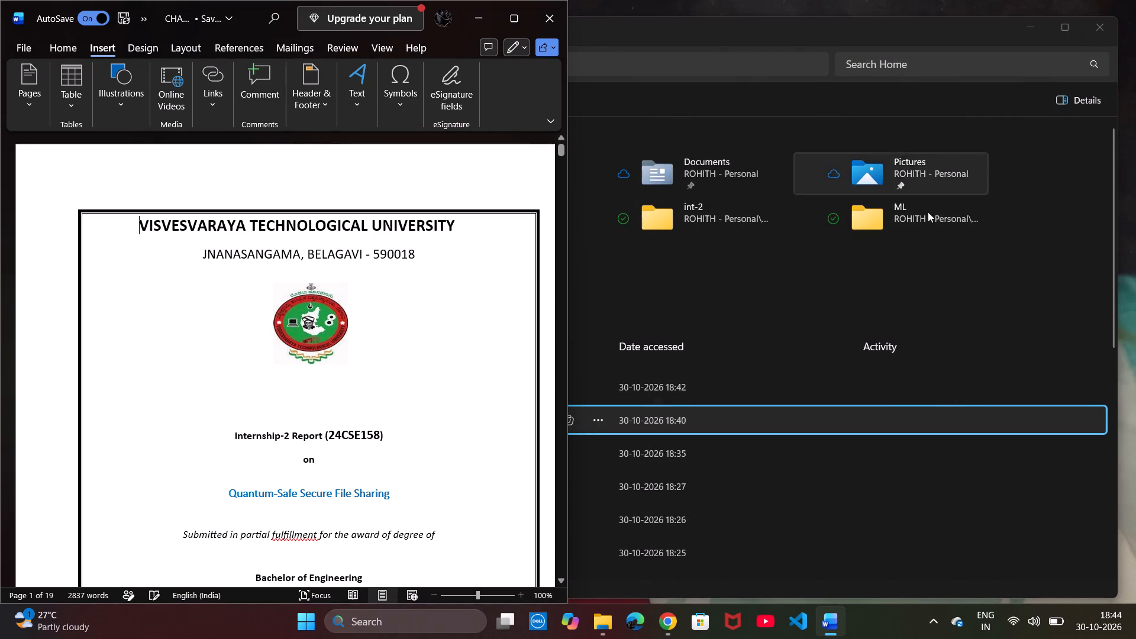
Open the original Front Page document from the int-2 folder and place it side by side with CHAPTERS.
left_click(717, 279)
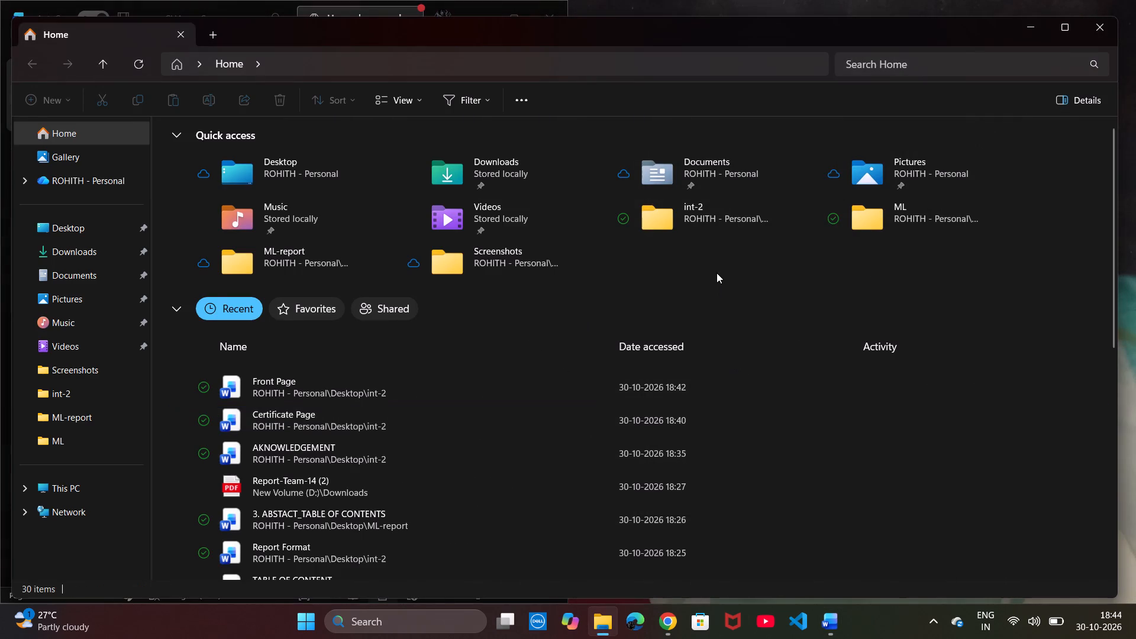
double_click(703, 221)
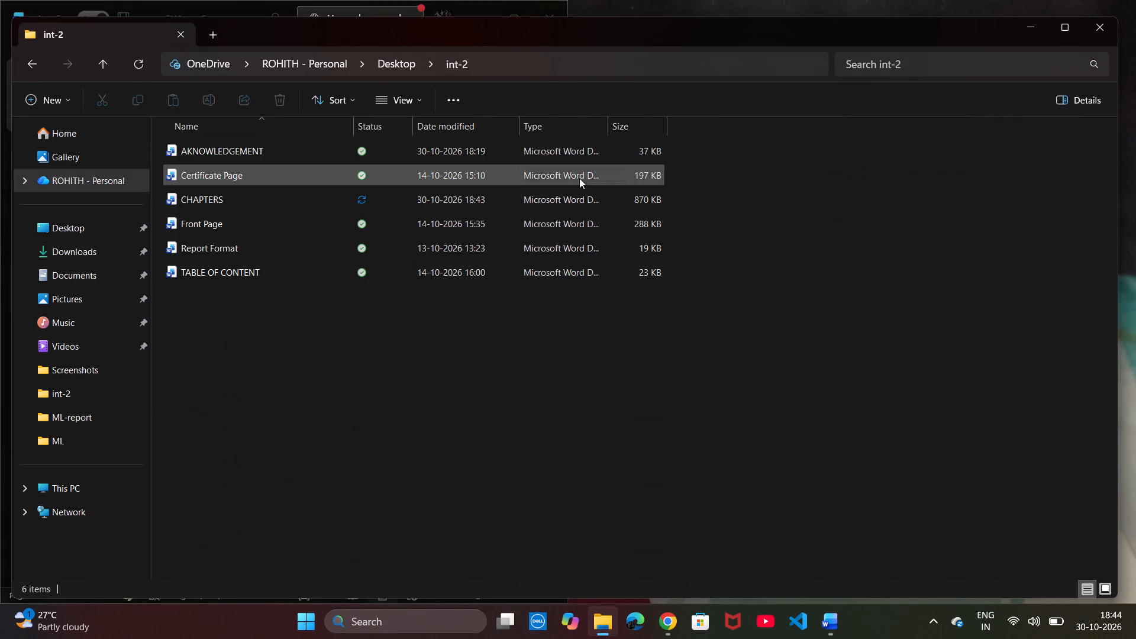
double_click(532, 217)
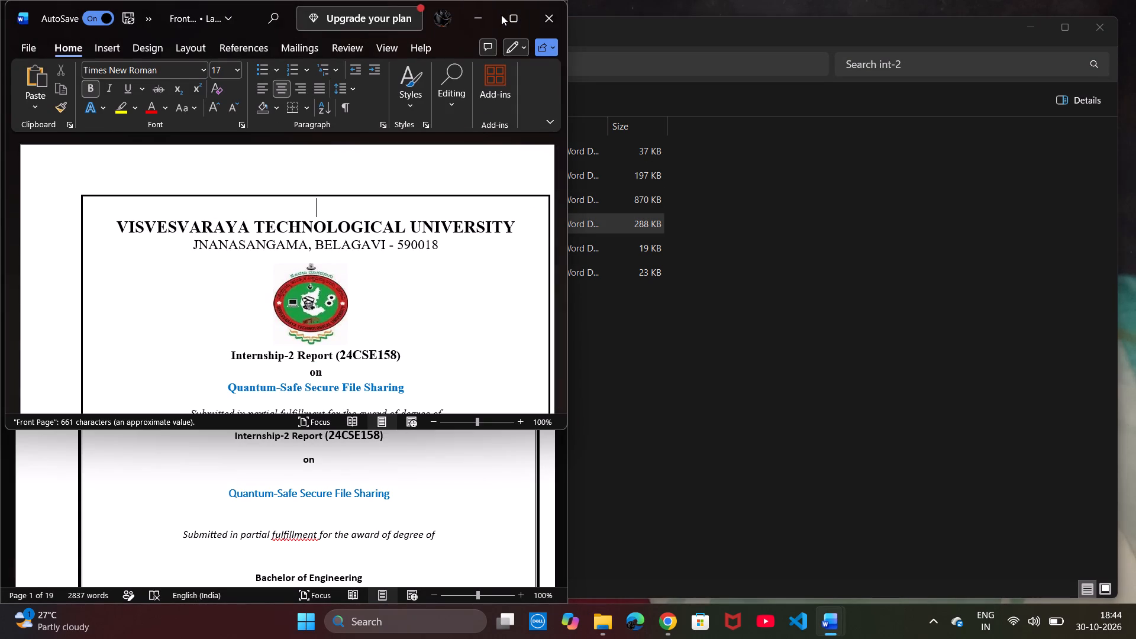
left_click(450, 51)
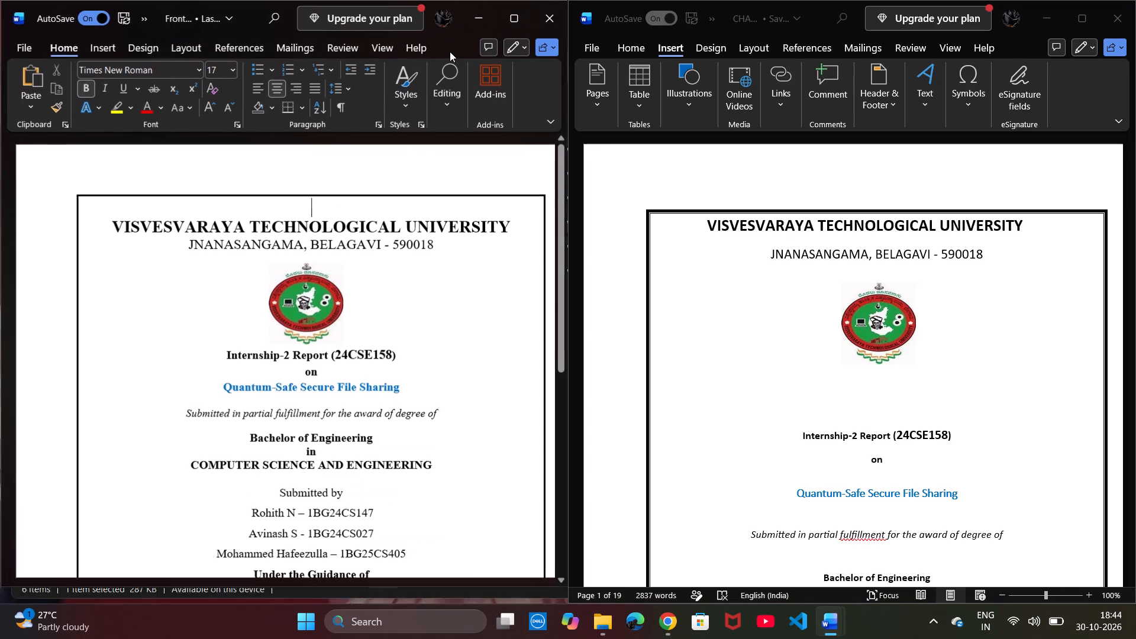
Compare the university heading's font and the page layout between the original Front Page and the inserted front page in CHAPTERS.
triple_click(289, 231)
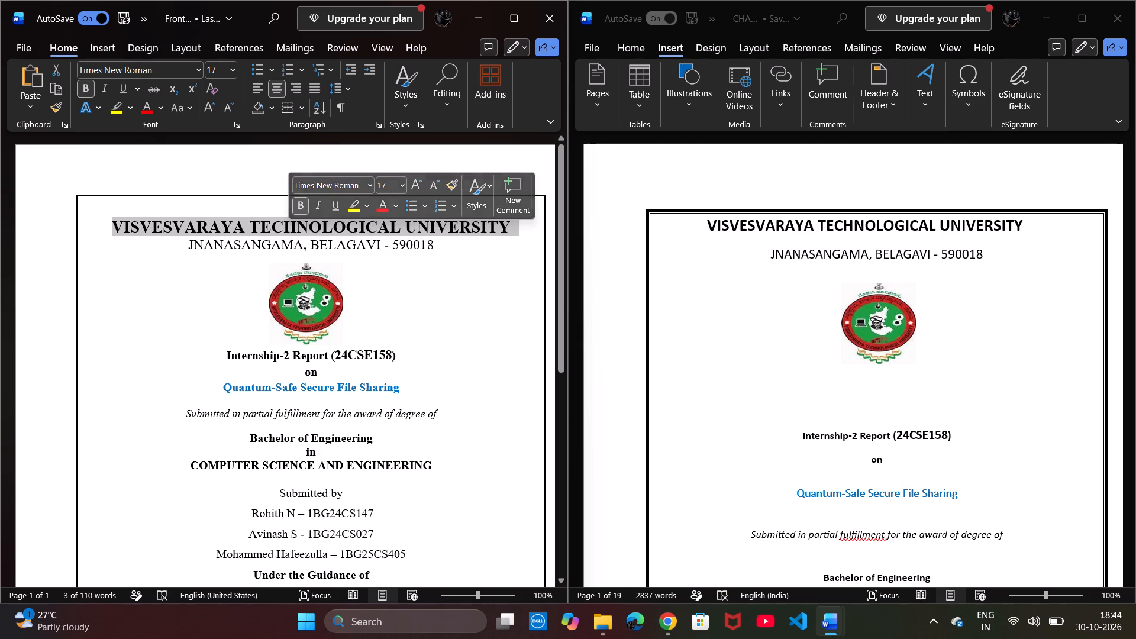
scroll(708, 339, "down", 3)
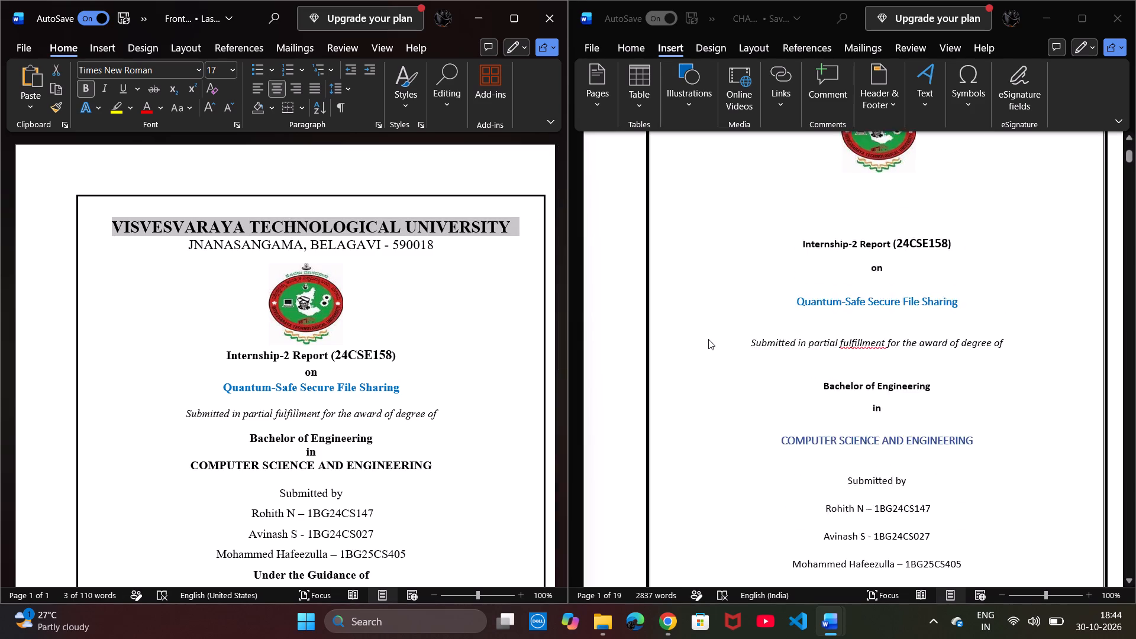
scroll(708, 339, "up", 1)
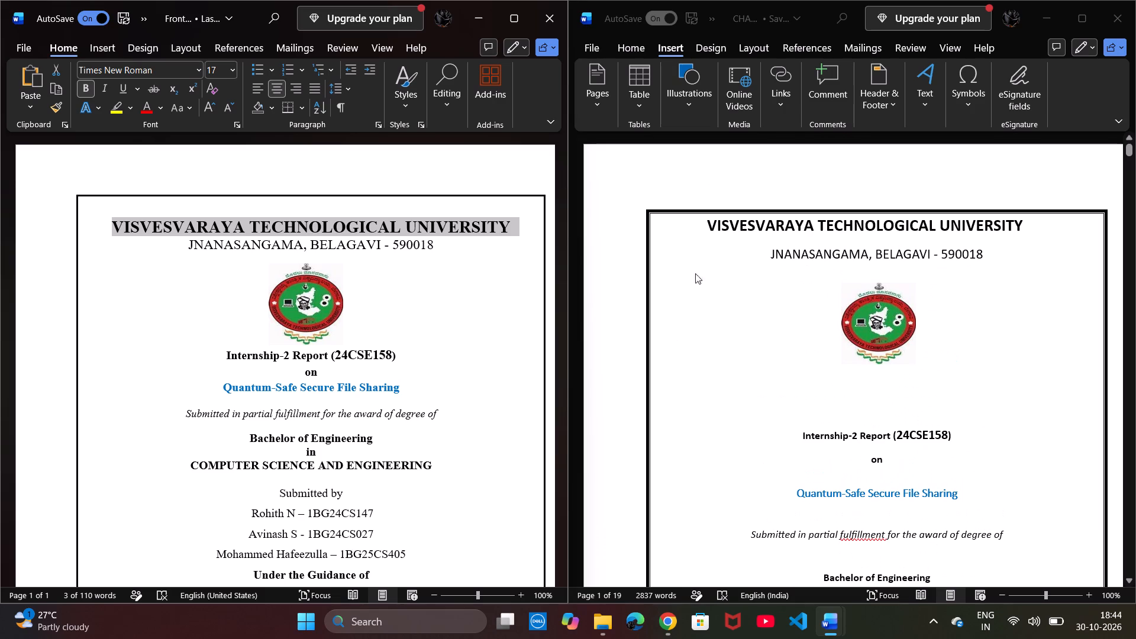
left_click_drag(710, 221, 894, 221)
double_click(508, 216)
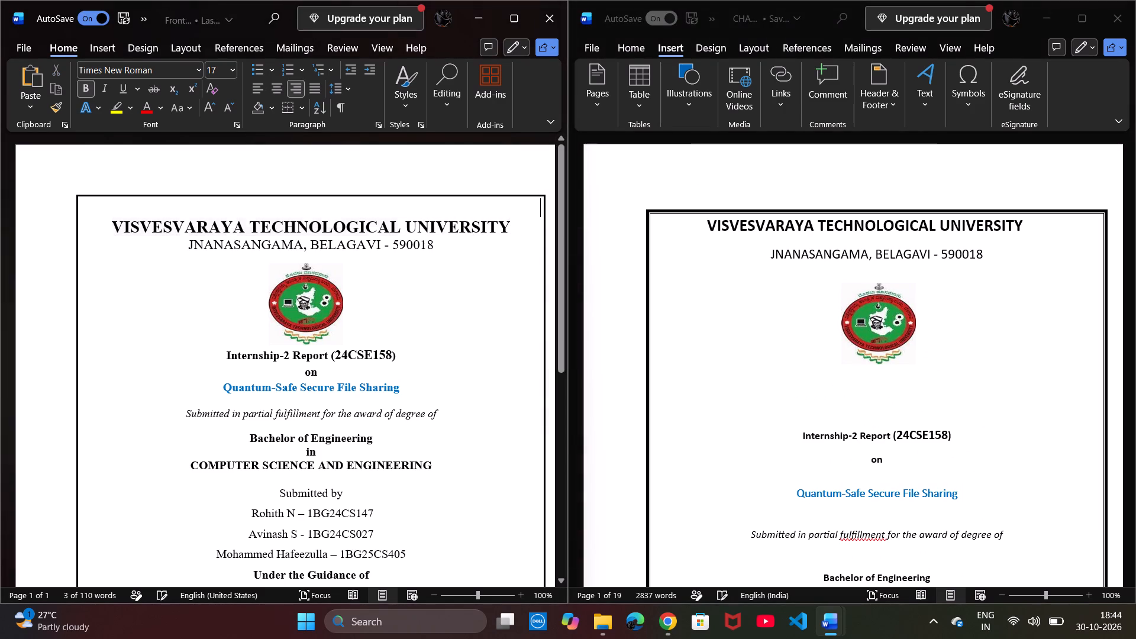
double_click(486, 221)
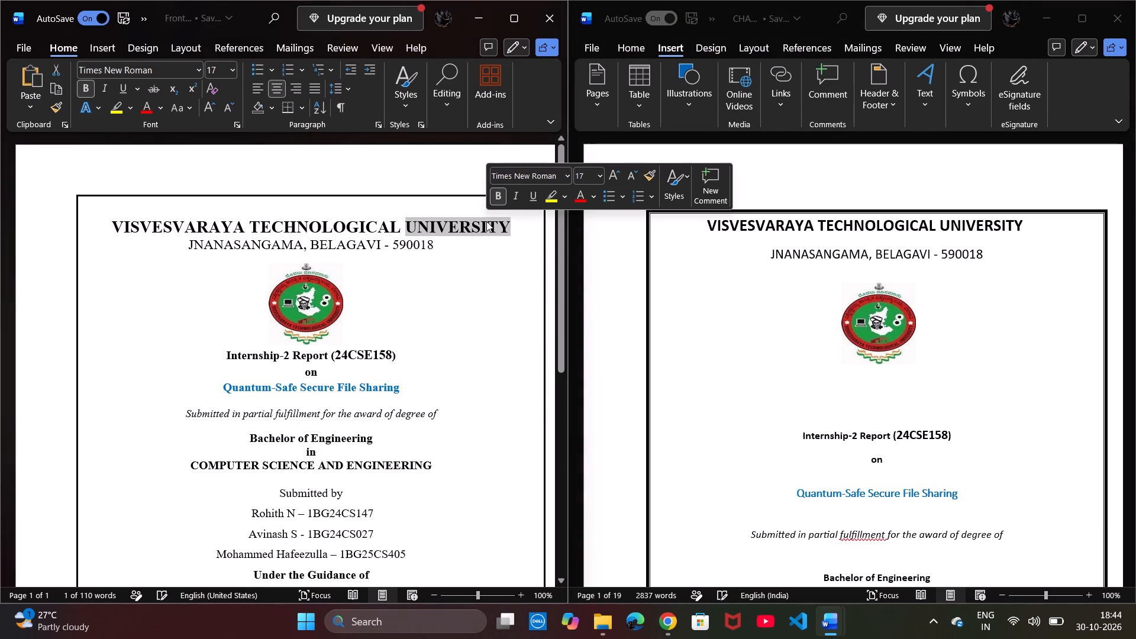
Set the font of the VISVESVARAYA TECHNOLOGICAL UNIVERSITY heading in CHAPTERS to Times New Roman.
triple_click(756, 225)
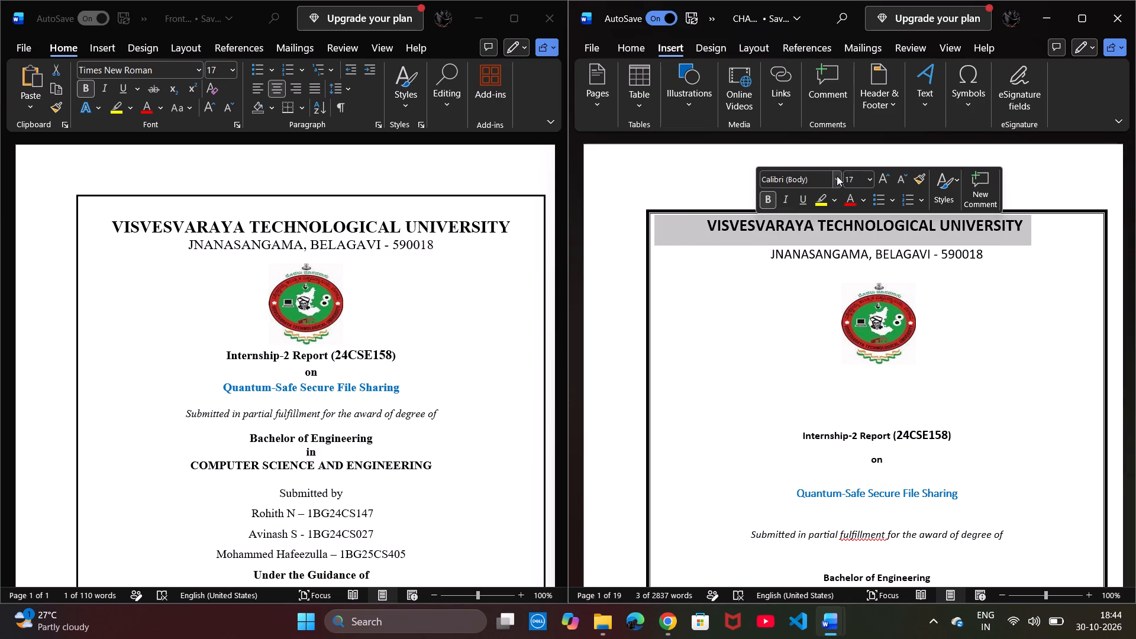
left_click(834, 177)
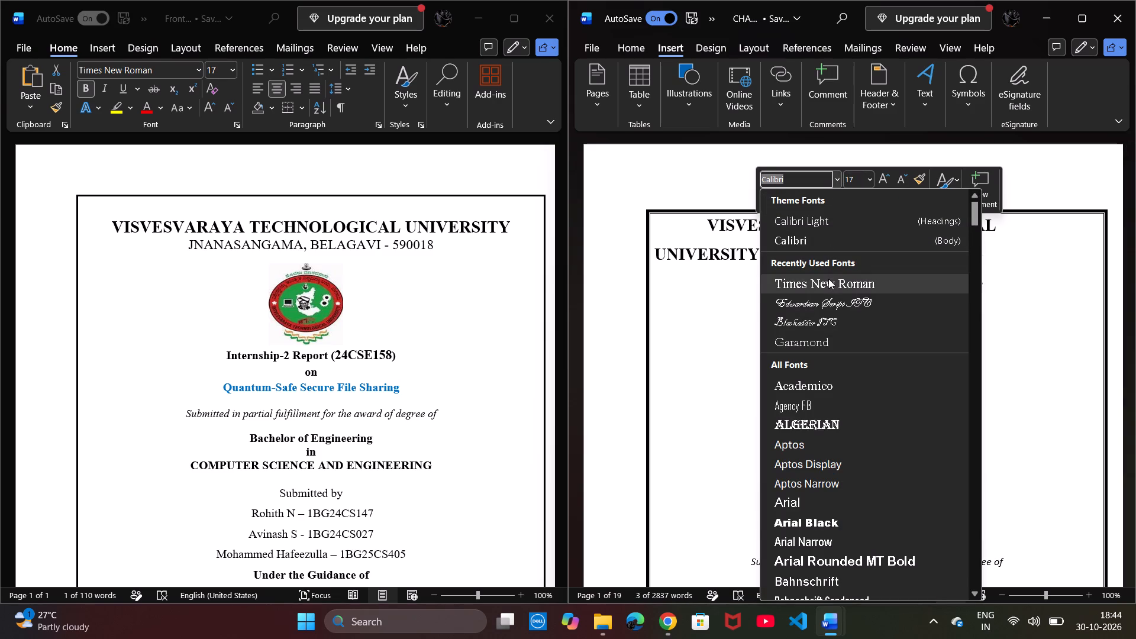
left_click(828, 279)
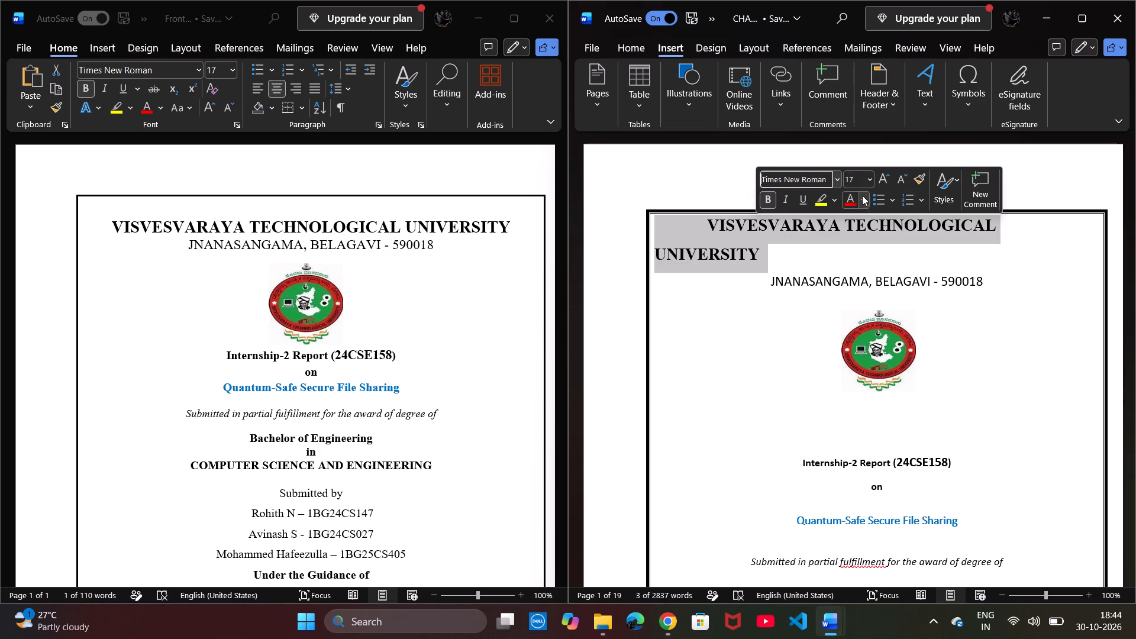
Inspect the page border style, width and margin options of the original Front Page document without changing them.
left_click(765, 256)
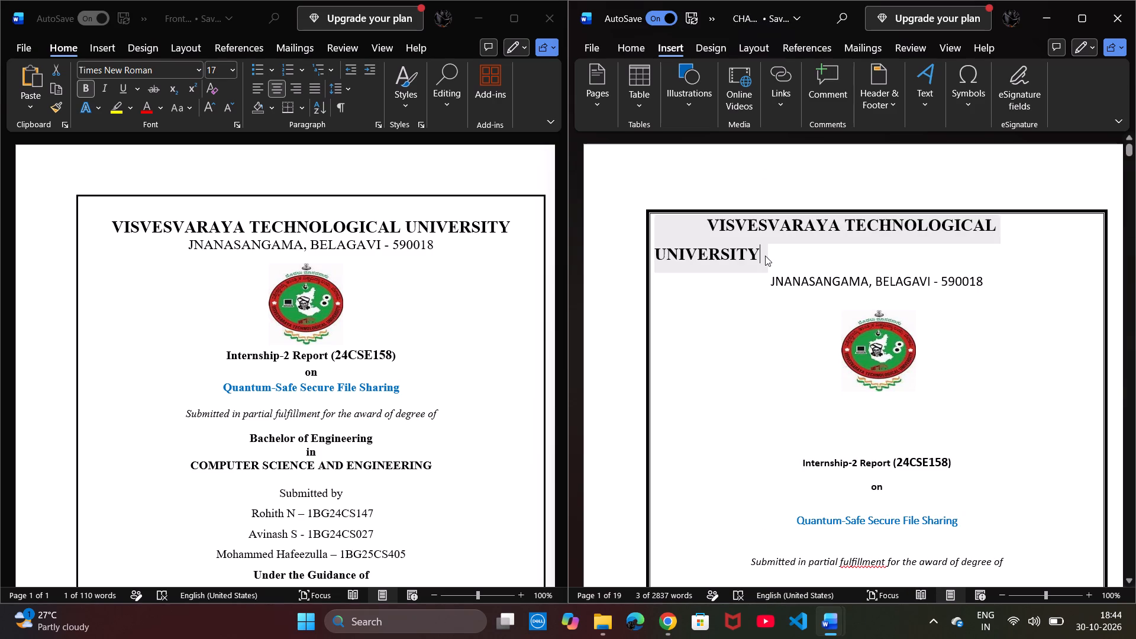
left_click(650, 253)
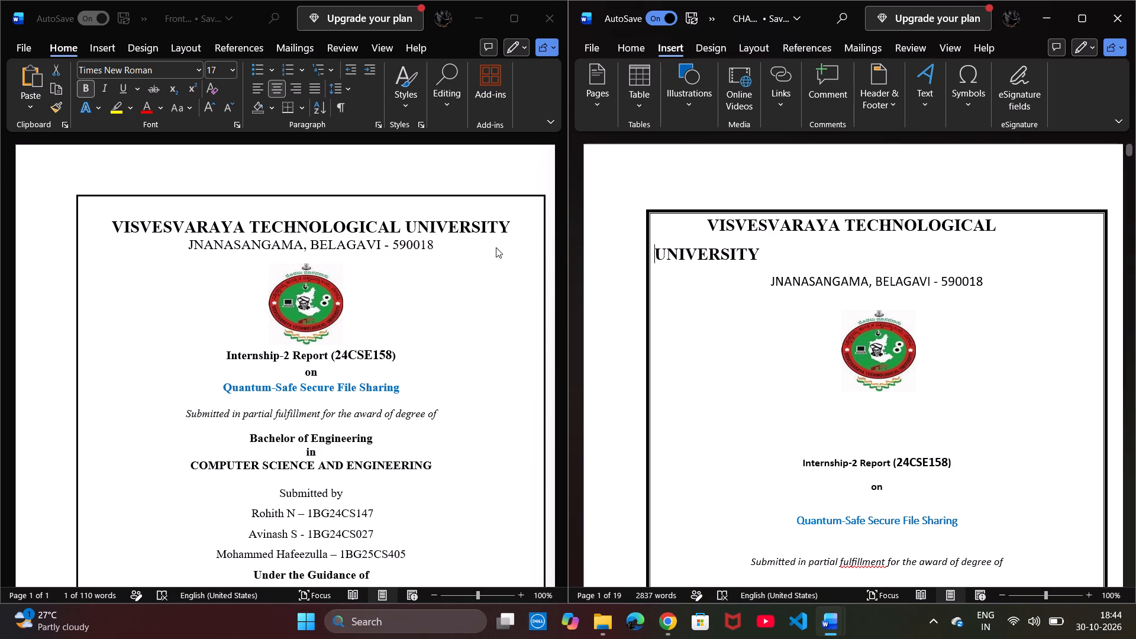
double_click(435, 251)
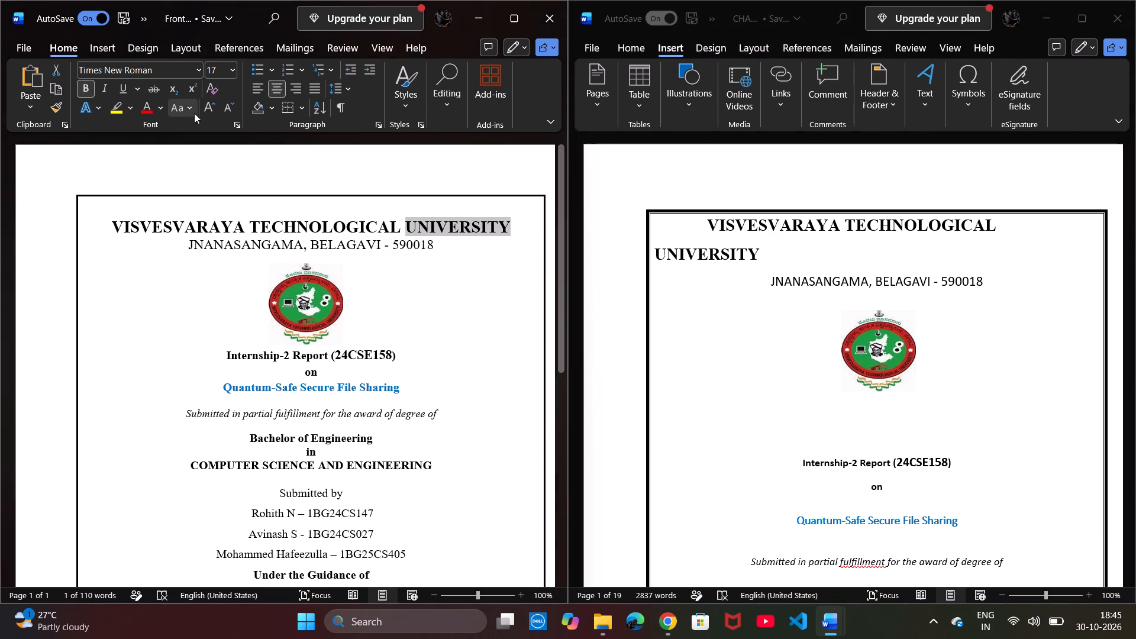
left_click(148, 50)
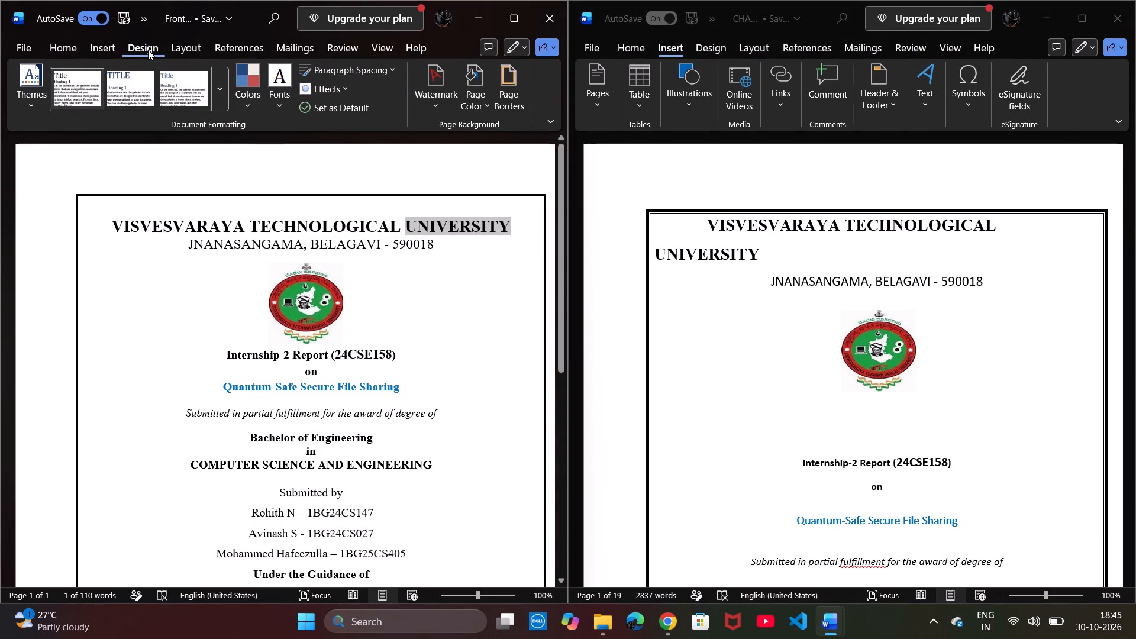
left_click(498, 98)
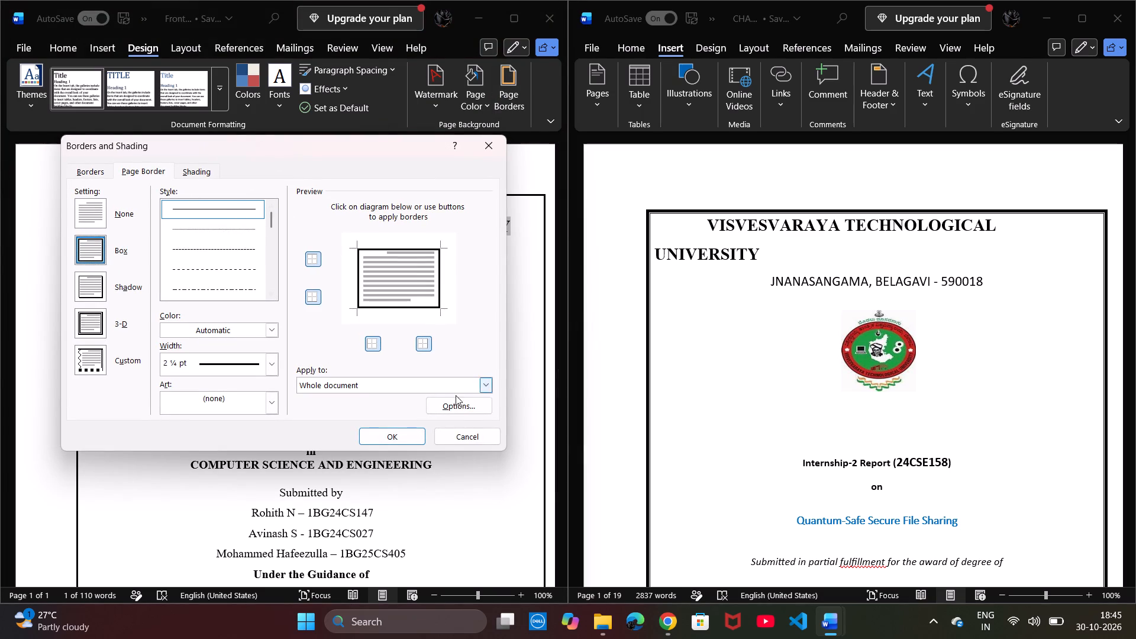
left_click(464, 408)
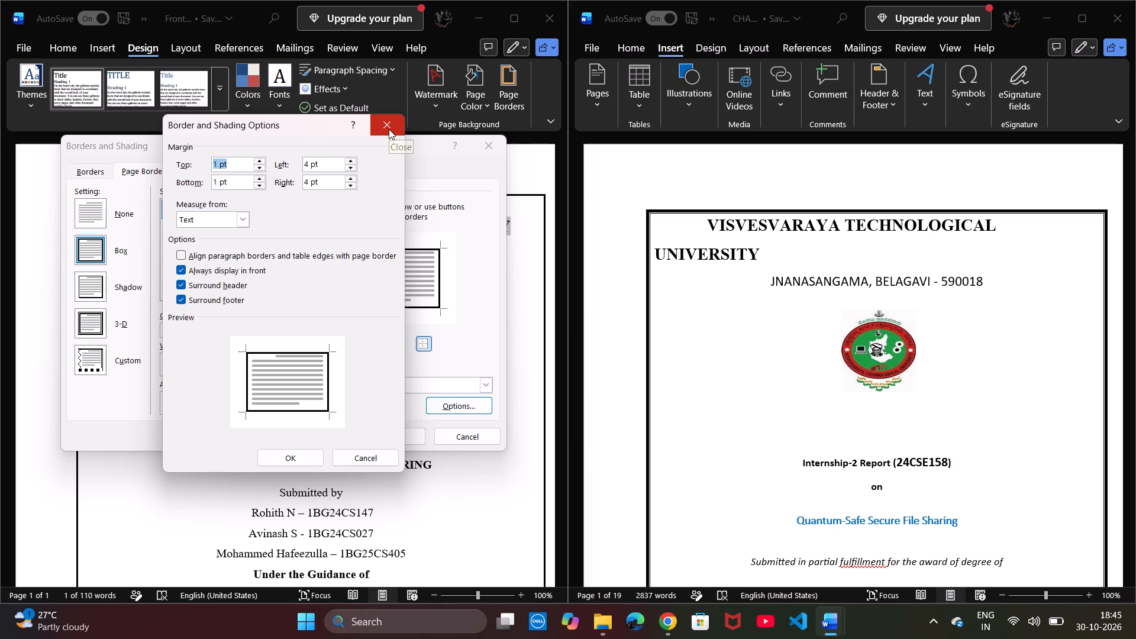
left_click(350, 453)
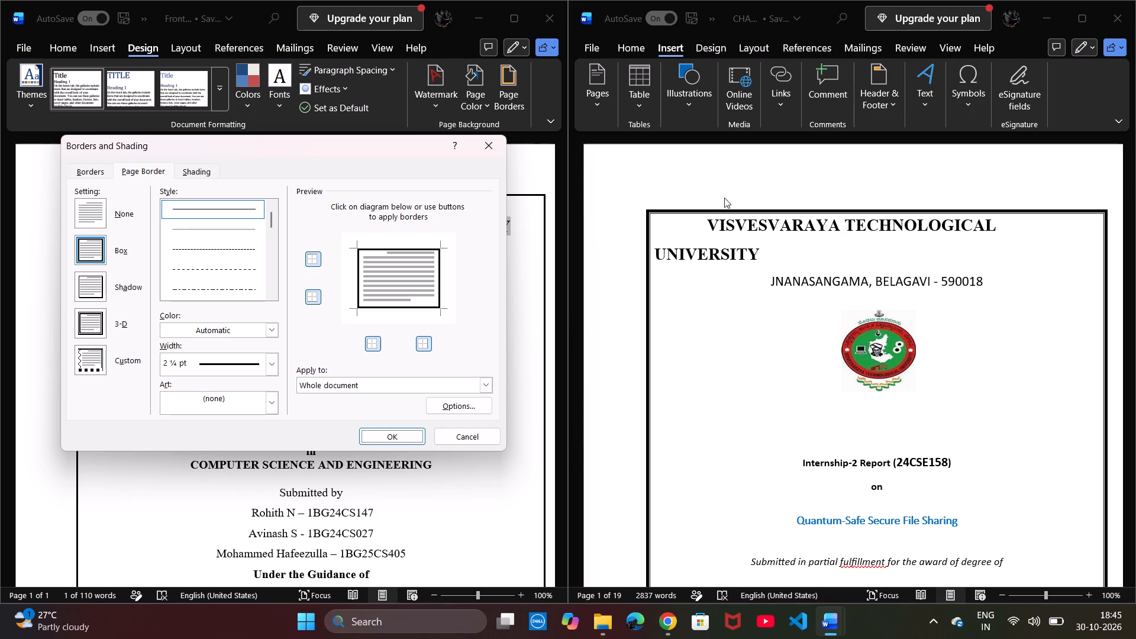
left_click(760, 273)
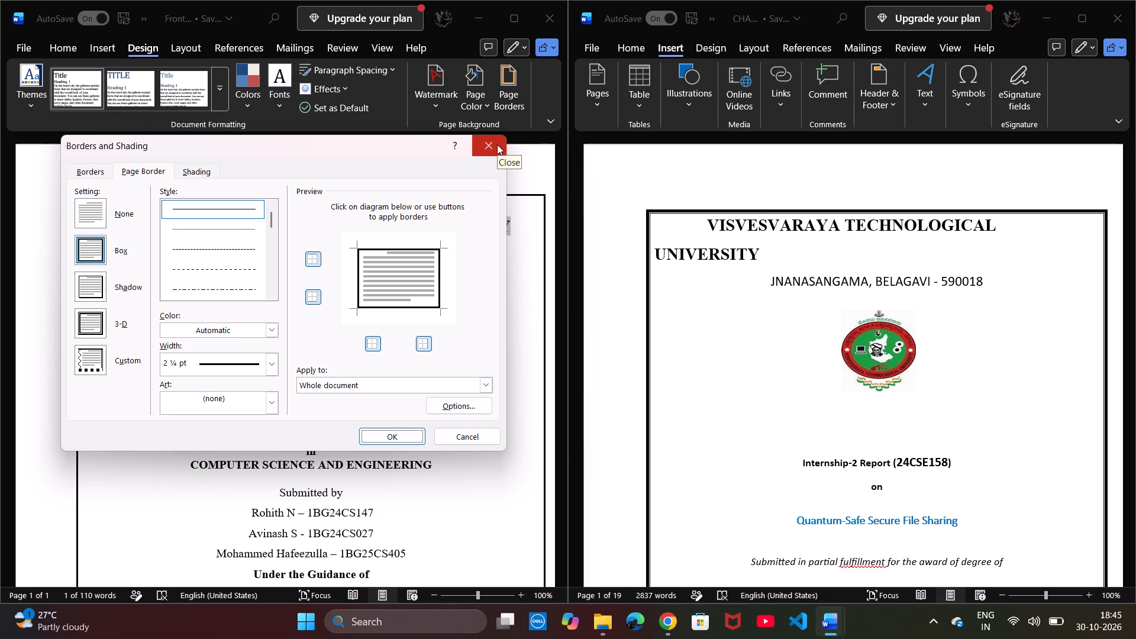
left_click(497, 144)
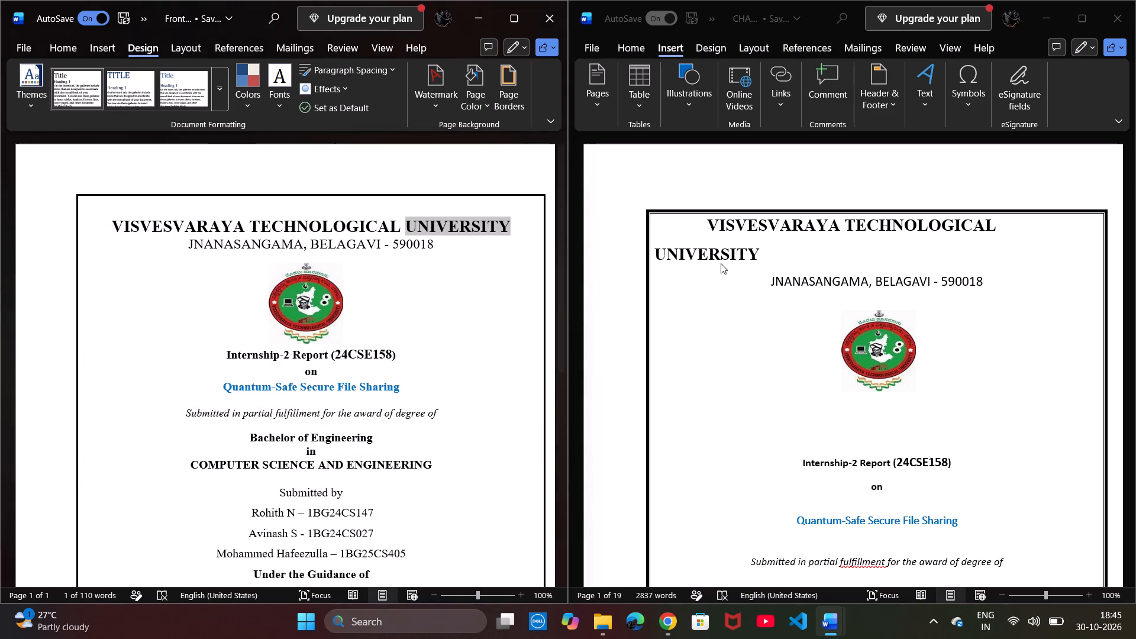
Change the front page border in CHAPTERS to a single solid 2 ¼ pt line for the section's first page only.
left_click(721, 263)
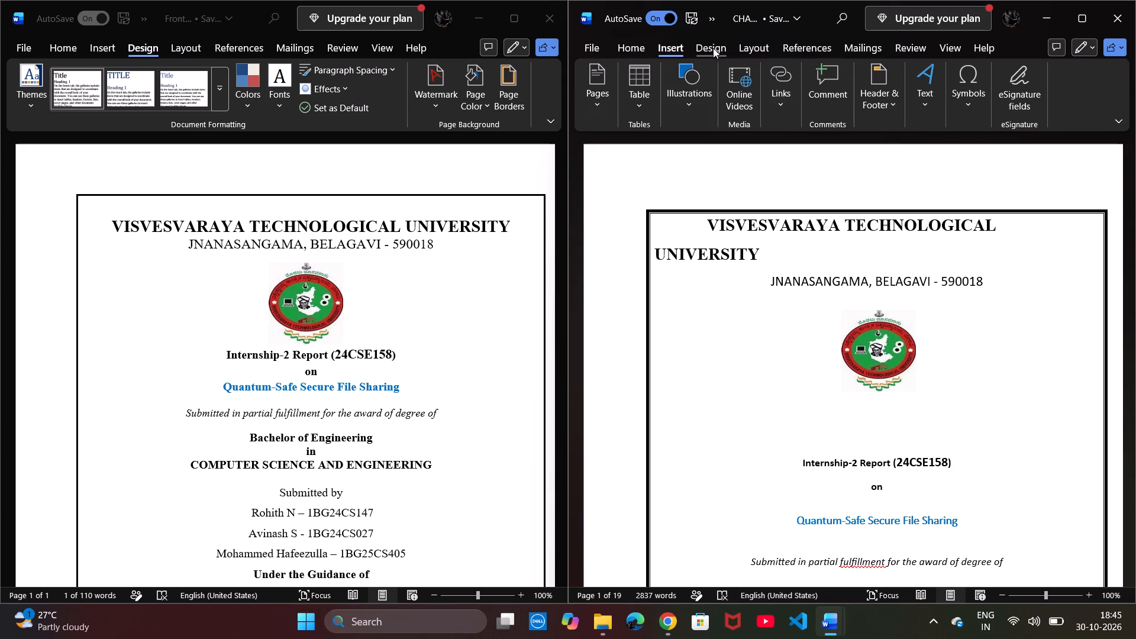
left_click(713, 48)
left_click(1073, 85)
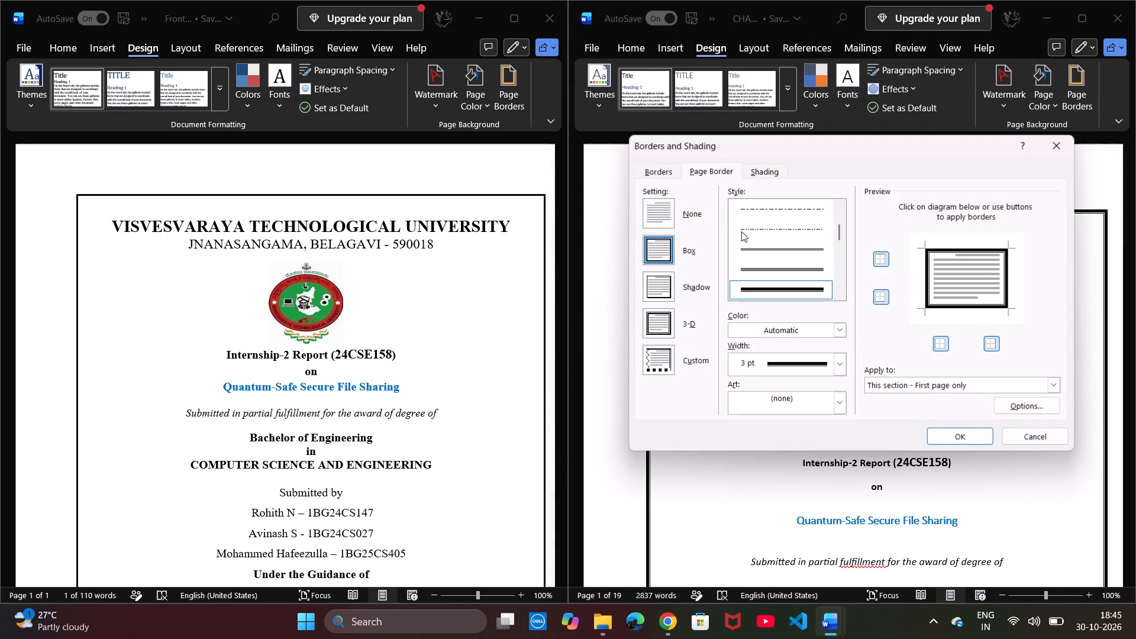
left_click_drag(838, 237, 838, 212)
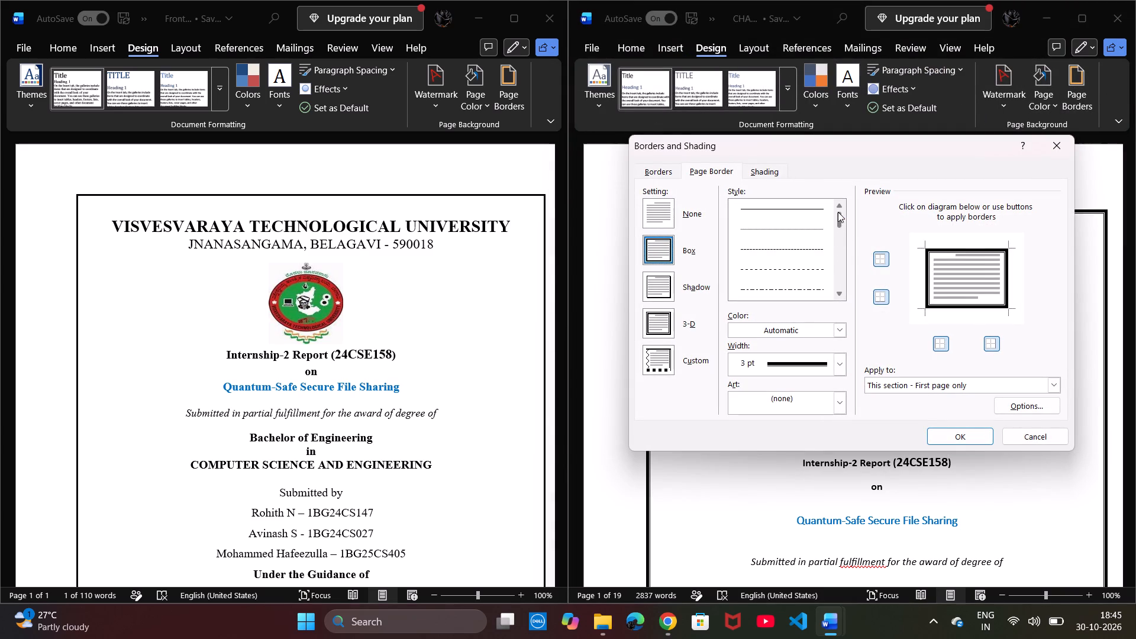
left_click(808, 210)
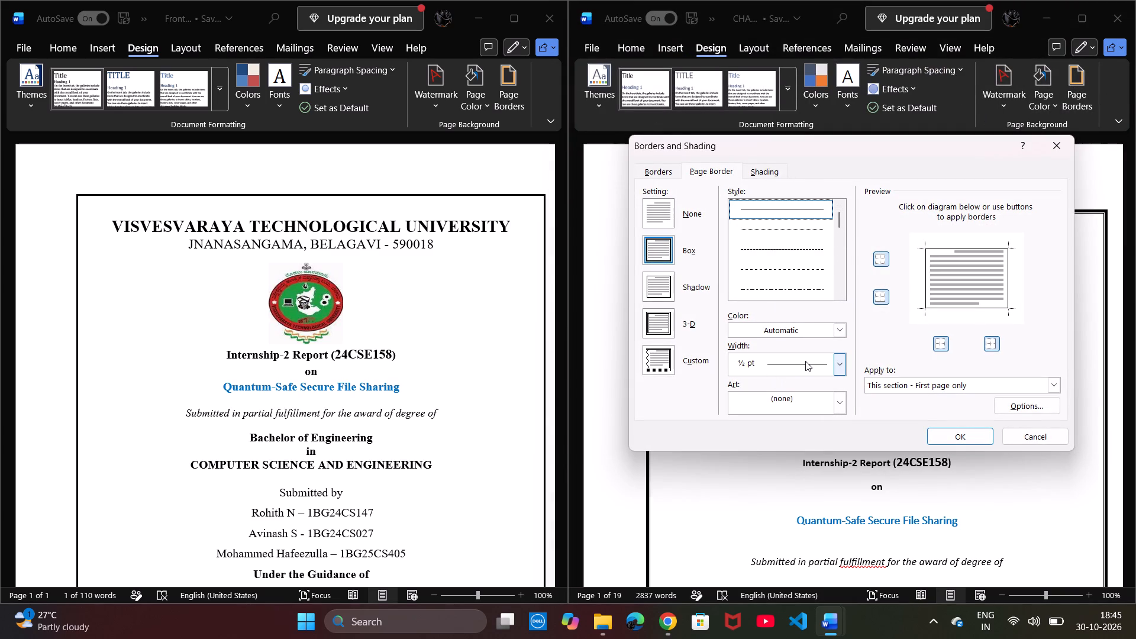
left_click(806, 361)
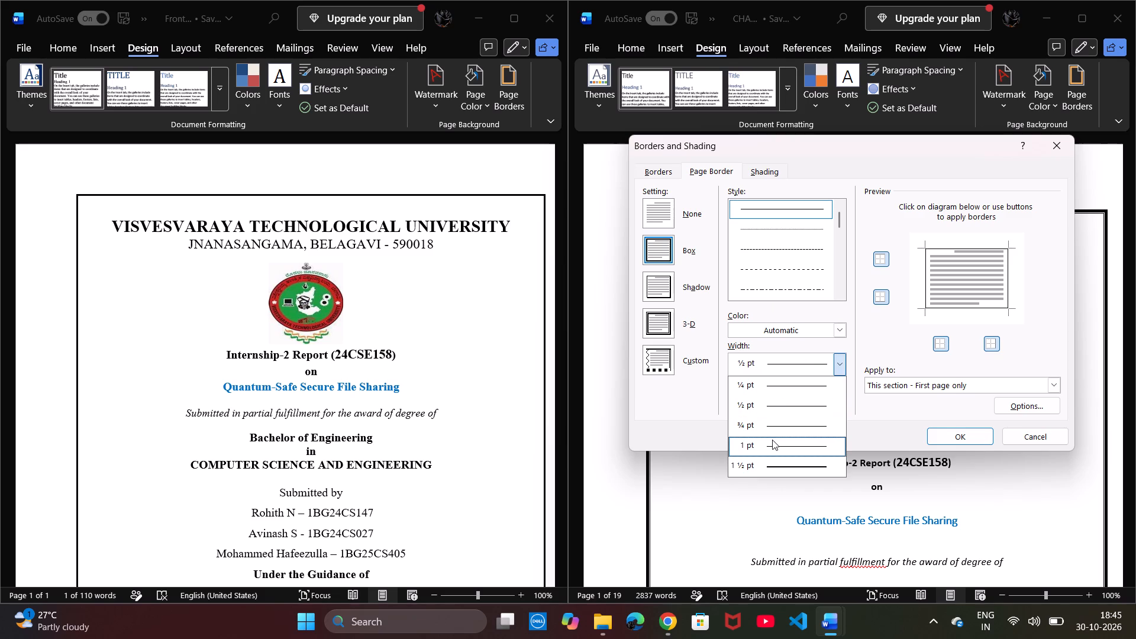
scroll(772, 440, "down", 3)
scroll(772, 440, "up", 2)
scroll(772, 440, "down", 4)
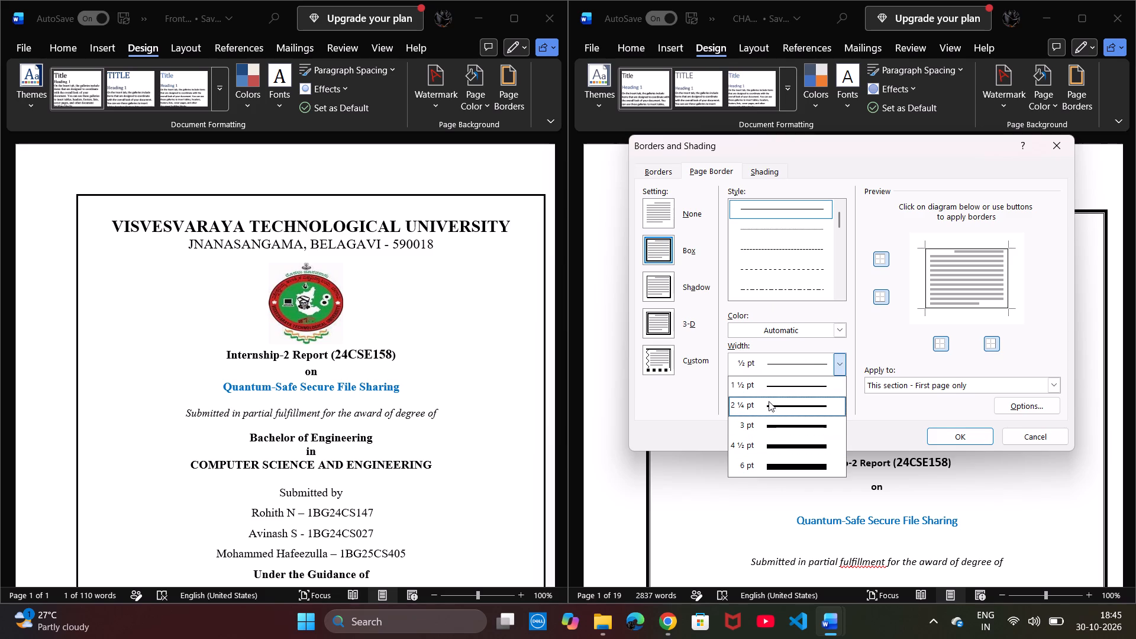
left_click(769, 399)
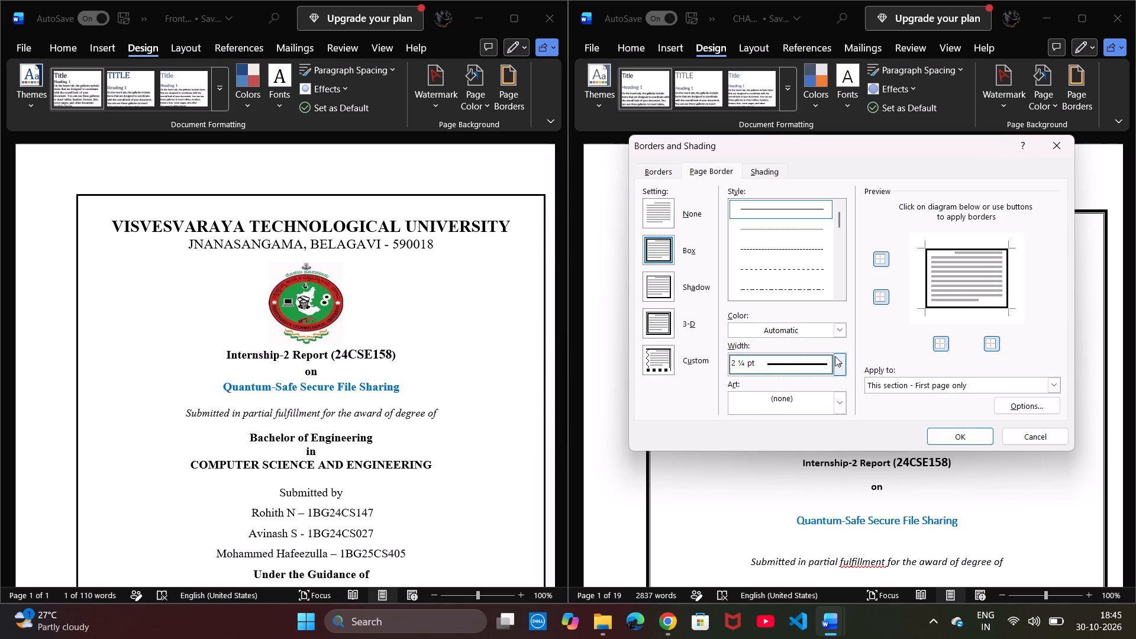
left_click(1014, 404)
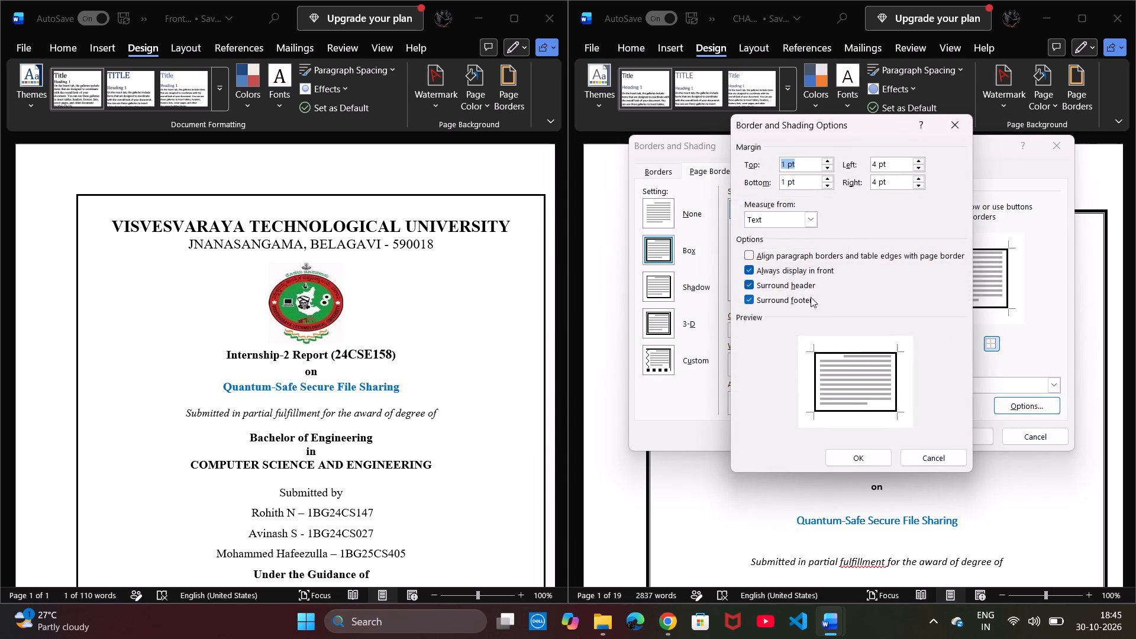
left_click(872, 456)
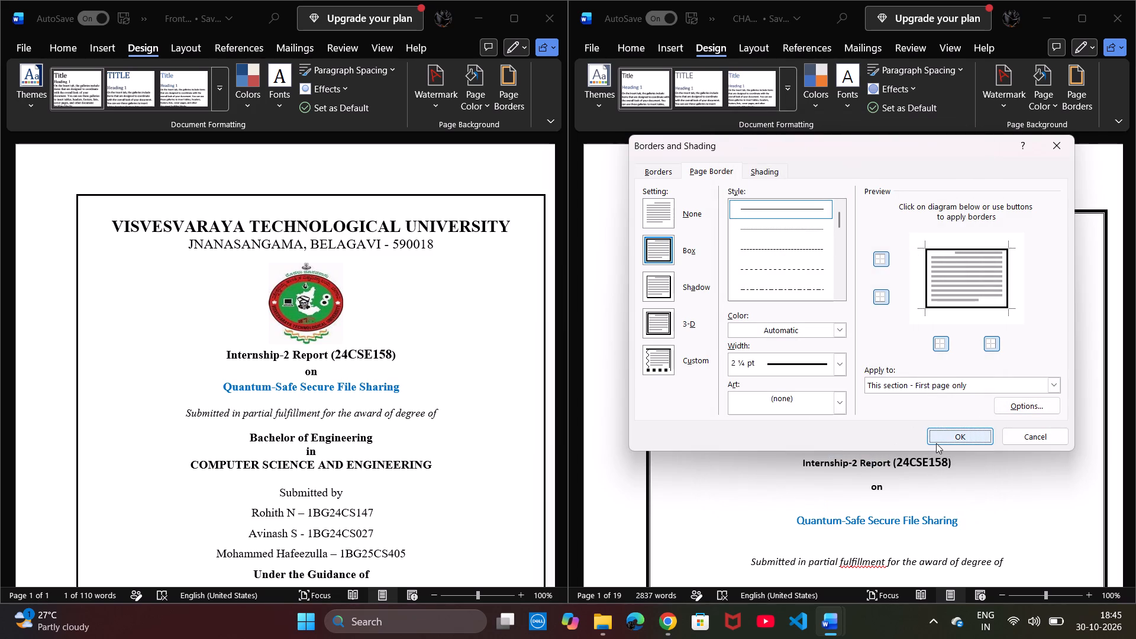
left_click(936, 443)
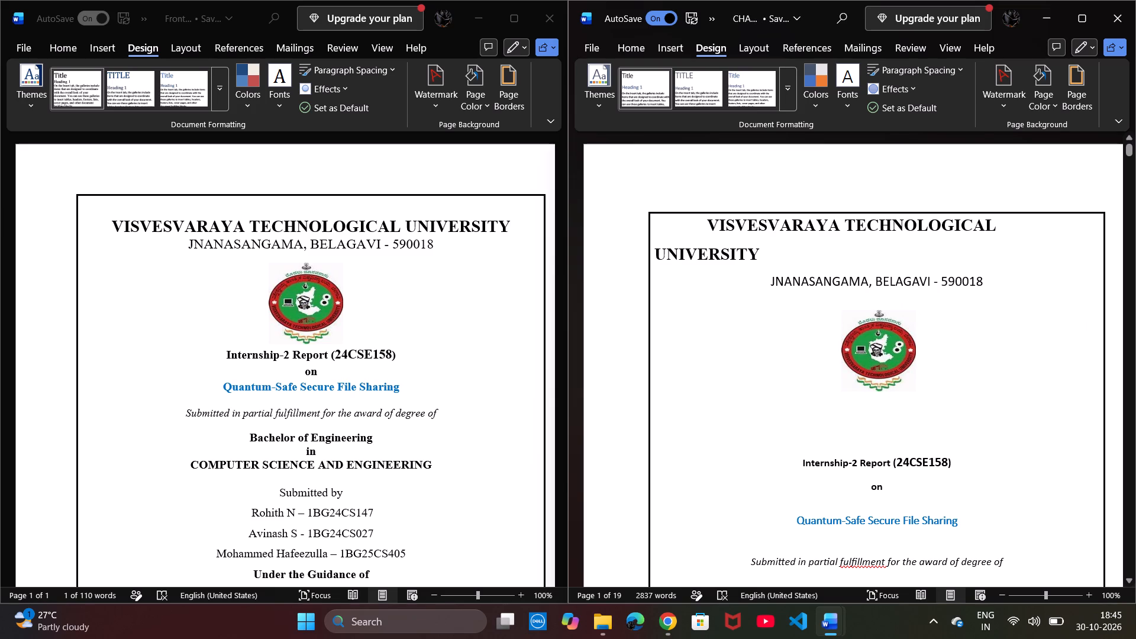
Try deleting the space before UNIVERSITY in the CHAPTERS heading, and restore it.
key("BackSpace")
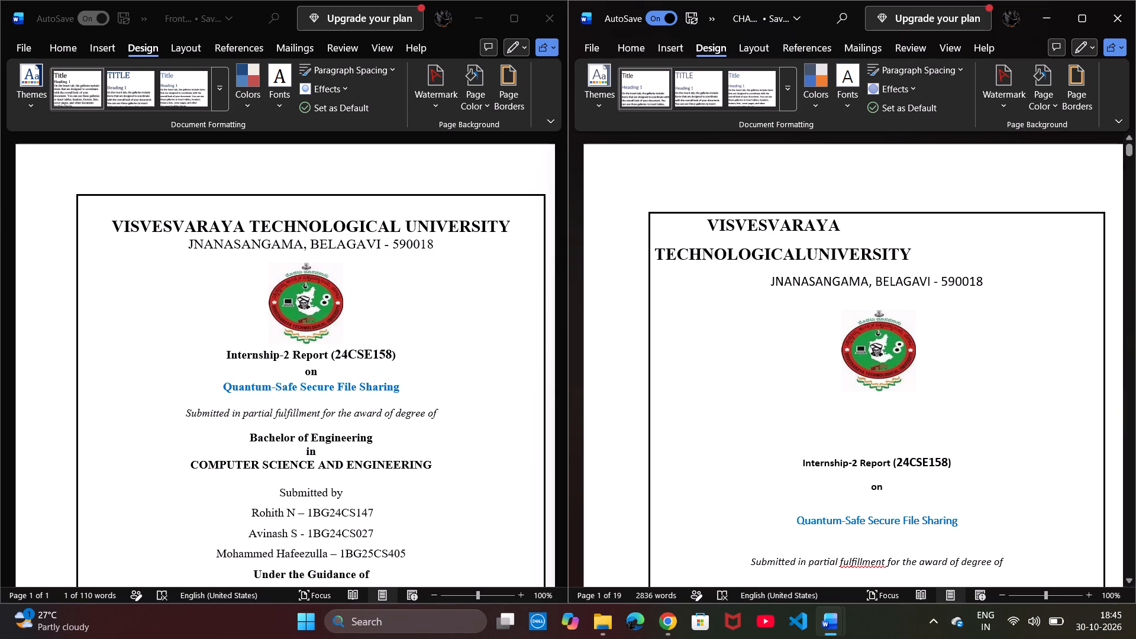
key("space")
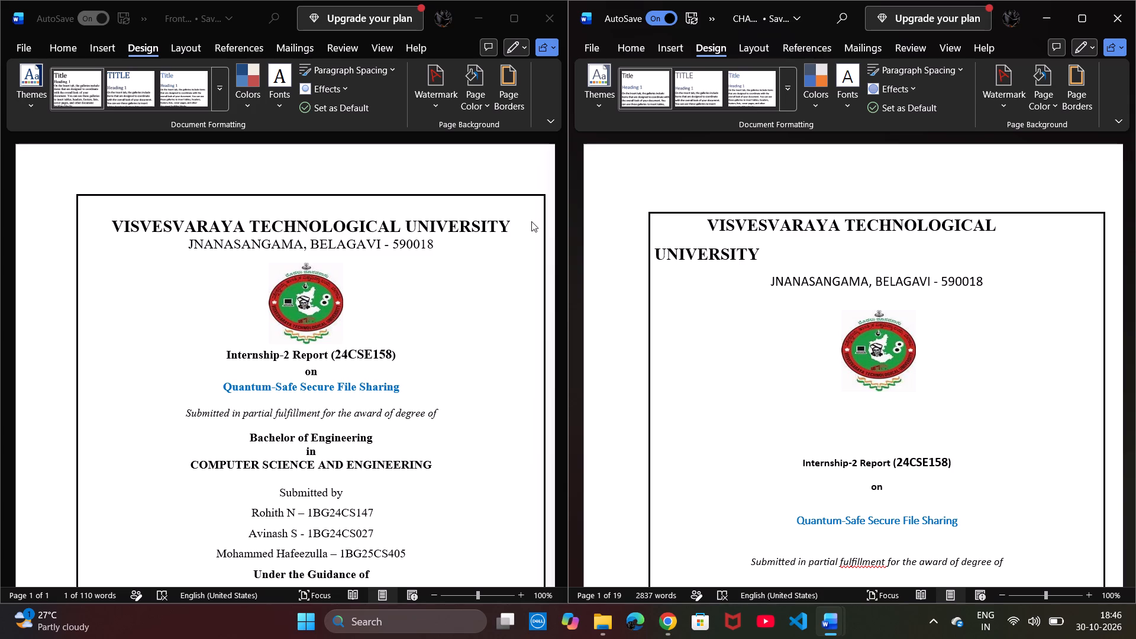
Recheck the page border settings and margin options in the original Front Page document.
left_click(450, 261)
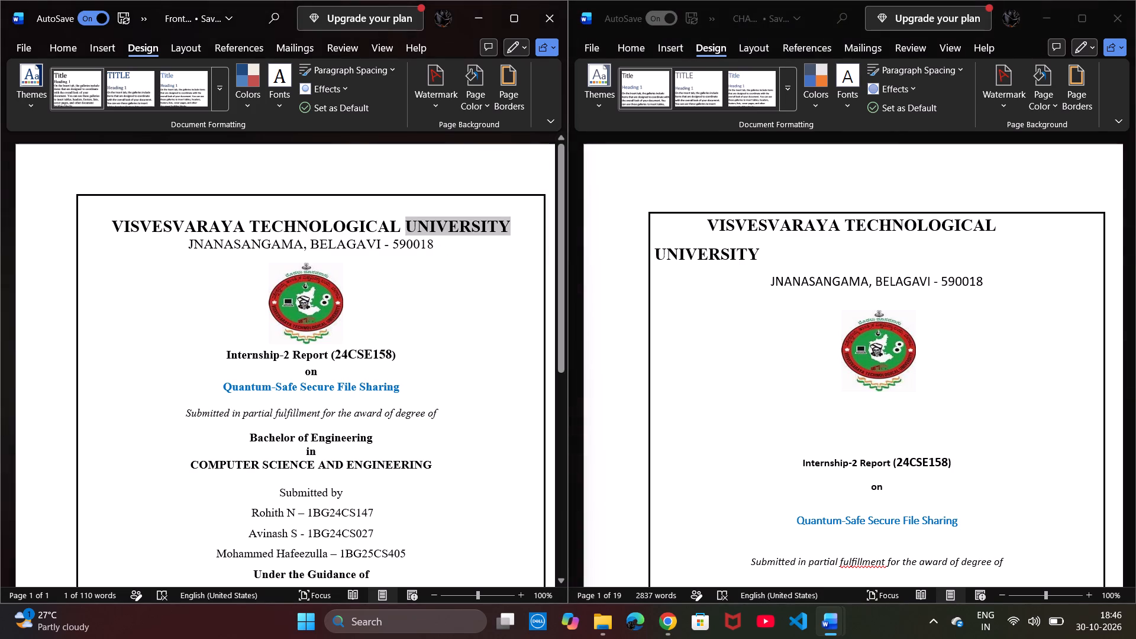
left_click(450, 261)
left_click(494, 109)
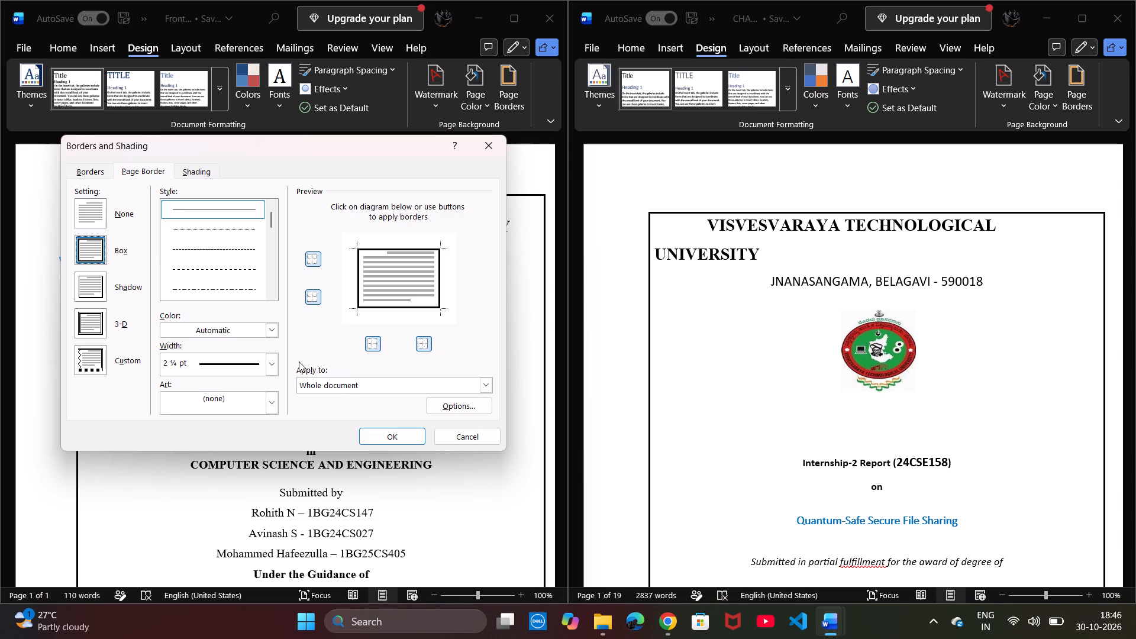
left_click(443, 404)
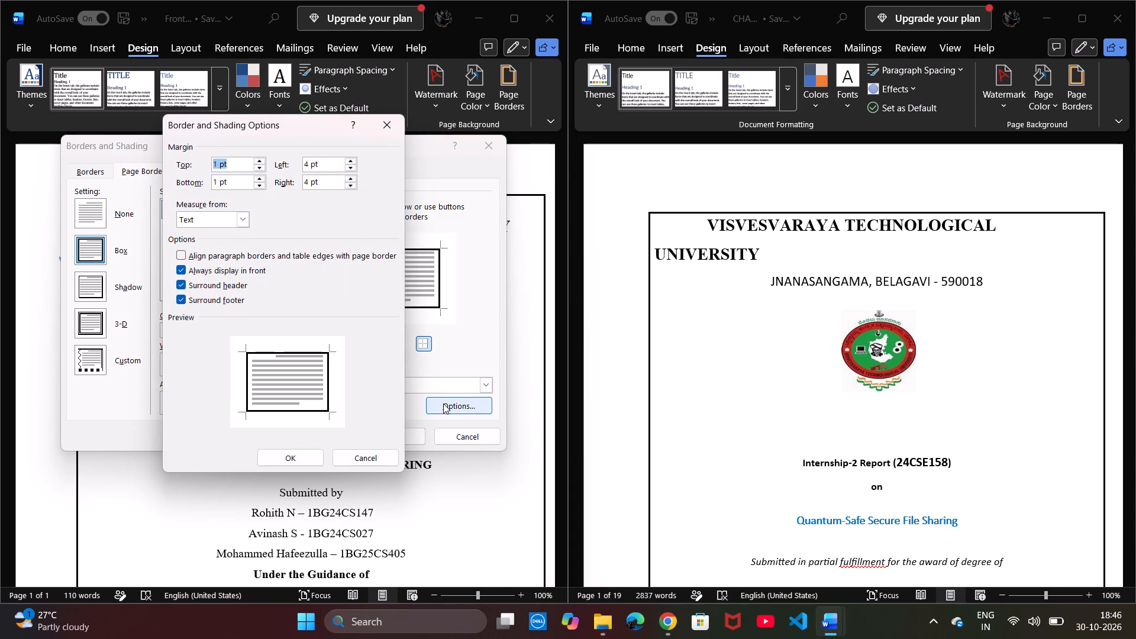
left_click(378, 130)
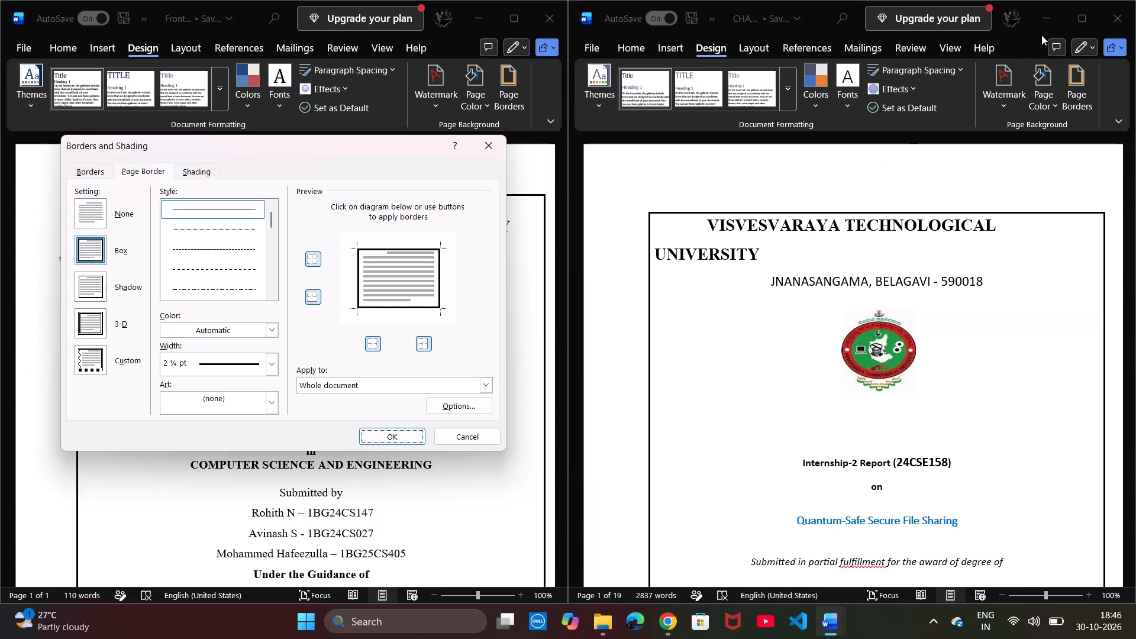
left_click(1074, 25)
left_click(485, 147)
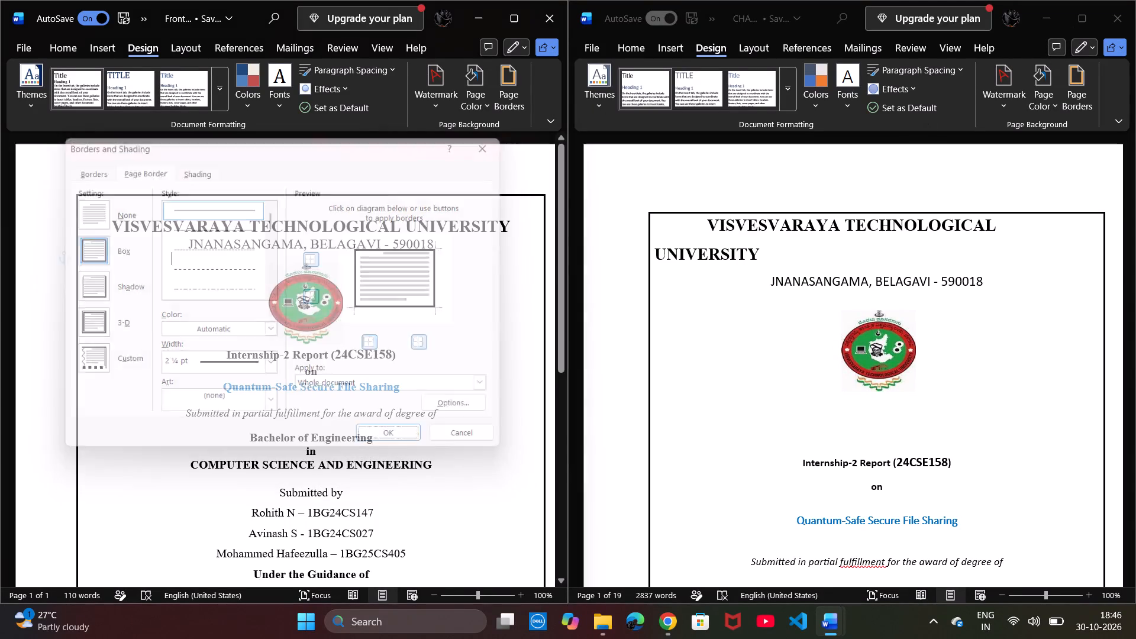
Maximize CHAPTERS and bring the university heading onto one line by deleting the space before UNIVERSITY and the spacing before VISVESVARAYA.
left_click(1073, 4)
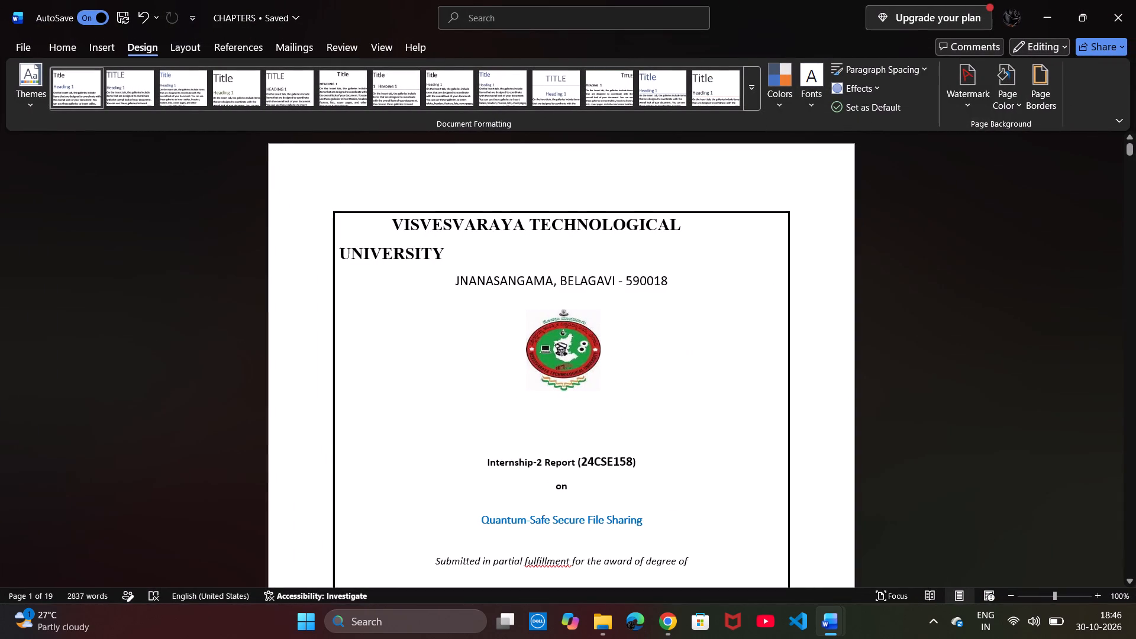
key("BackSpace")
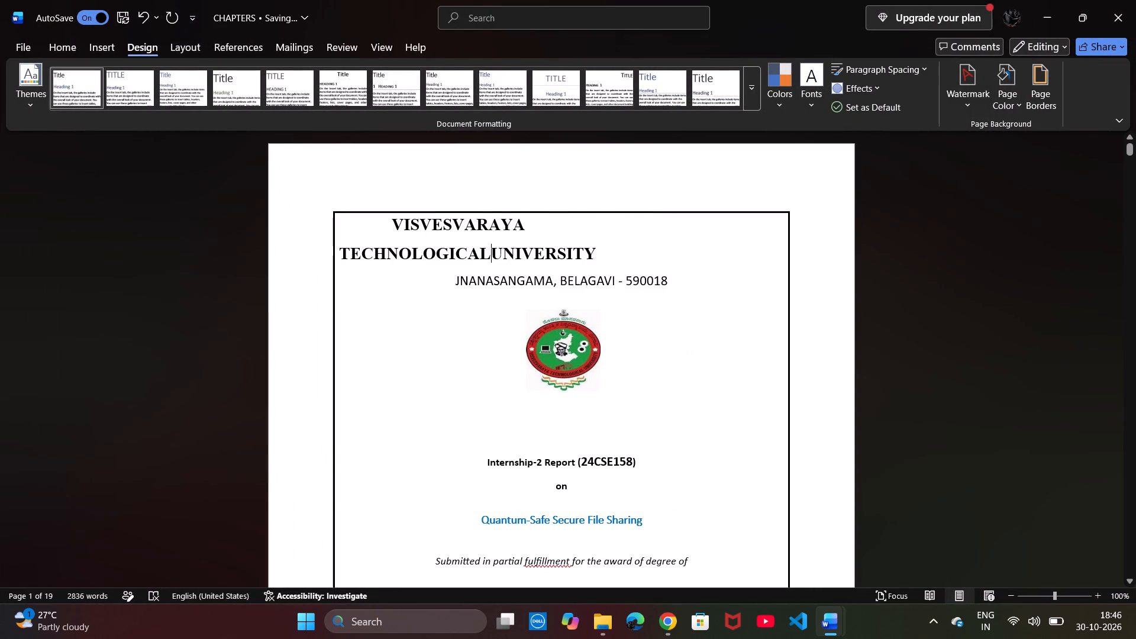
left_click(380, 228)
key("space")
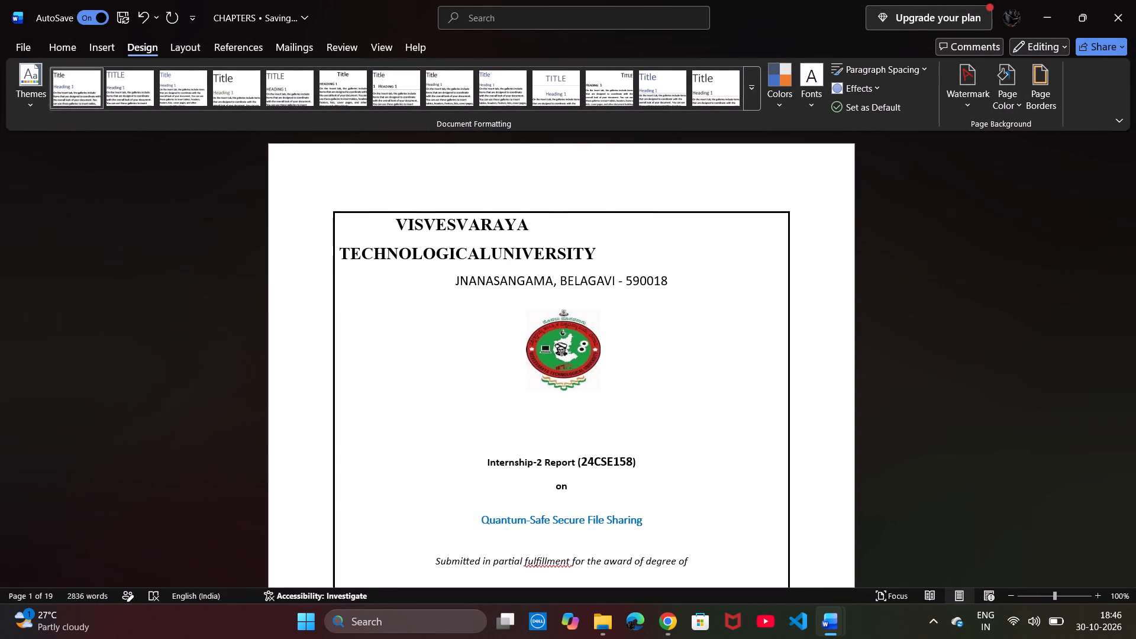
key("BackSpace")
key("BackSpace")
key("BackSpace")
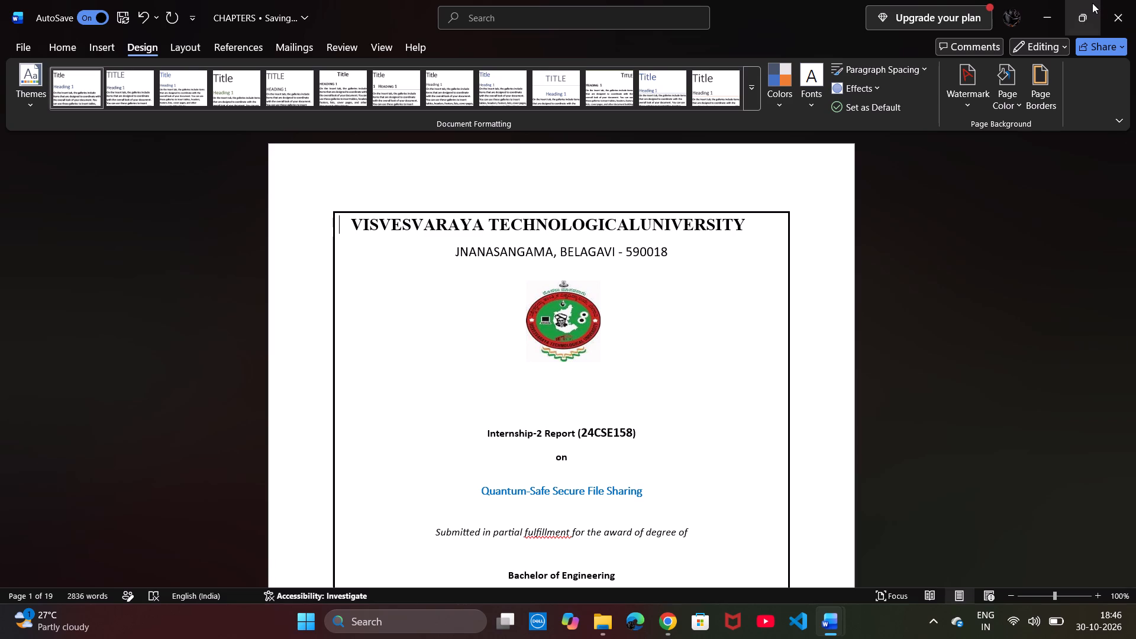
Place CHAPTERS beside the original Front Page and set the JNANASANGAMA, BELAGAVI - 590018 line in CHAPTERS to Times New Roman.
left_click(996, 51)
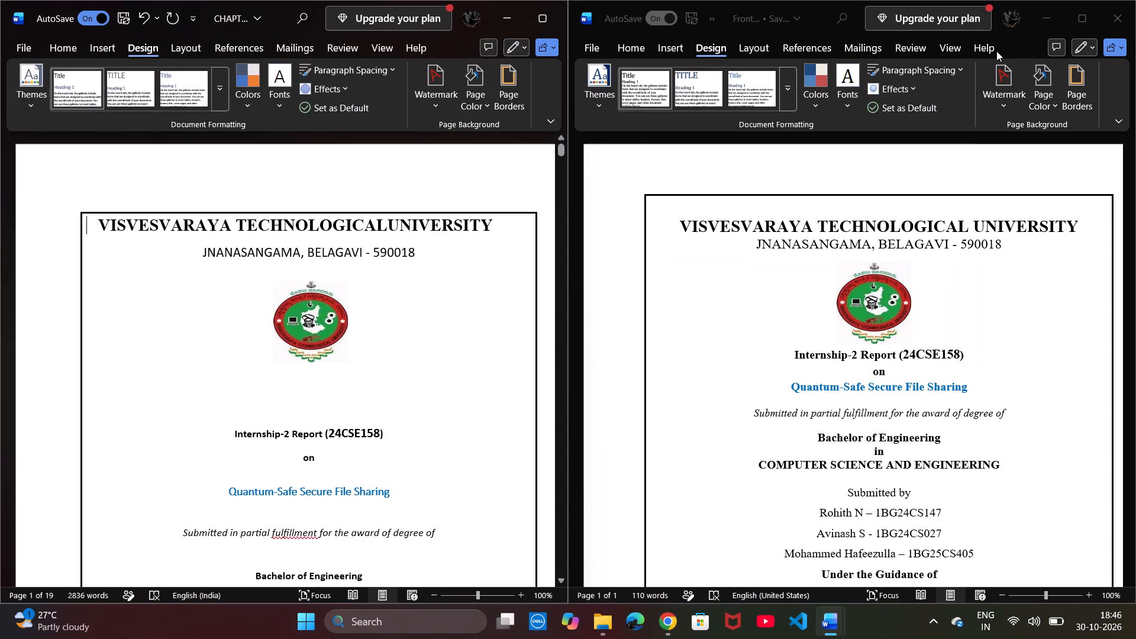
double_click(832, 245)
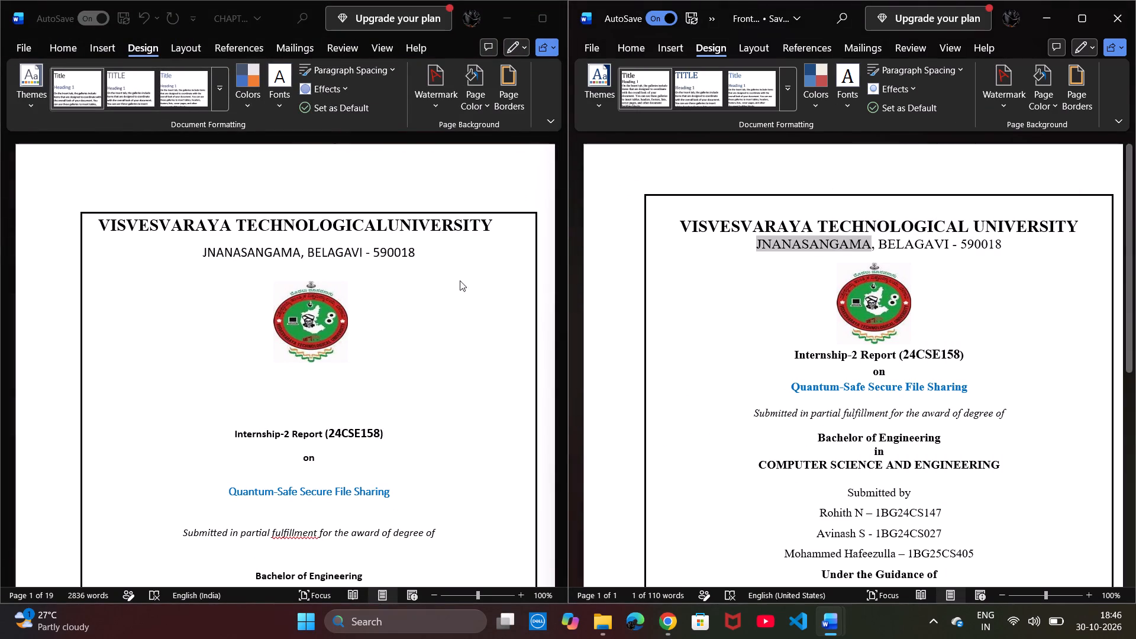
double_click(417, 252)
triple_click(417, 252)
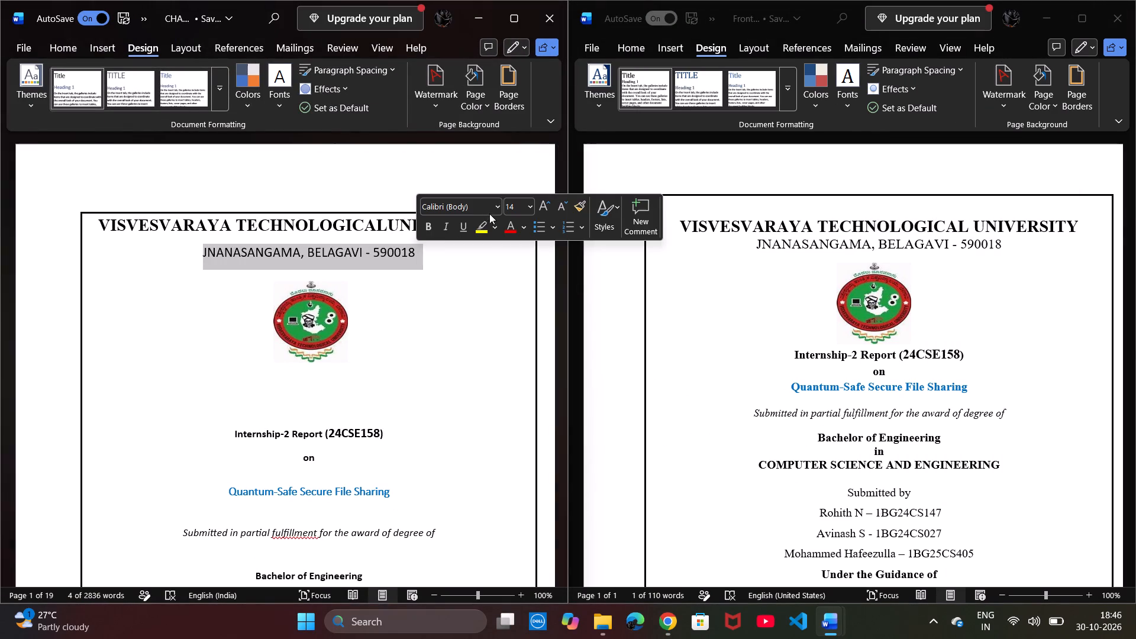
left_click(495, 208)
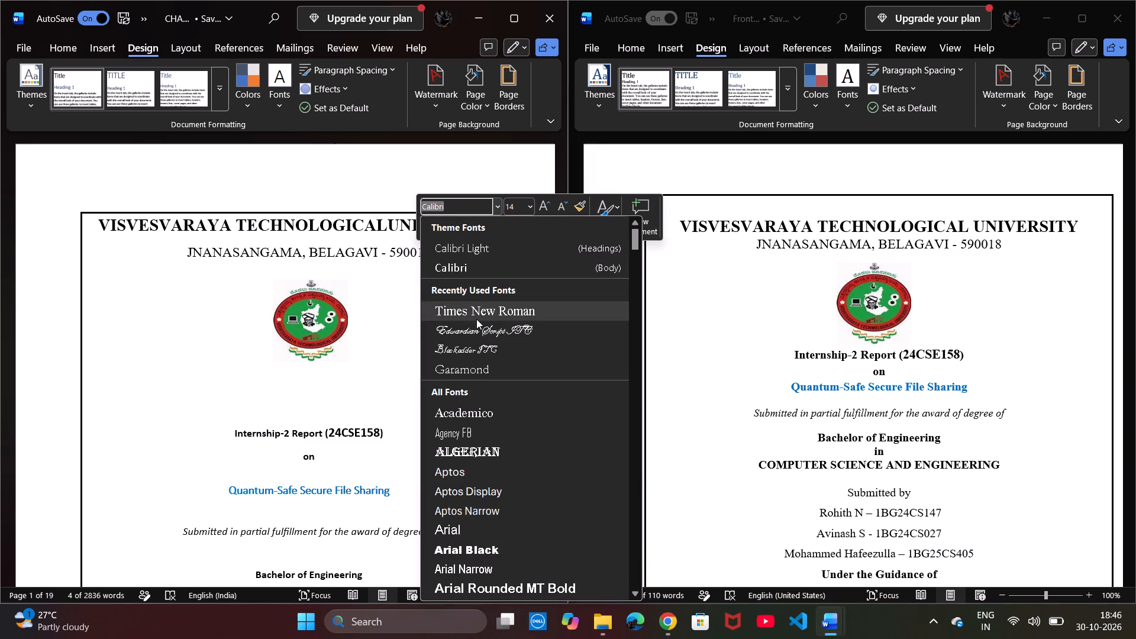
left_click(476, 317)
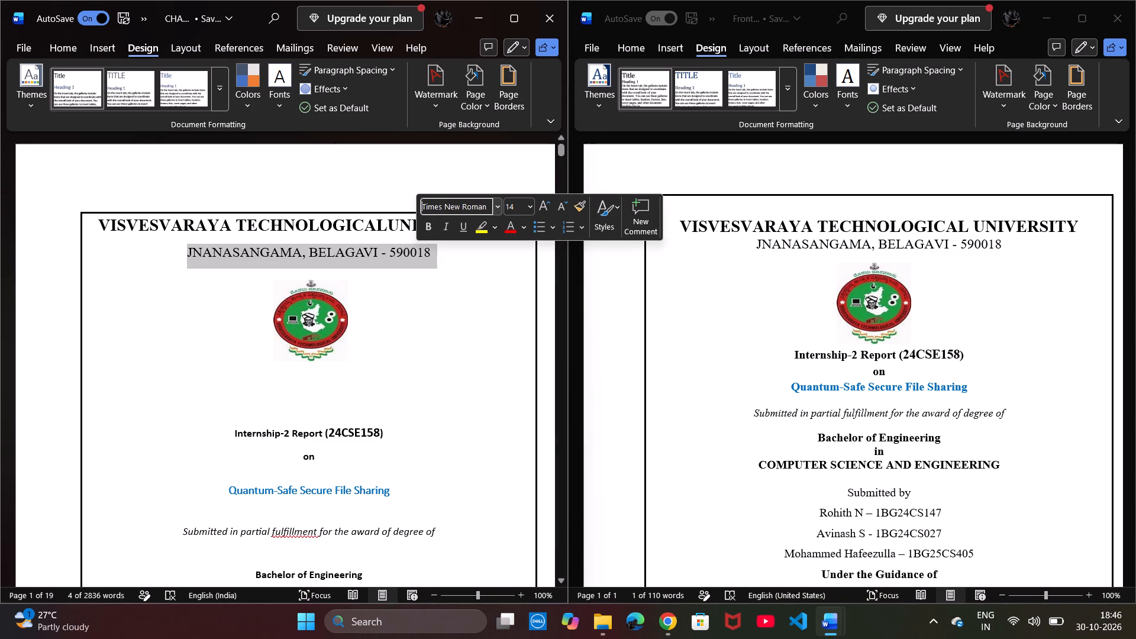
Set the line spacing of the university name and JNANASANGAMA address lines in CHAPTERS to 1.0.
left_click(242, 275)
left_click_drag(215, 255, 193, 235)
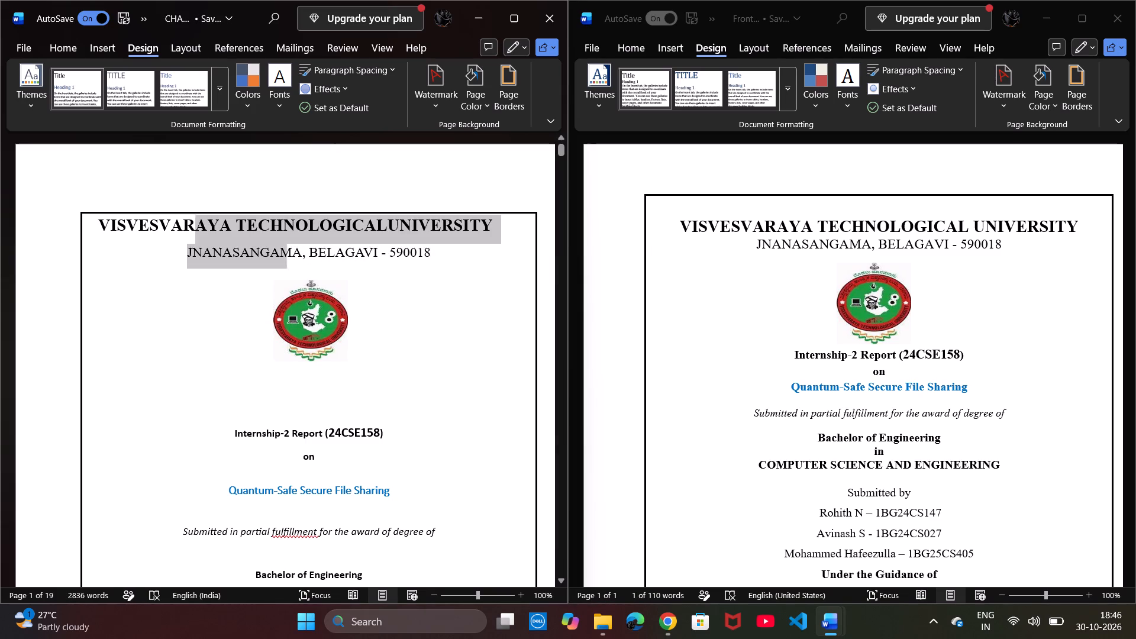
left_click_drag(193, 235, 178, 222)
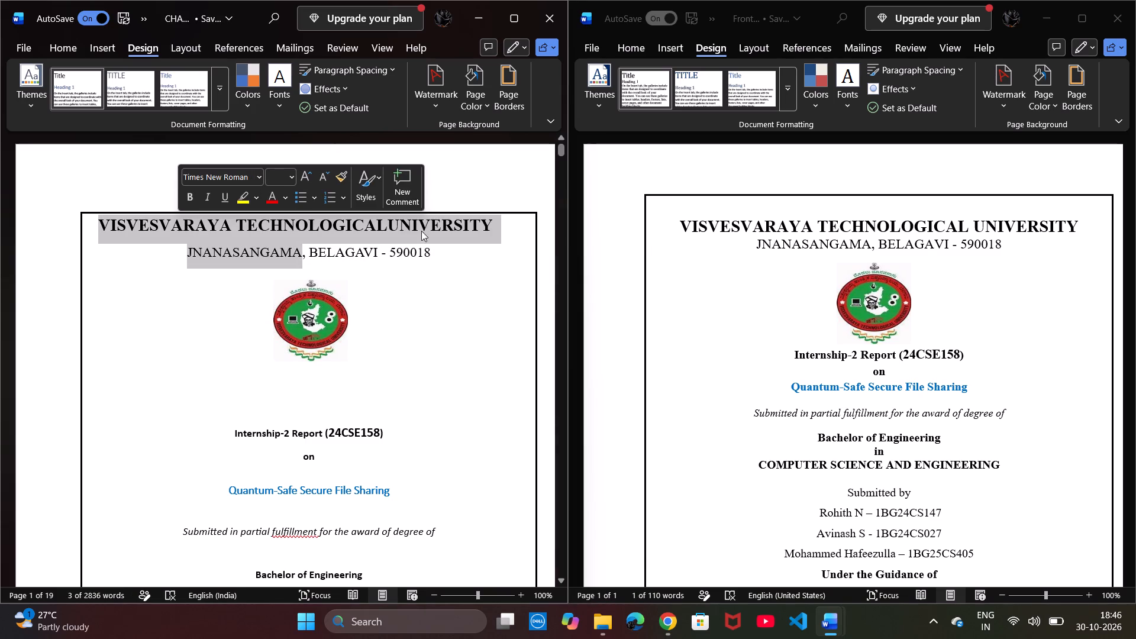
left_click(440, 257)
left_click_drag(440, 257, 241, 235)
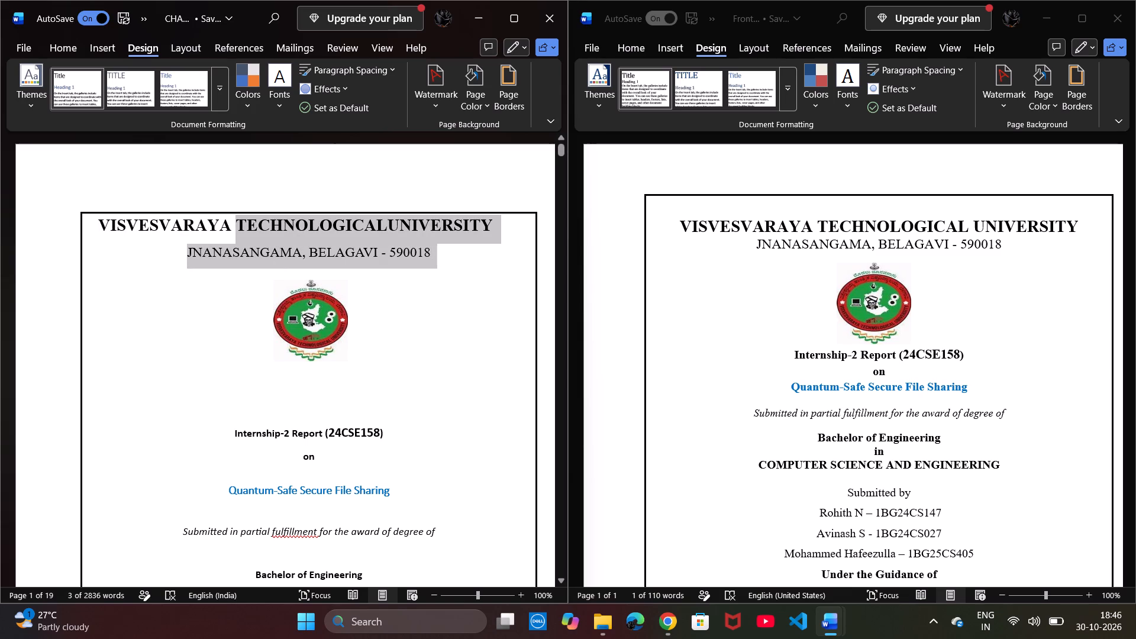
left_click_drag(241, 235, 140, 240)
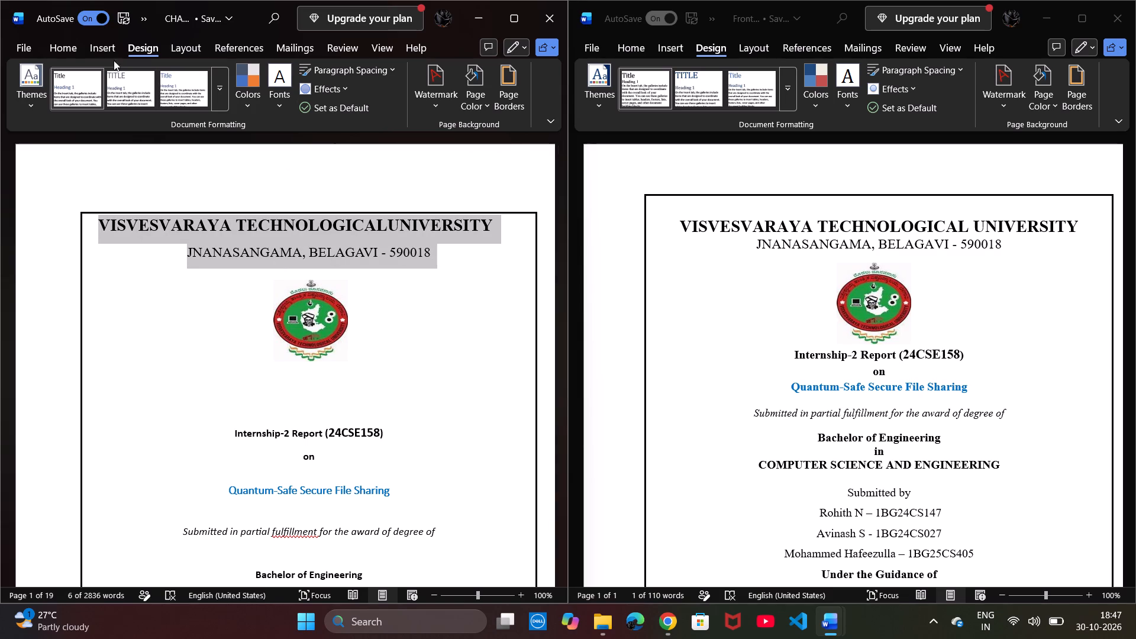
left_click(70, 50)
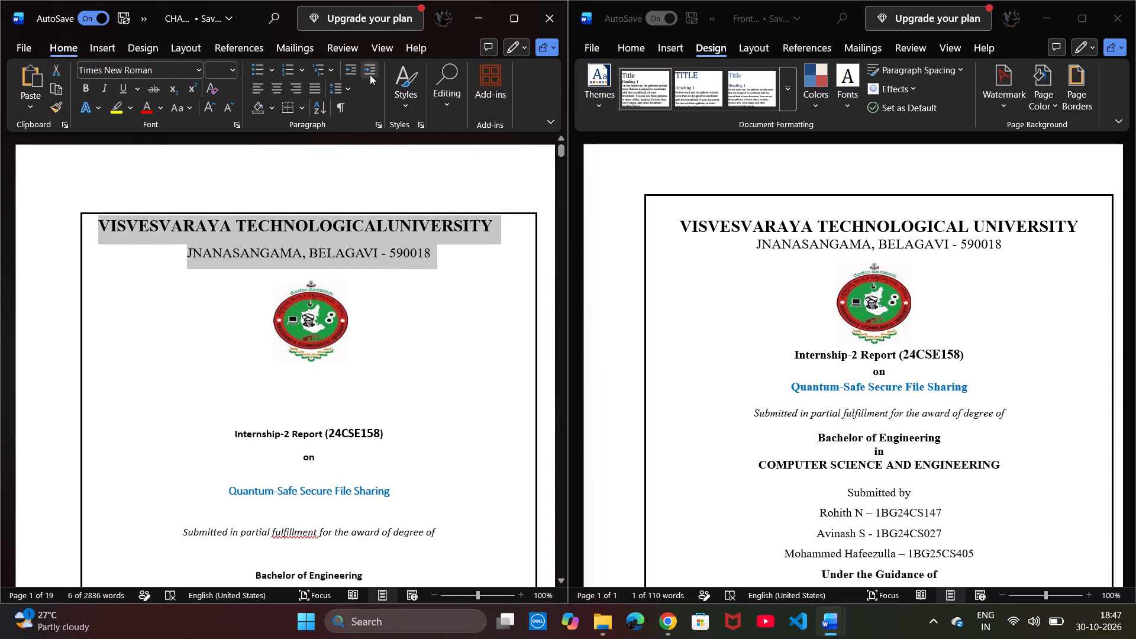
left_click(337, 93)
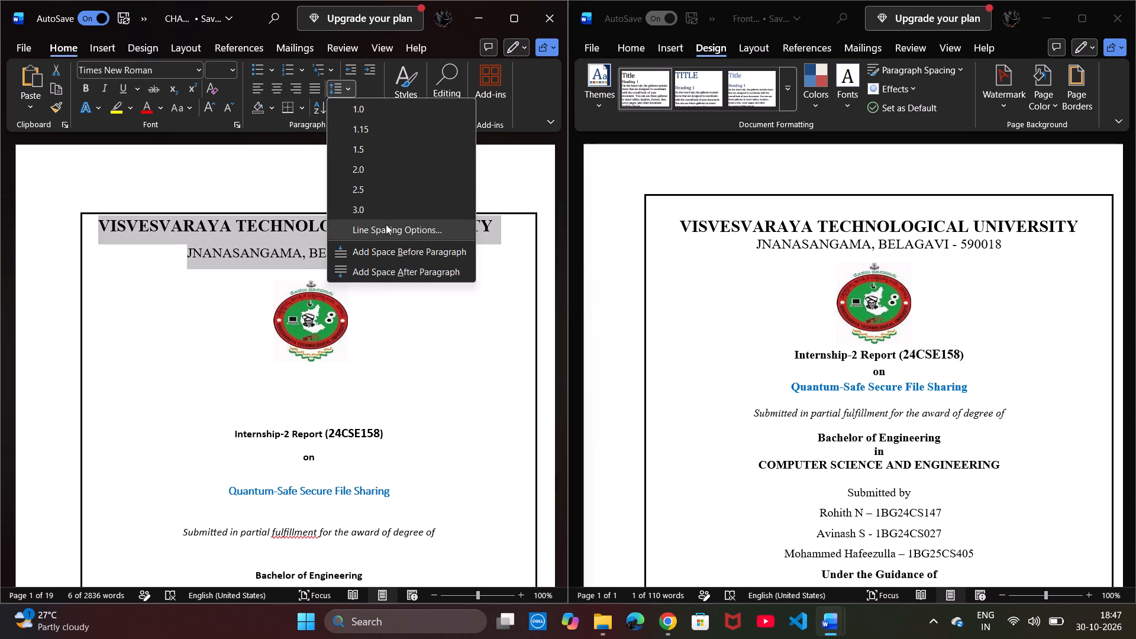
left_click(381, 105)
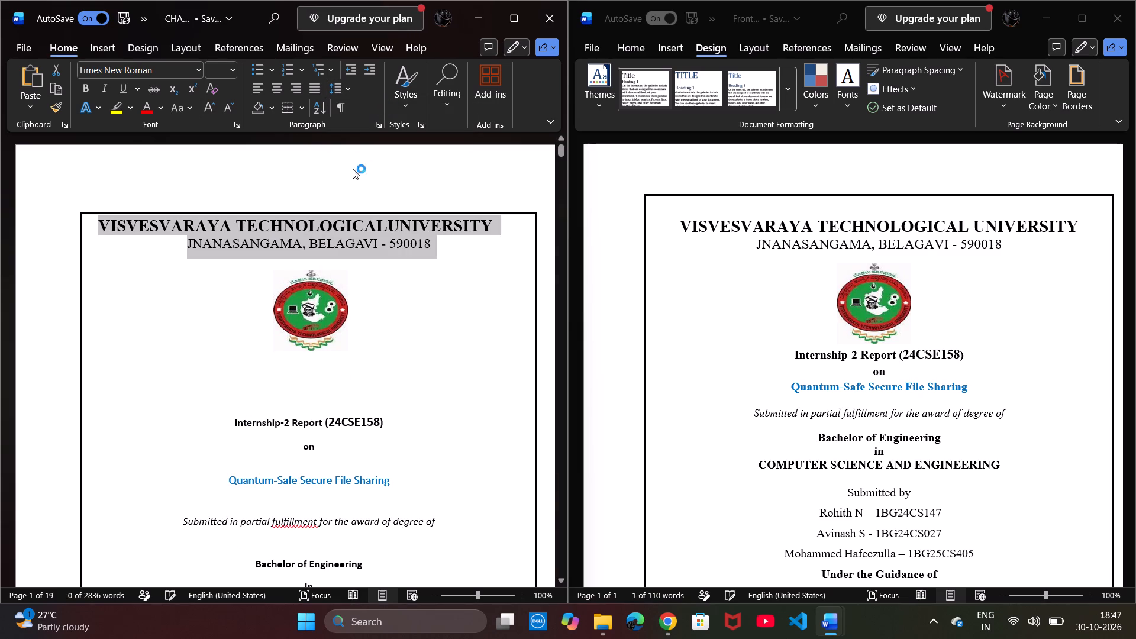
Remove the surplus blank lines between the logo and Internship-2 Report in CHAPTERS, keeping the report line centred below the logo.
left_click(352, 317)
double_click(330, 317)
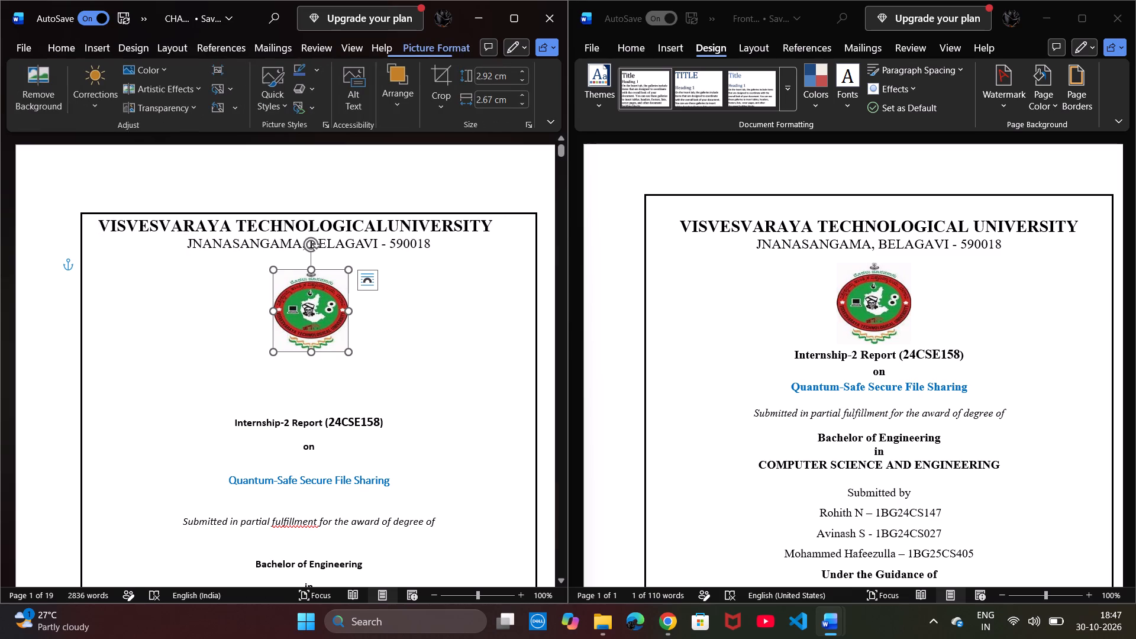
left_click(260, 409)
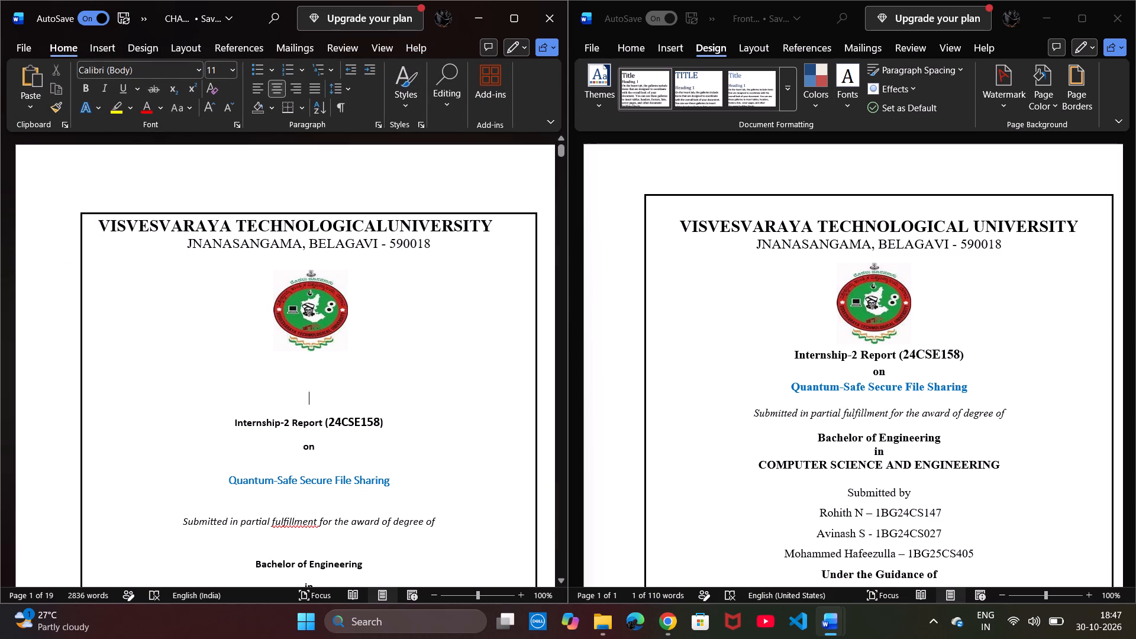
triple_click(299, 399)
key("BackSpace")
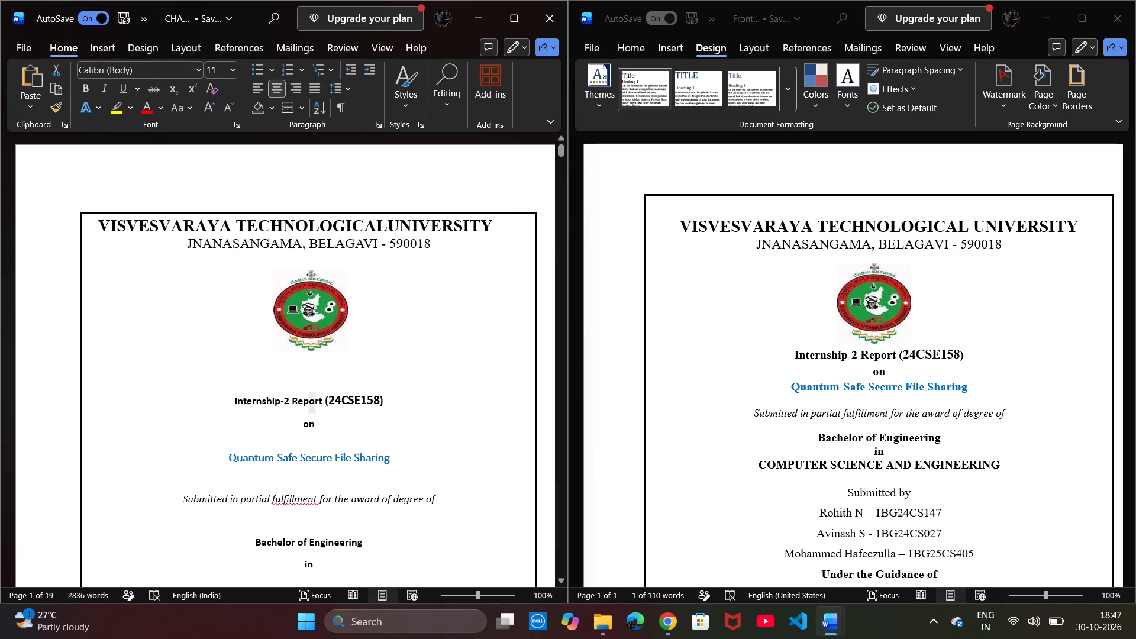
key("BackSpace")
key("BackSpace")
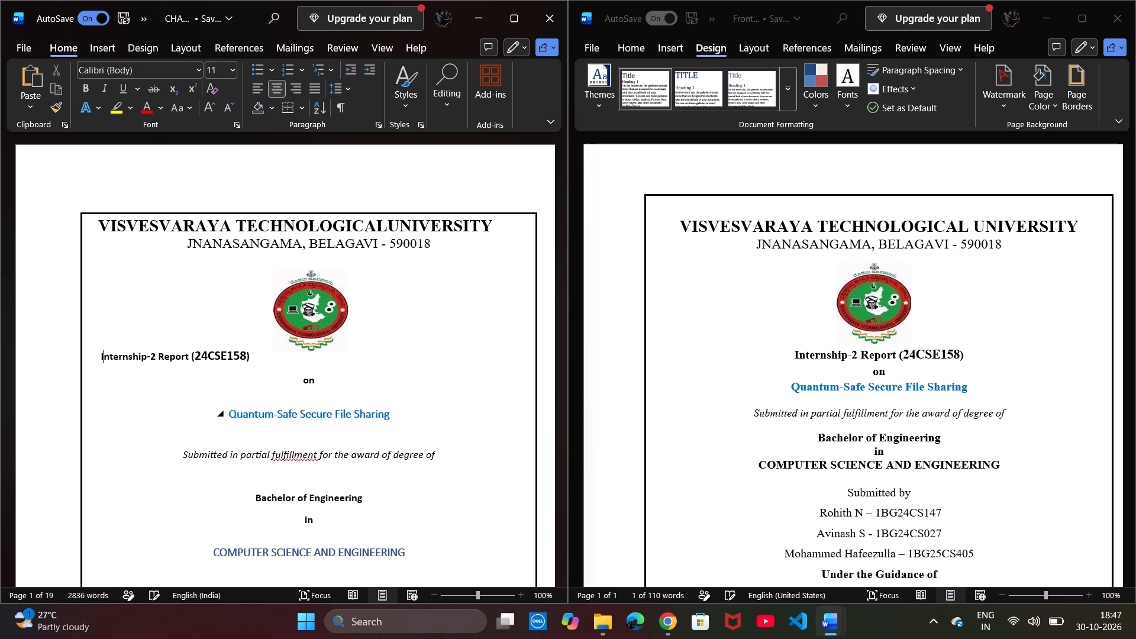
key("Return")
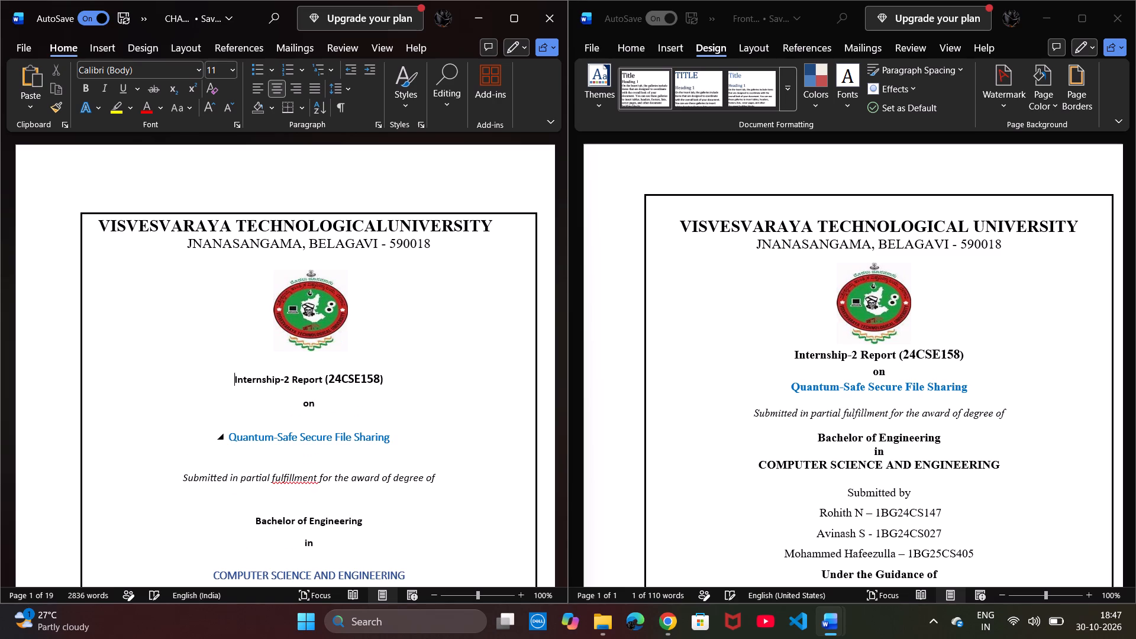
double_click(815, 353)
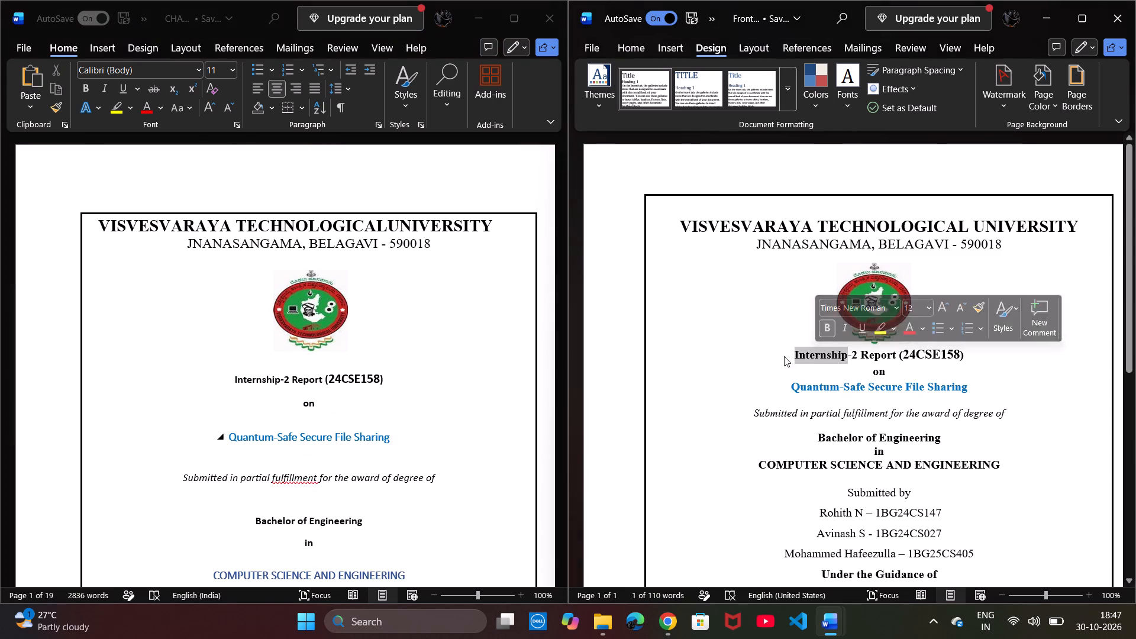
triple_click(237, 378)
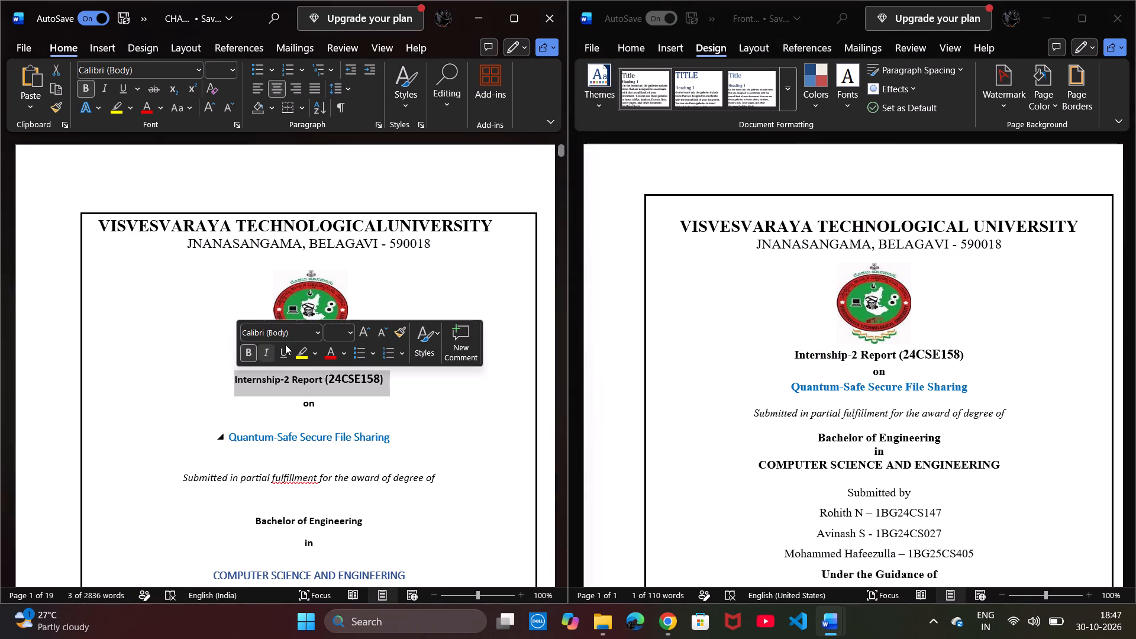
left_click(312, 335)
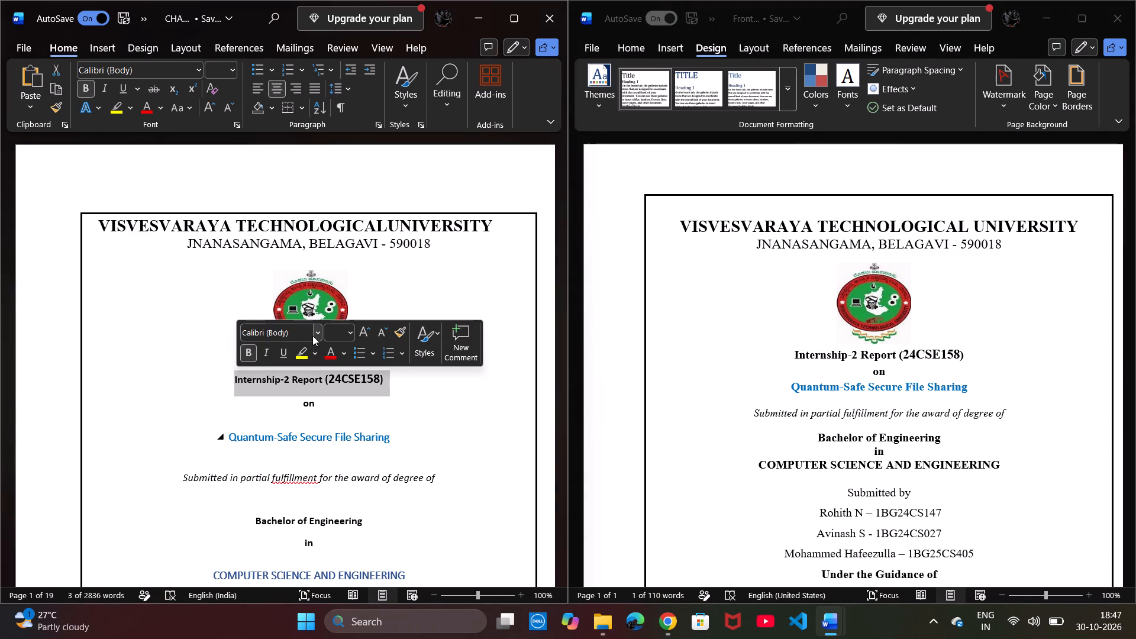
left_click(312, 334)
left_click(316, 333)
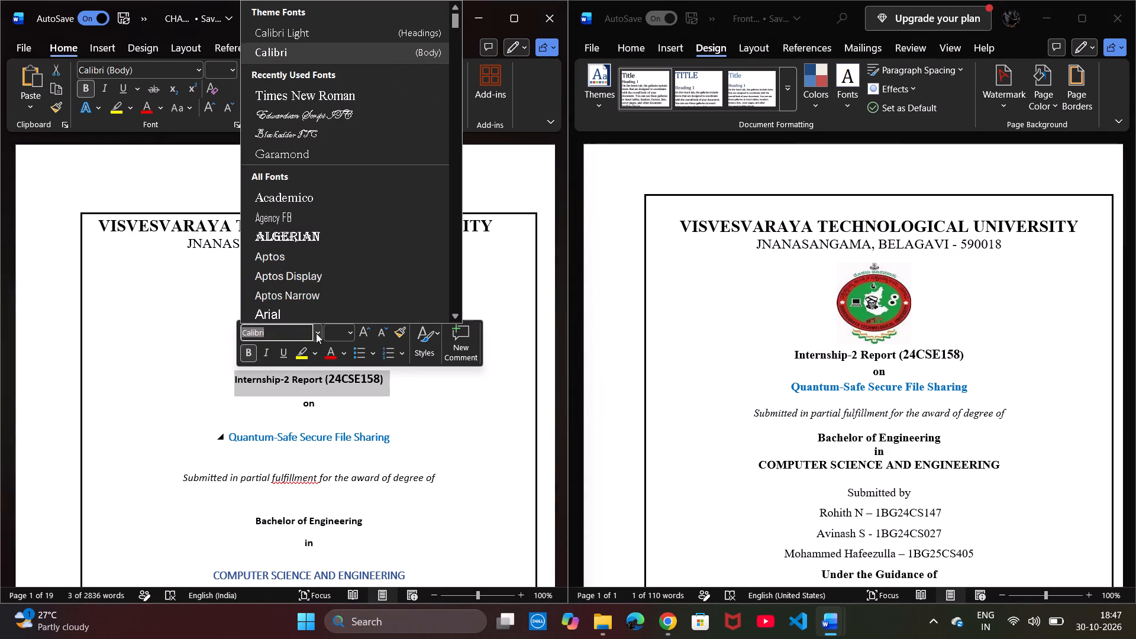
left_click(337, 94)
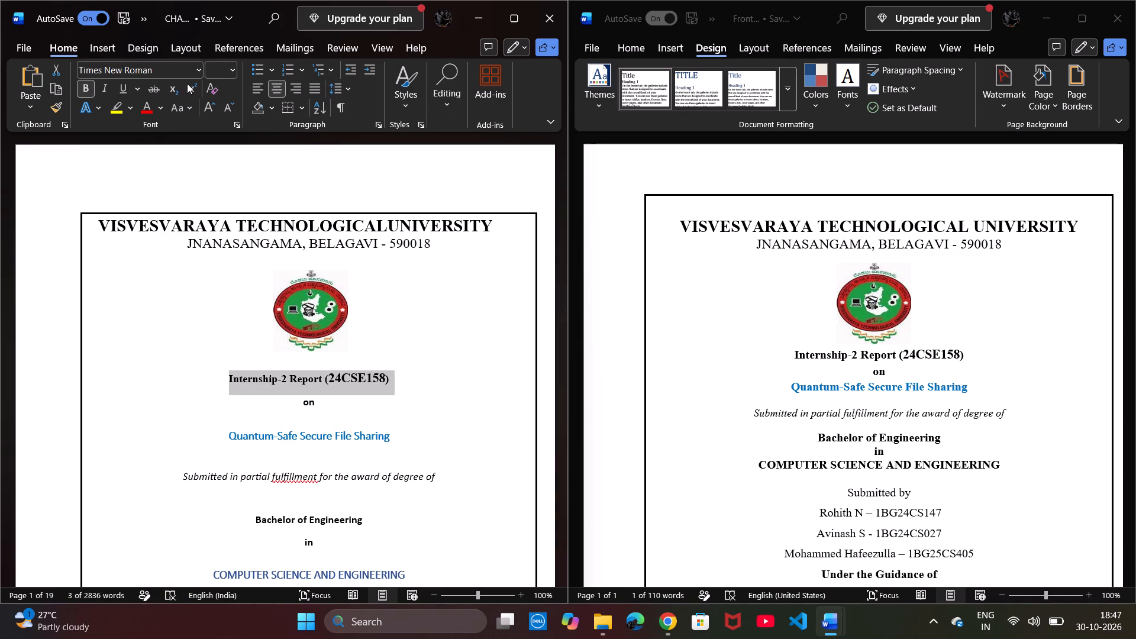
left_click(238, 70)
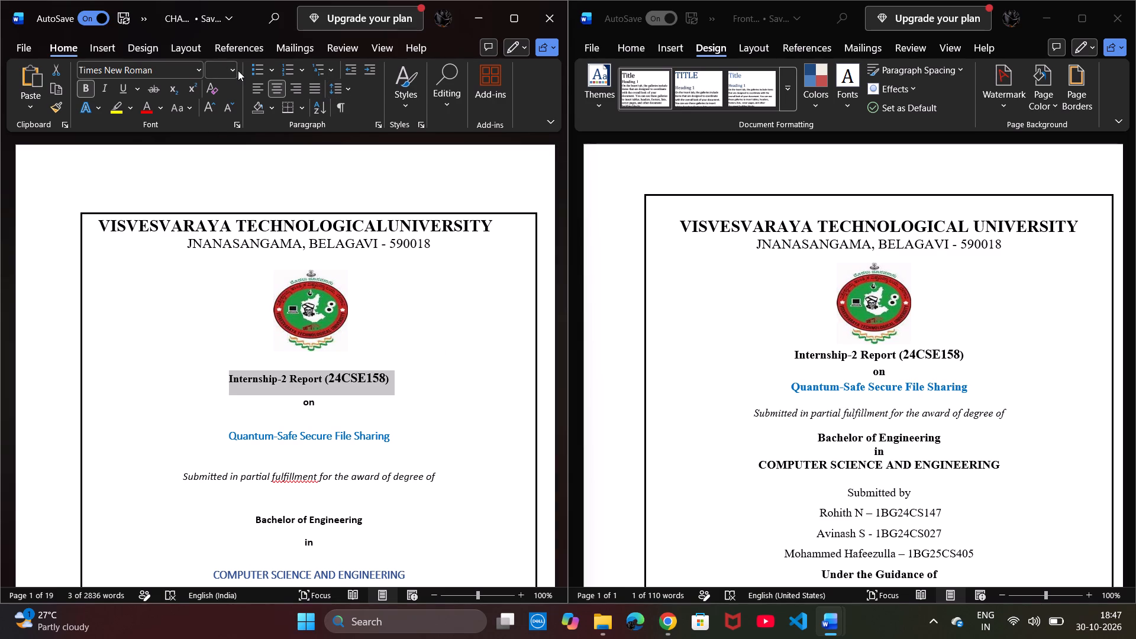
left_click(235, 69)
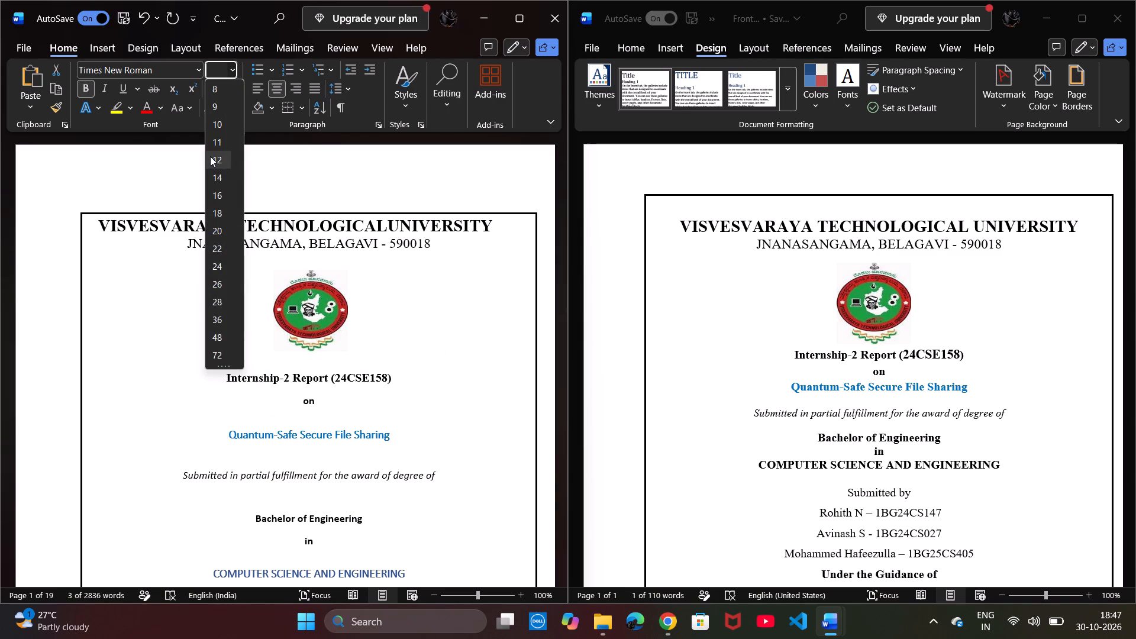
left_click(211, 155)
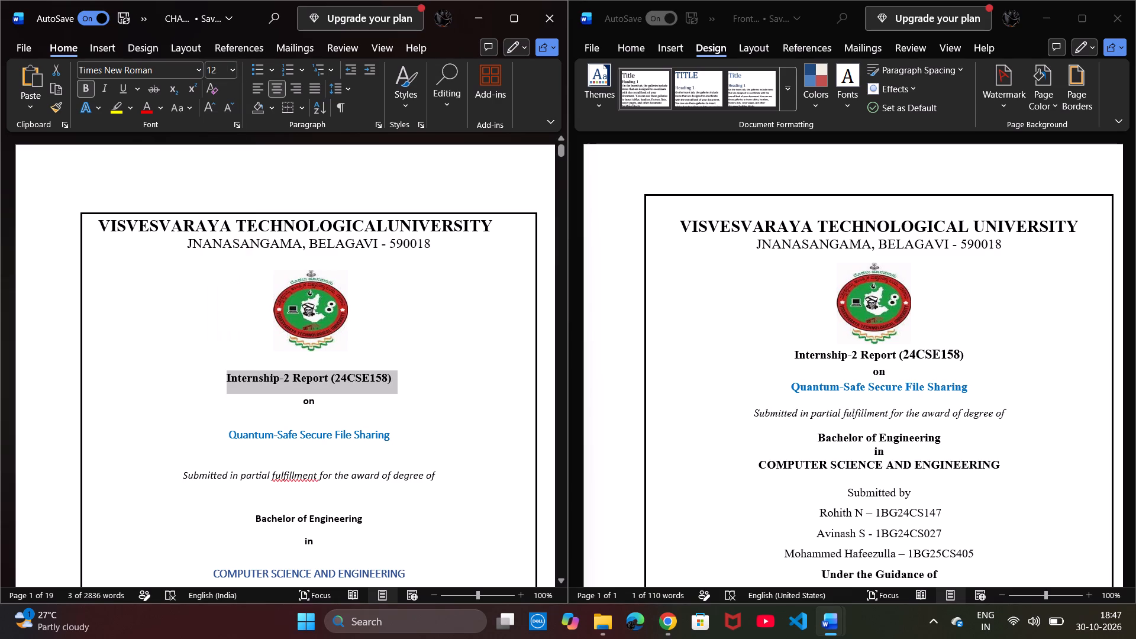
Format the word "on" below the Internship-2 Report line in CHAPTERS as Times New Roman, size 12.
triple_click(318, 399)
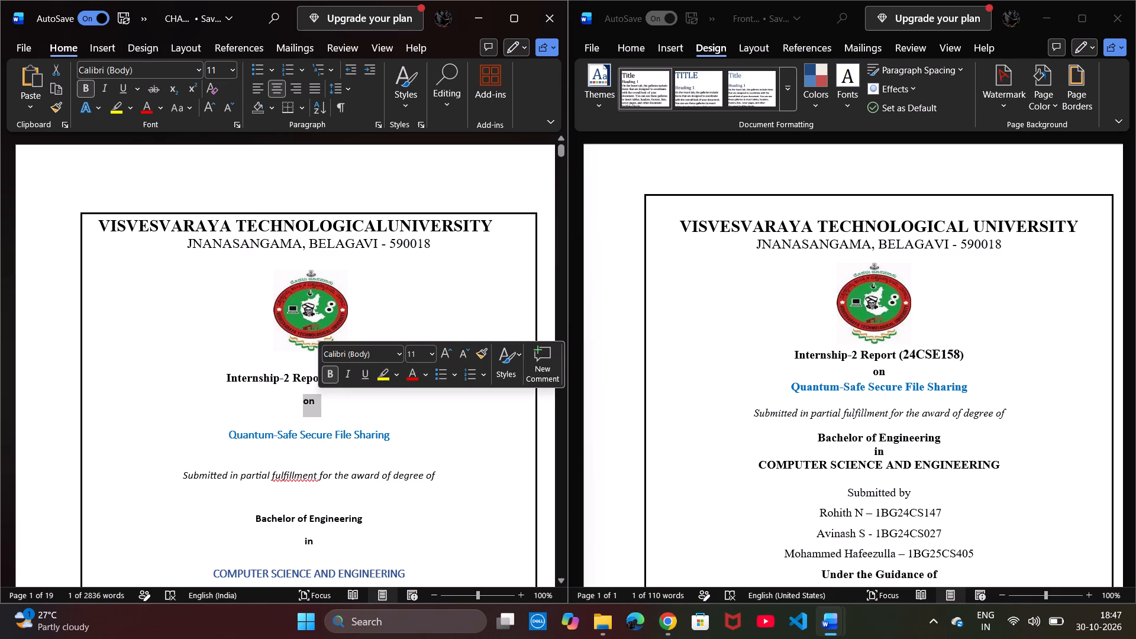
left_click(435, 354)
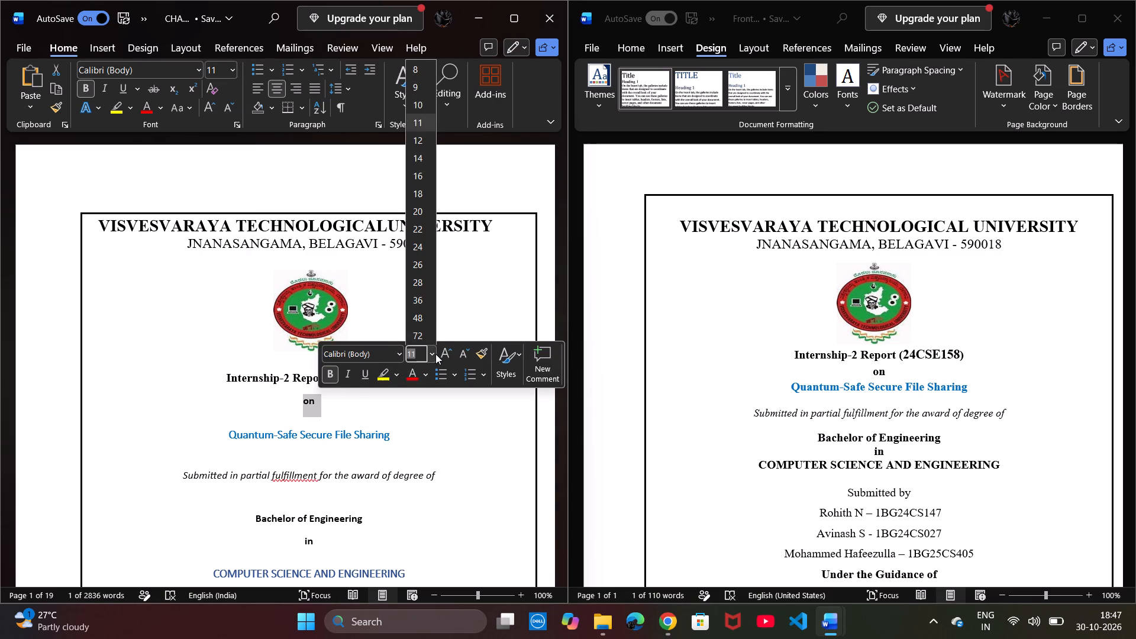
left_click(418, 147)
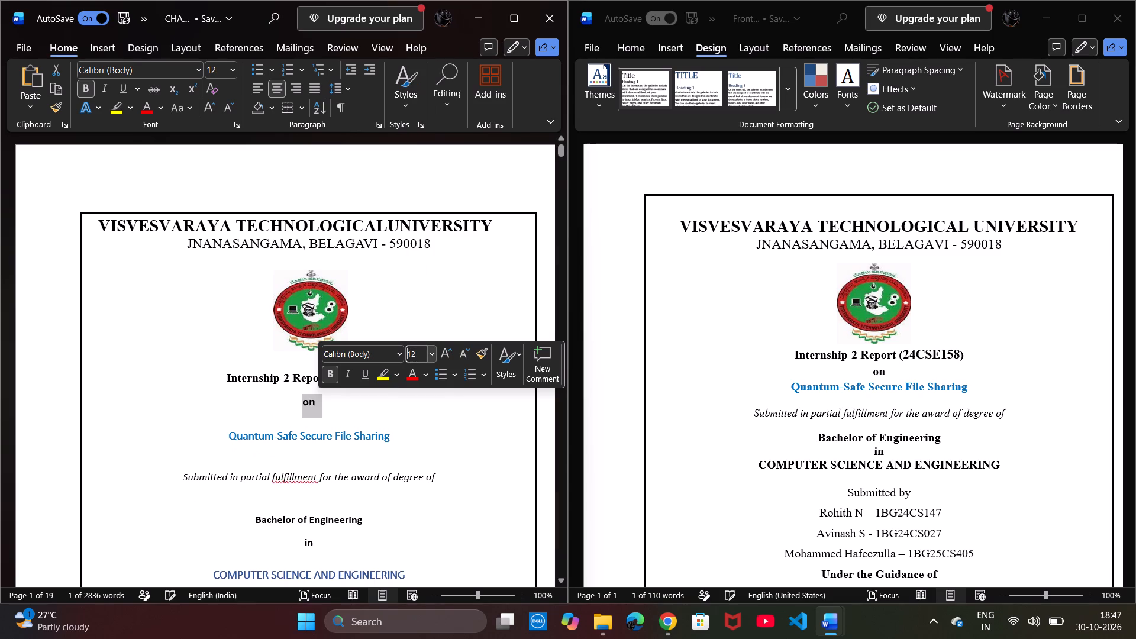
left_click(401, 347)
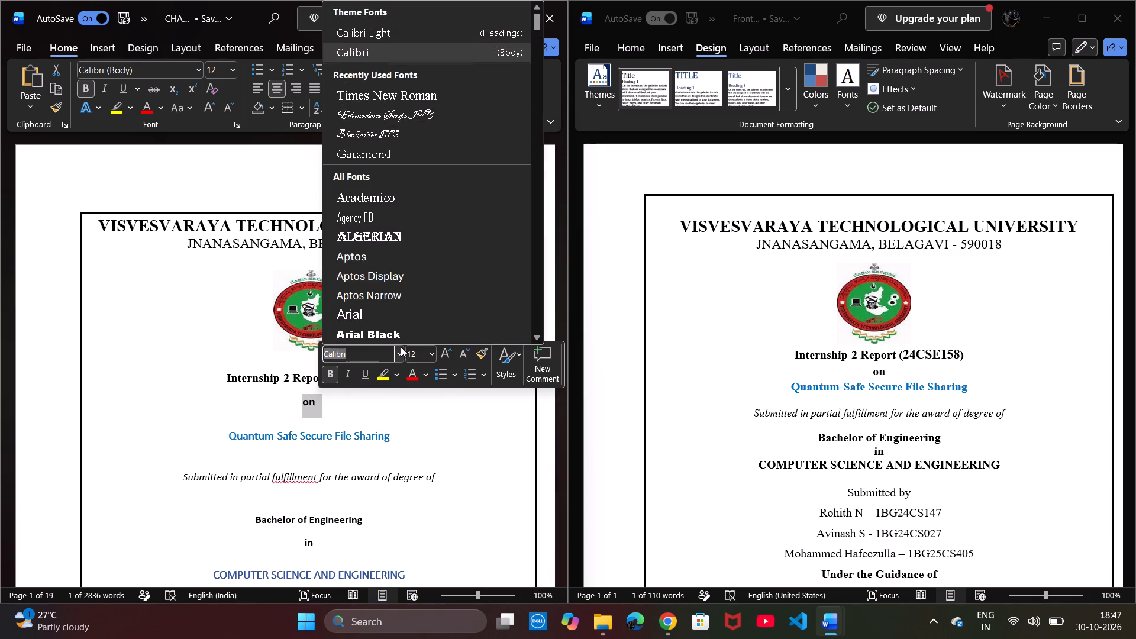
left_click(417, 102)
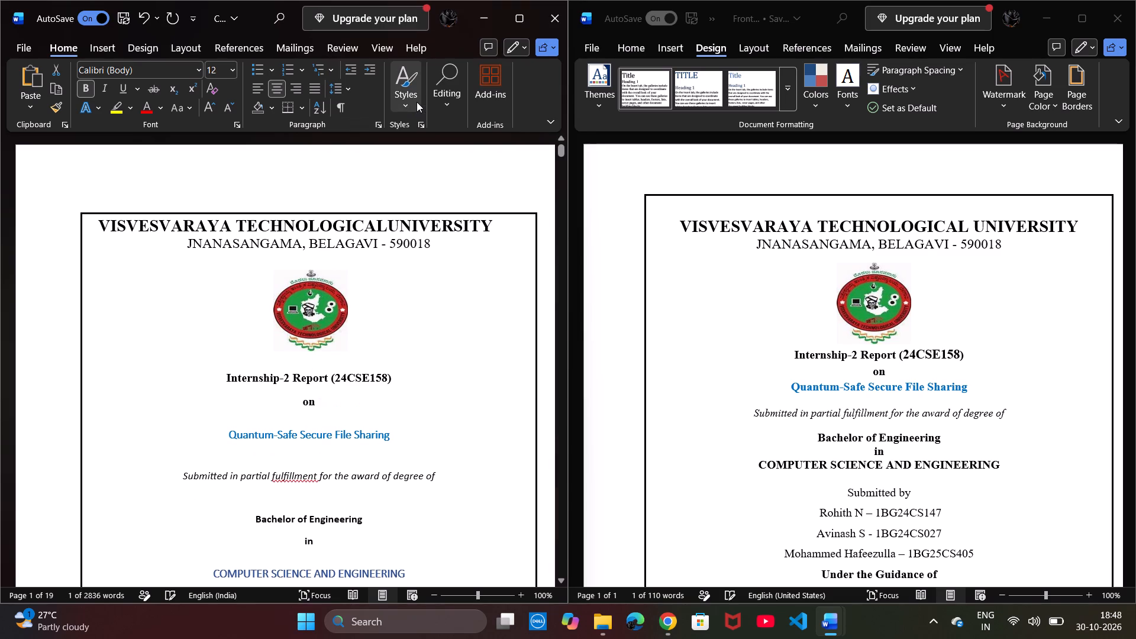
triple_click(326, 405)
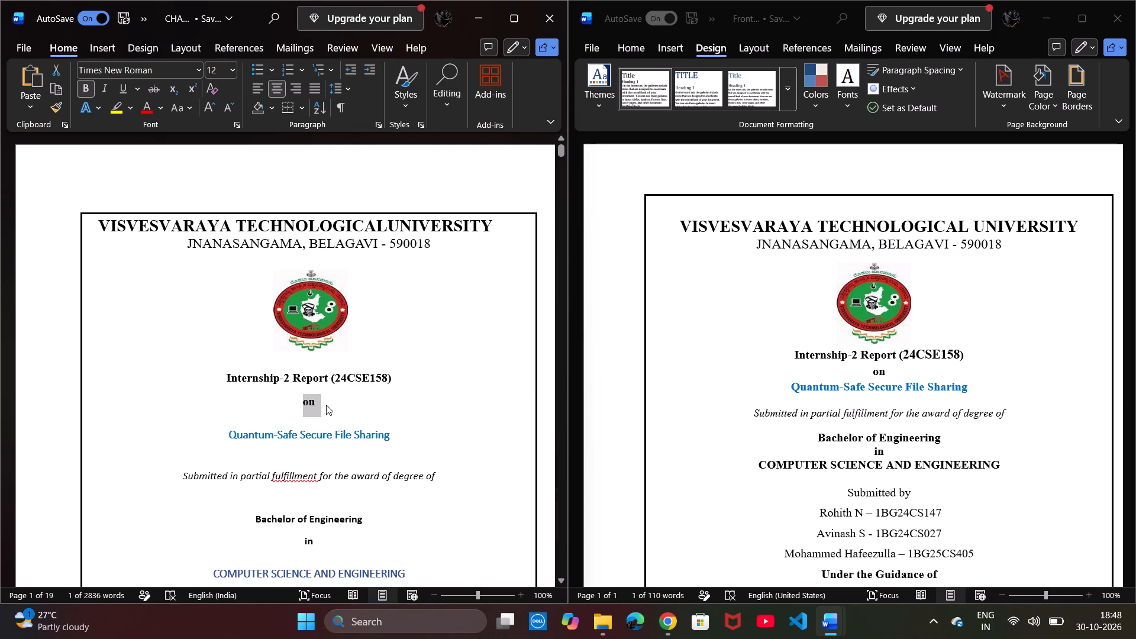
left_click(326, 405)
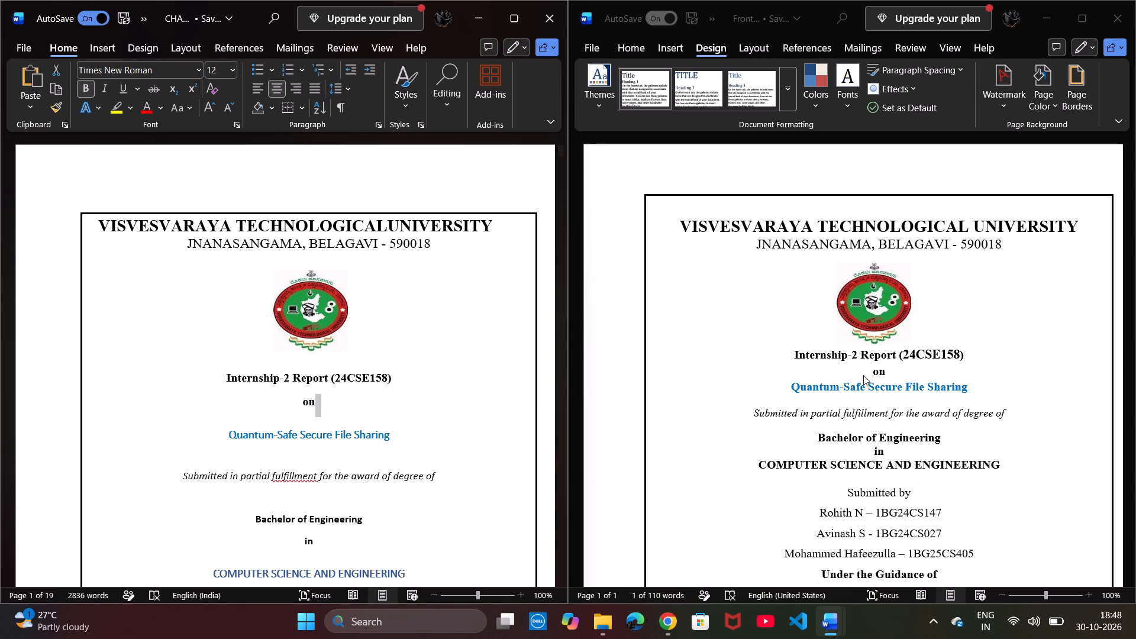
Check the line spacing of the lines from Internship-2 Report through Quantum-Safe Secure File Sharing in the original front page.
left_click(957, 441)
left_click_drag(957, 441, 951, 386)
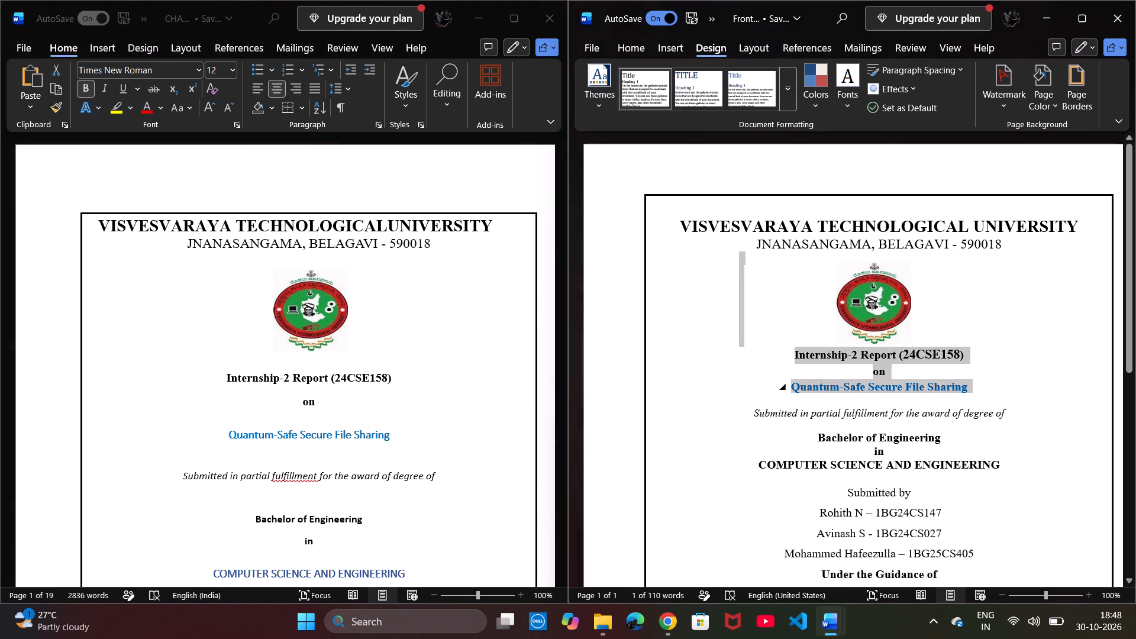
left_click_drag(951, 386, 953, 386)
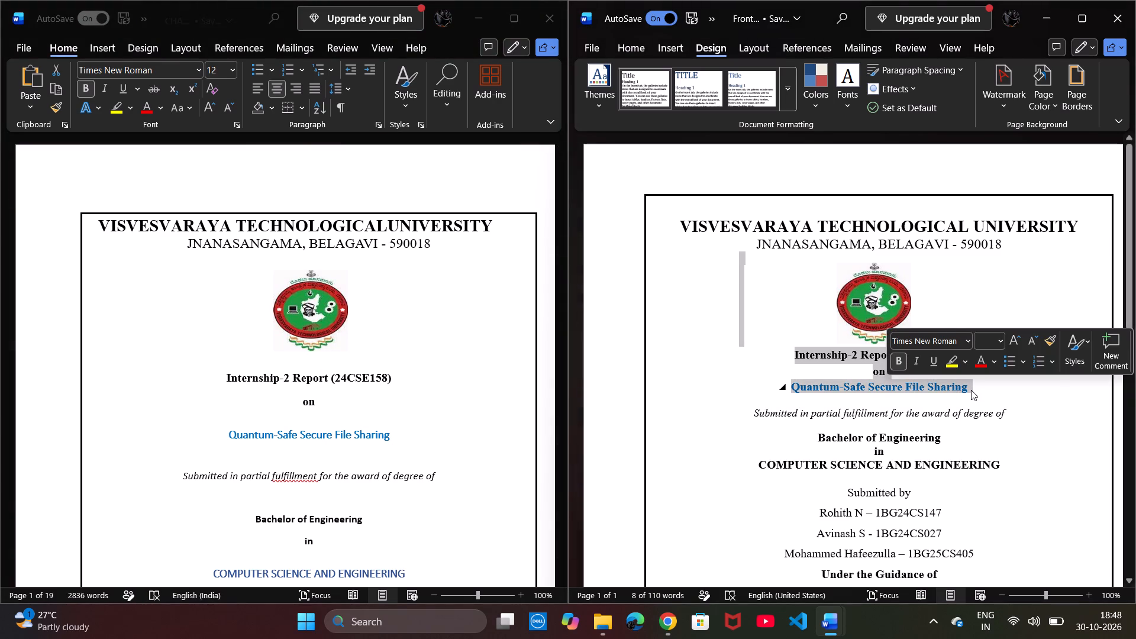
left_click(971, 390)
left_click_drag(971, 390, 861, 367)
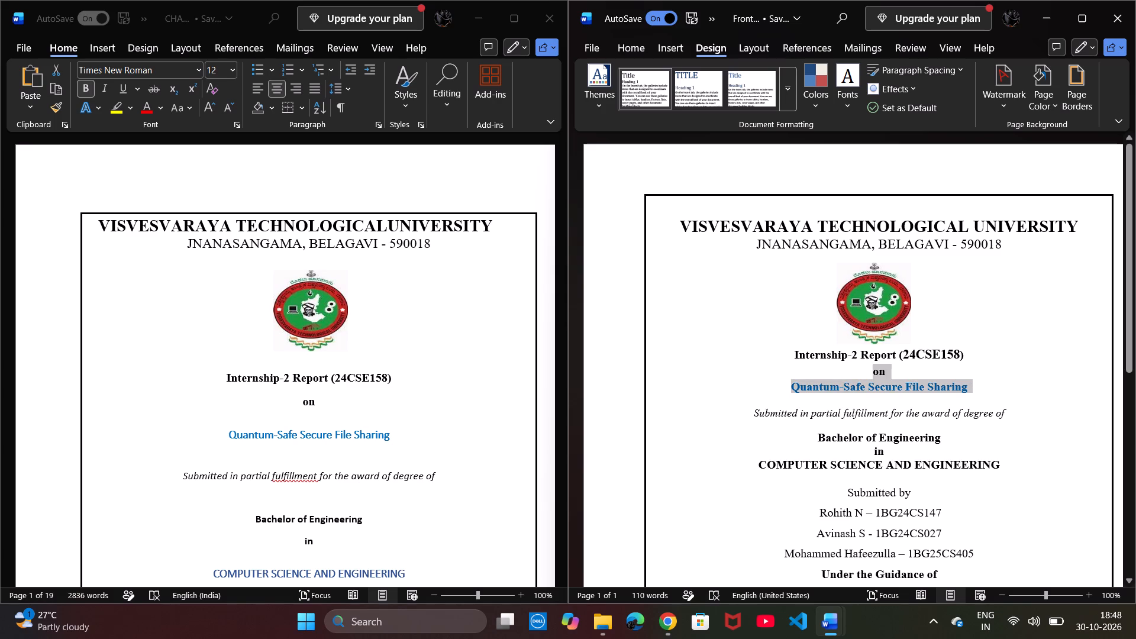
left_click_drag(861, 367, 818, 361)
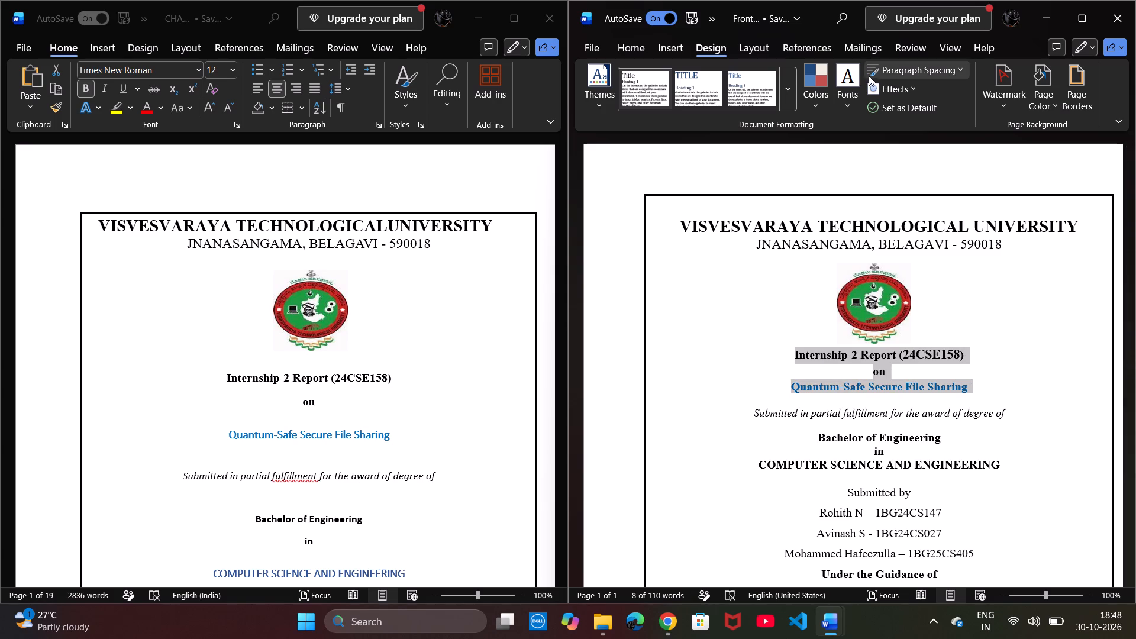
left_click(645, 44)
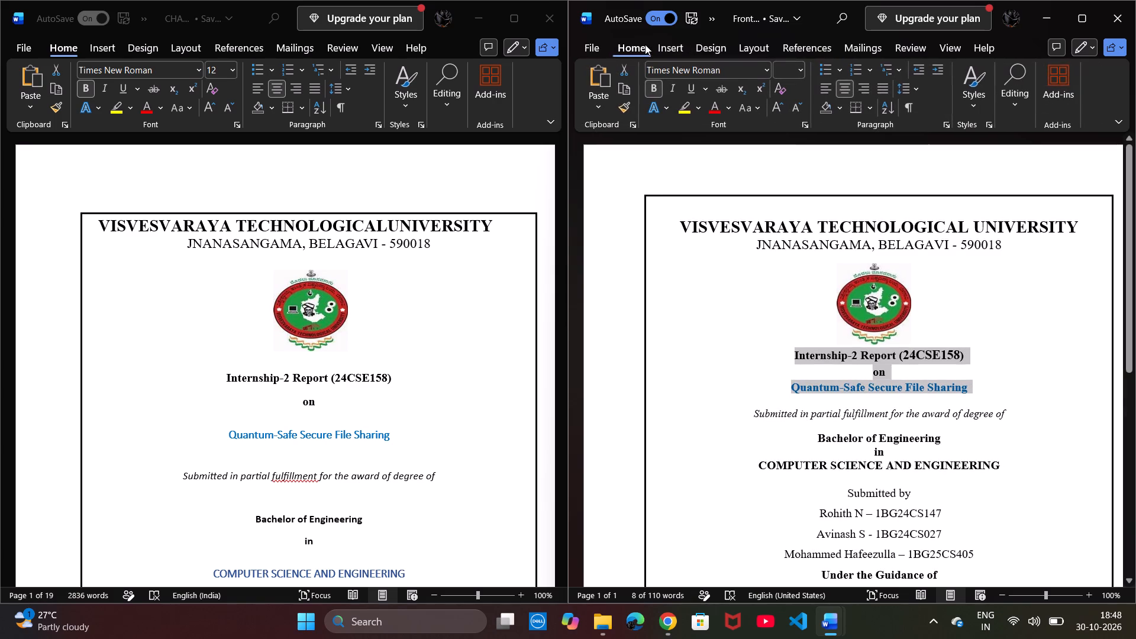
left_click(914, 88)
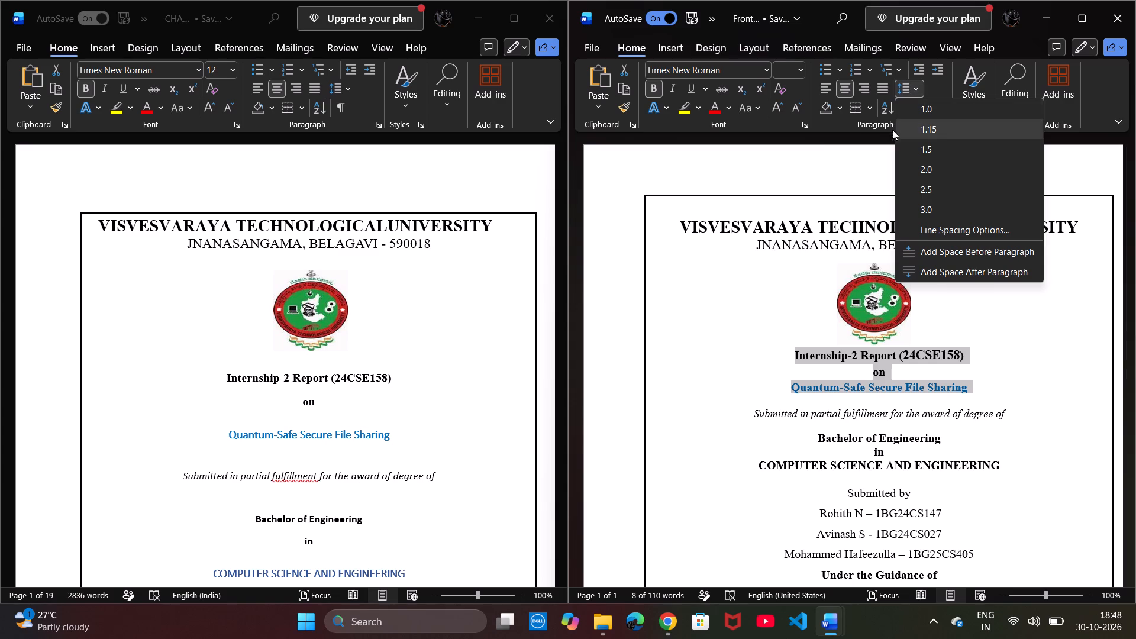
left_click(830, 332)
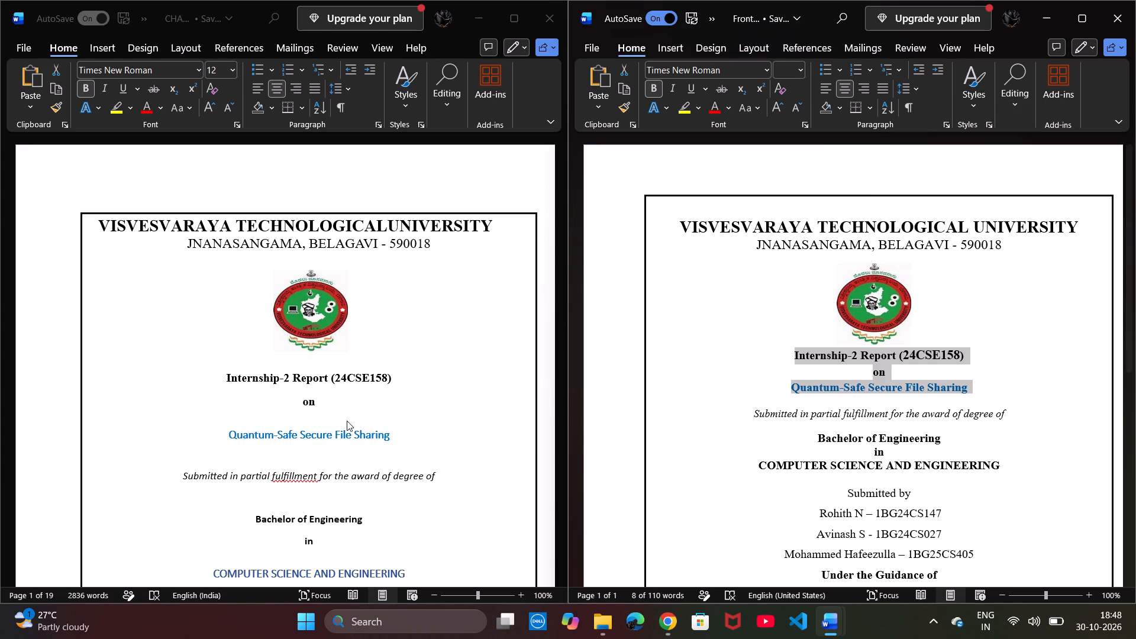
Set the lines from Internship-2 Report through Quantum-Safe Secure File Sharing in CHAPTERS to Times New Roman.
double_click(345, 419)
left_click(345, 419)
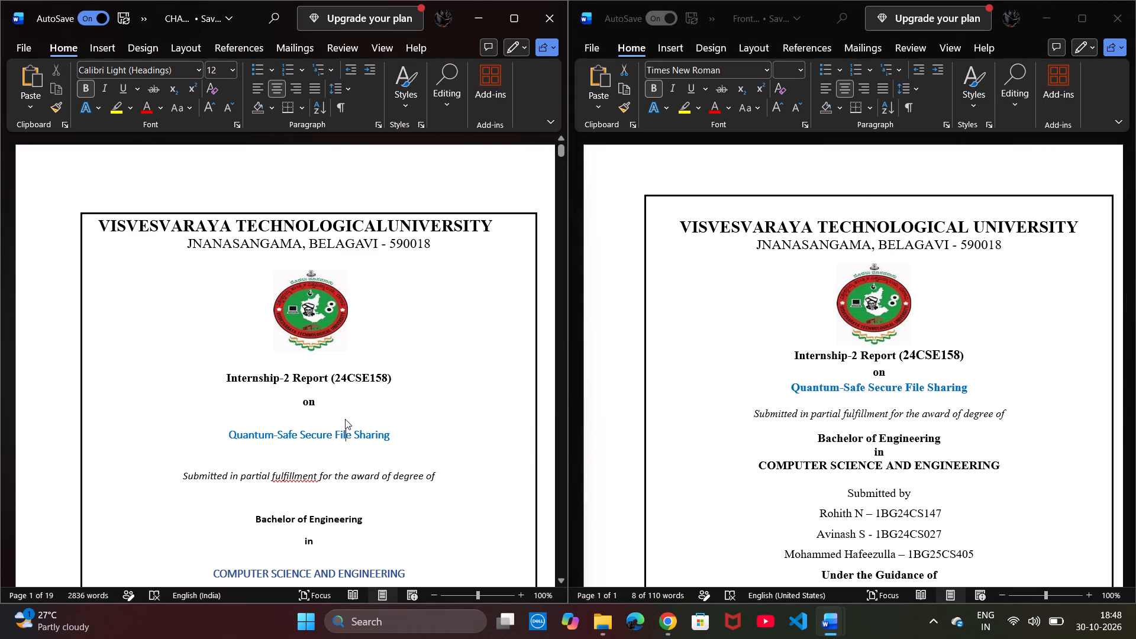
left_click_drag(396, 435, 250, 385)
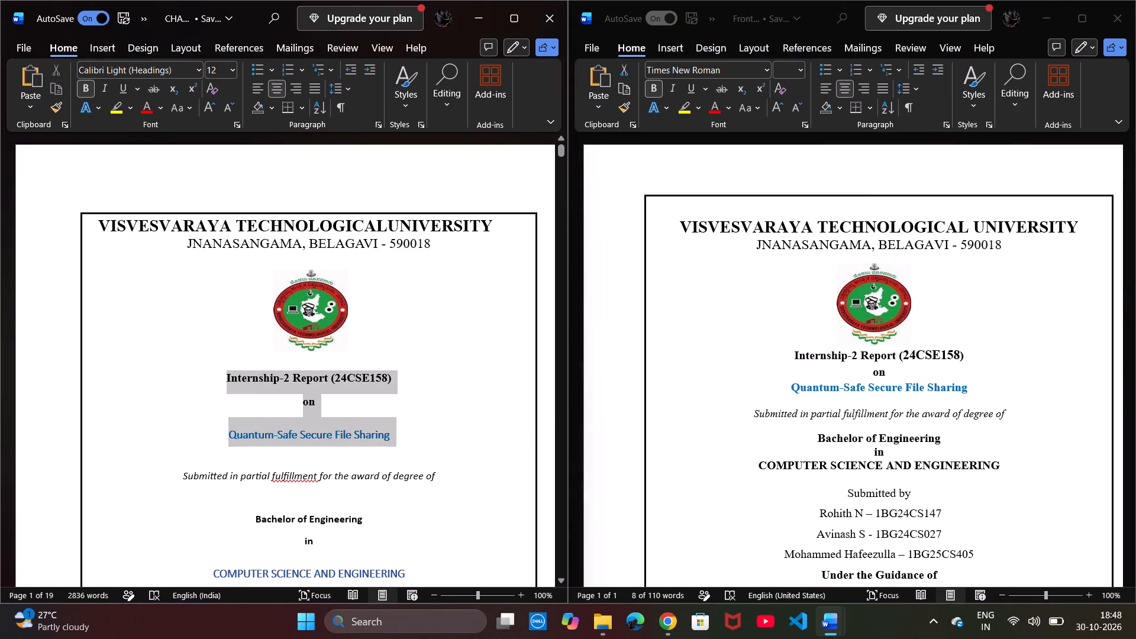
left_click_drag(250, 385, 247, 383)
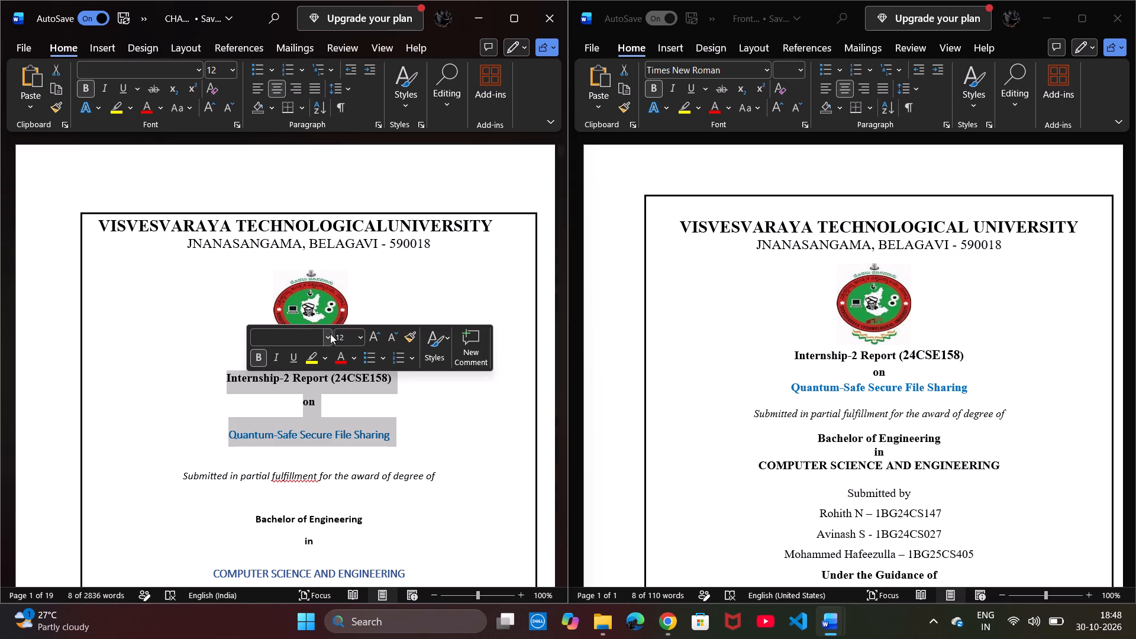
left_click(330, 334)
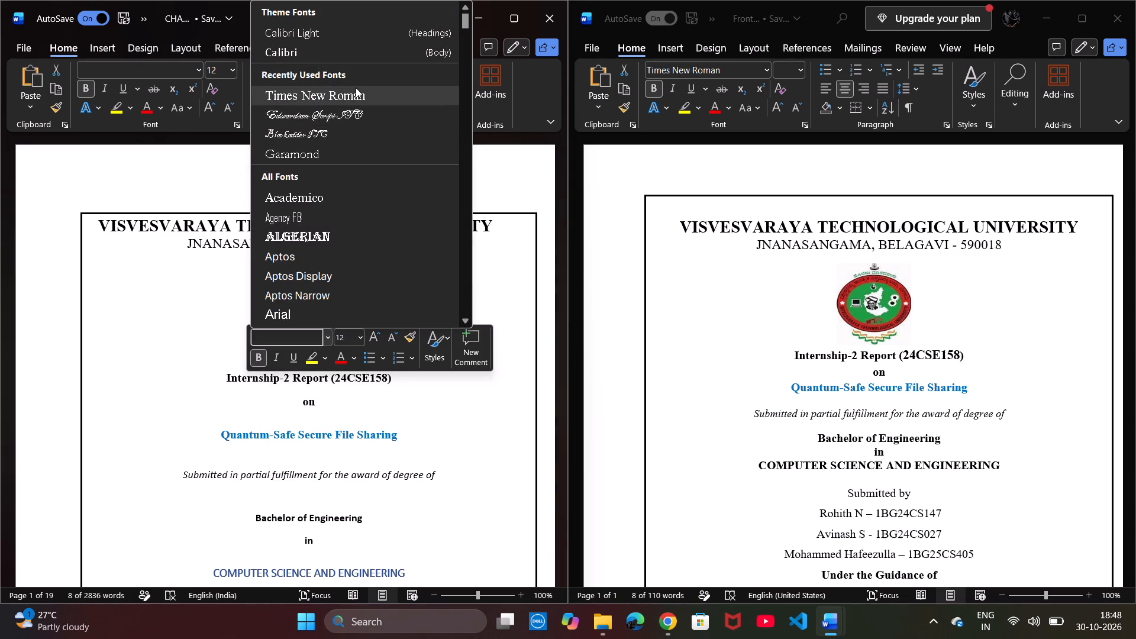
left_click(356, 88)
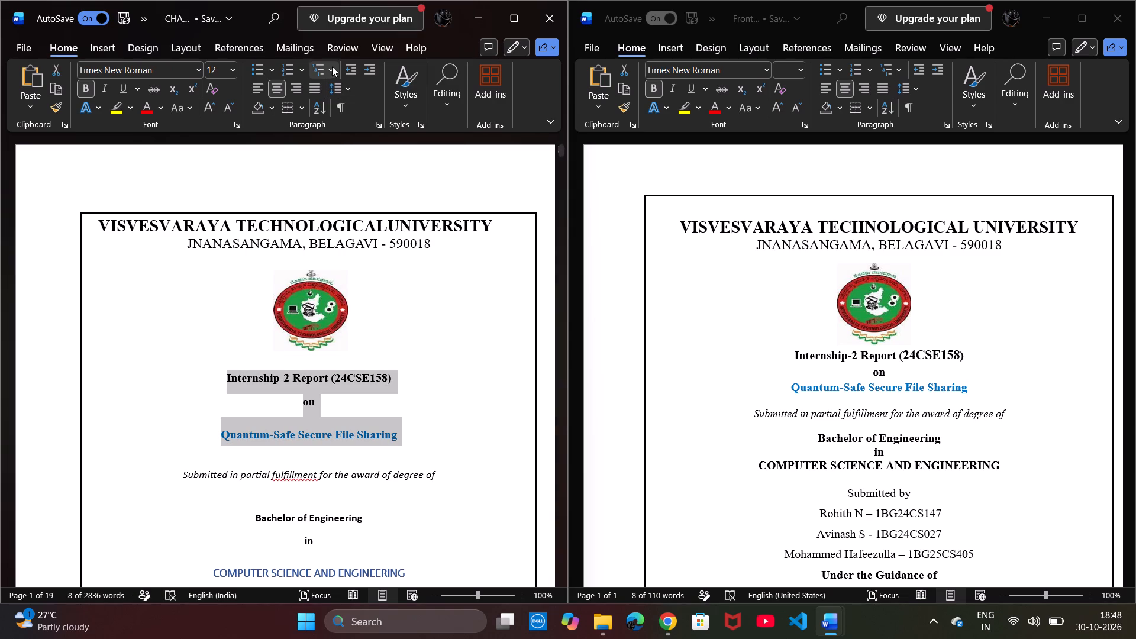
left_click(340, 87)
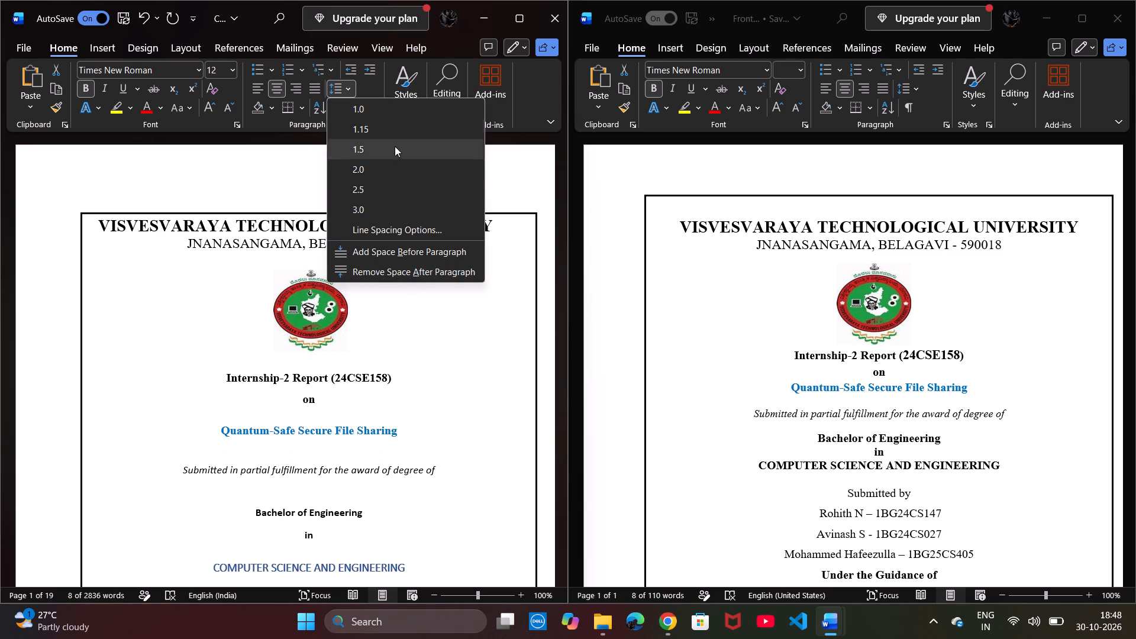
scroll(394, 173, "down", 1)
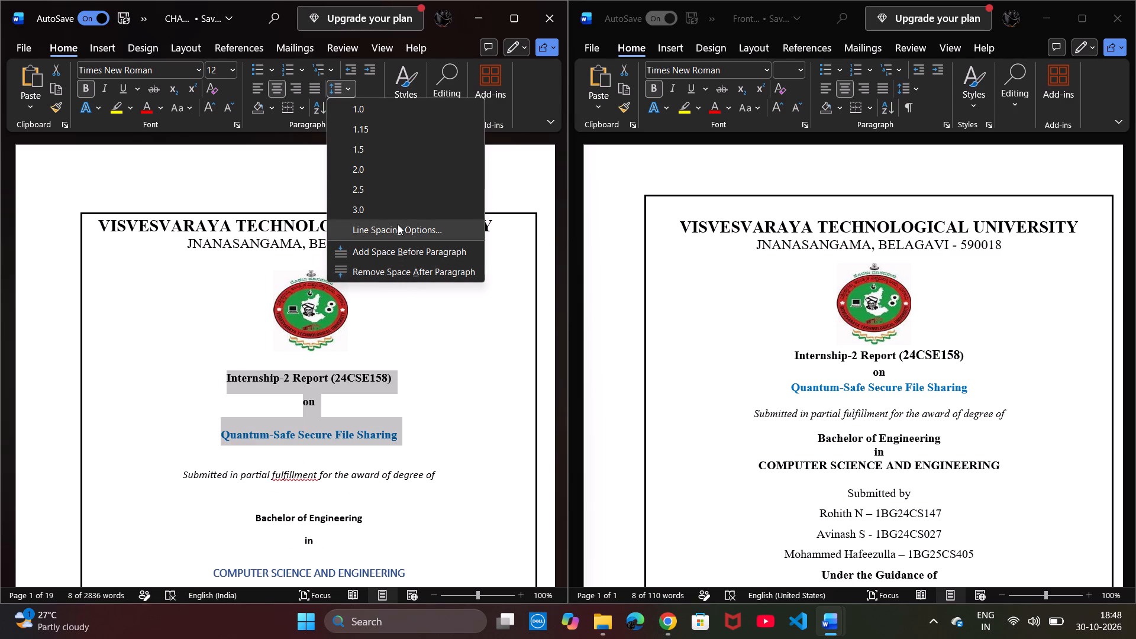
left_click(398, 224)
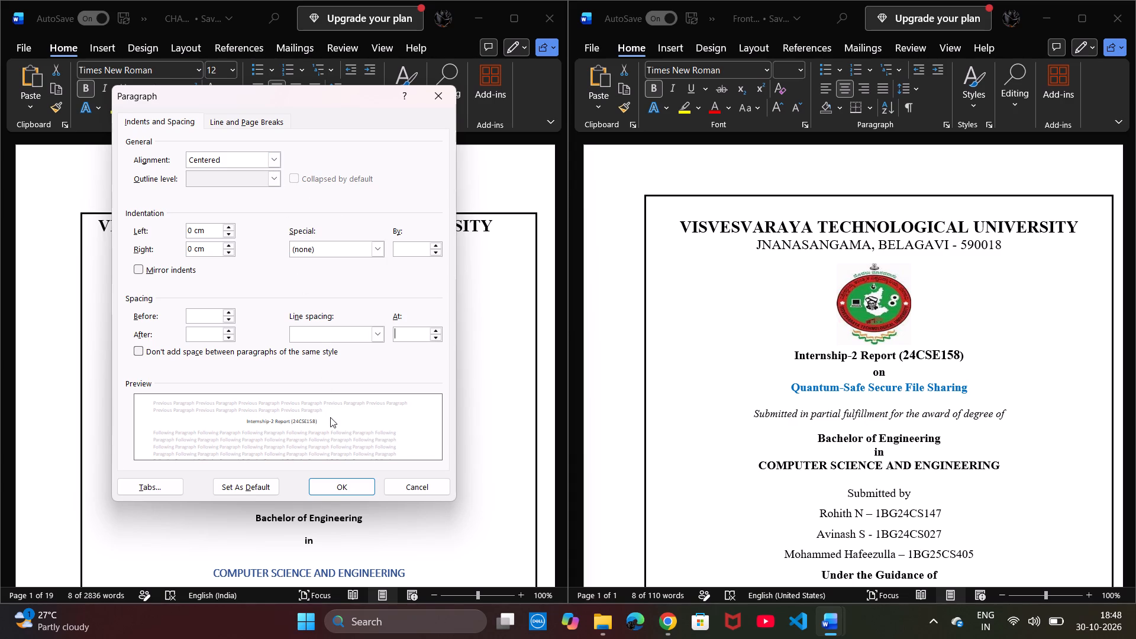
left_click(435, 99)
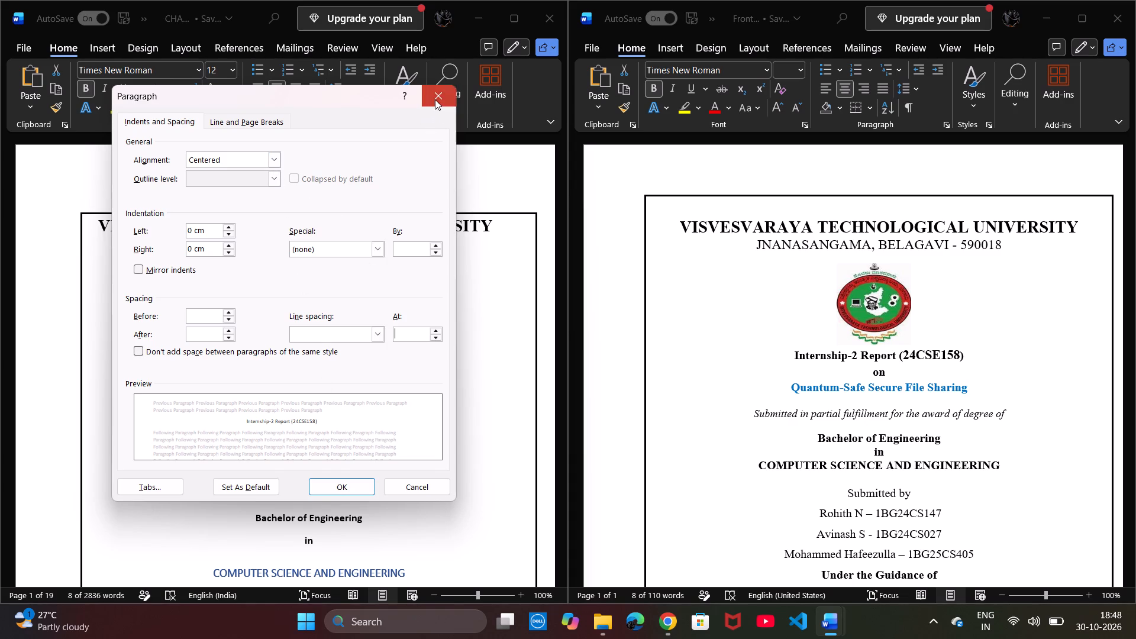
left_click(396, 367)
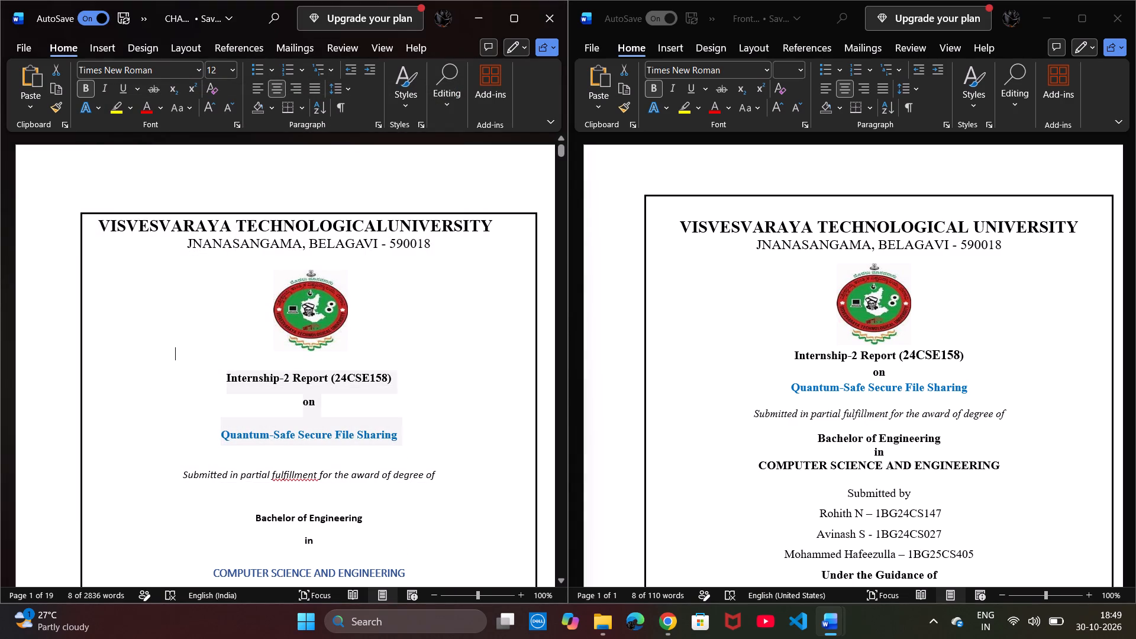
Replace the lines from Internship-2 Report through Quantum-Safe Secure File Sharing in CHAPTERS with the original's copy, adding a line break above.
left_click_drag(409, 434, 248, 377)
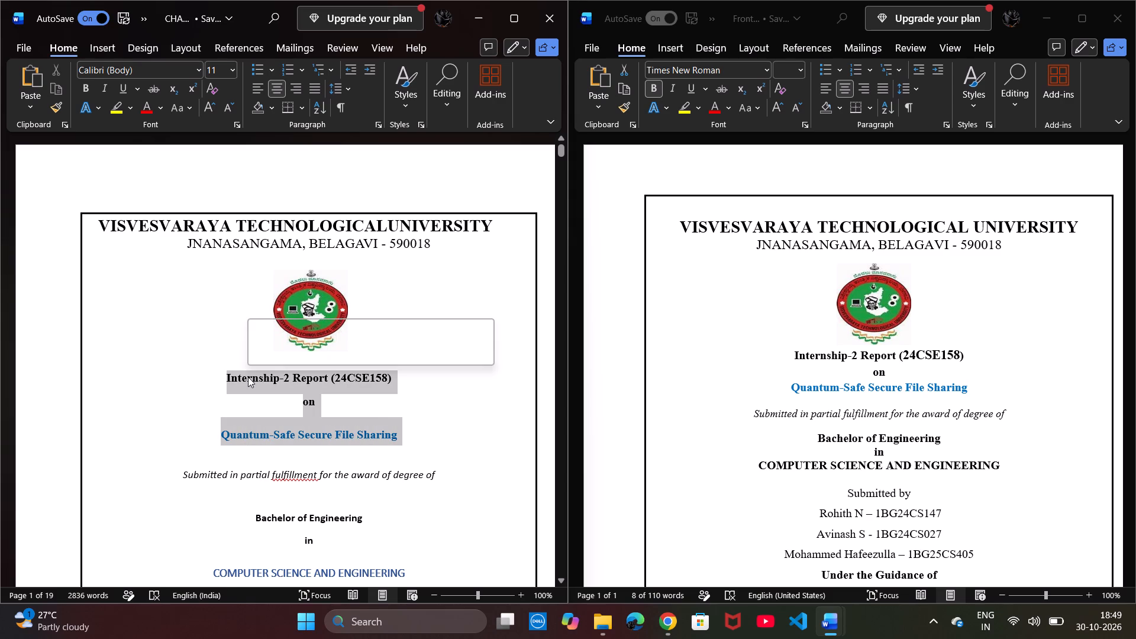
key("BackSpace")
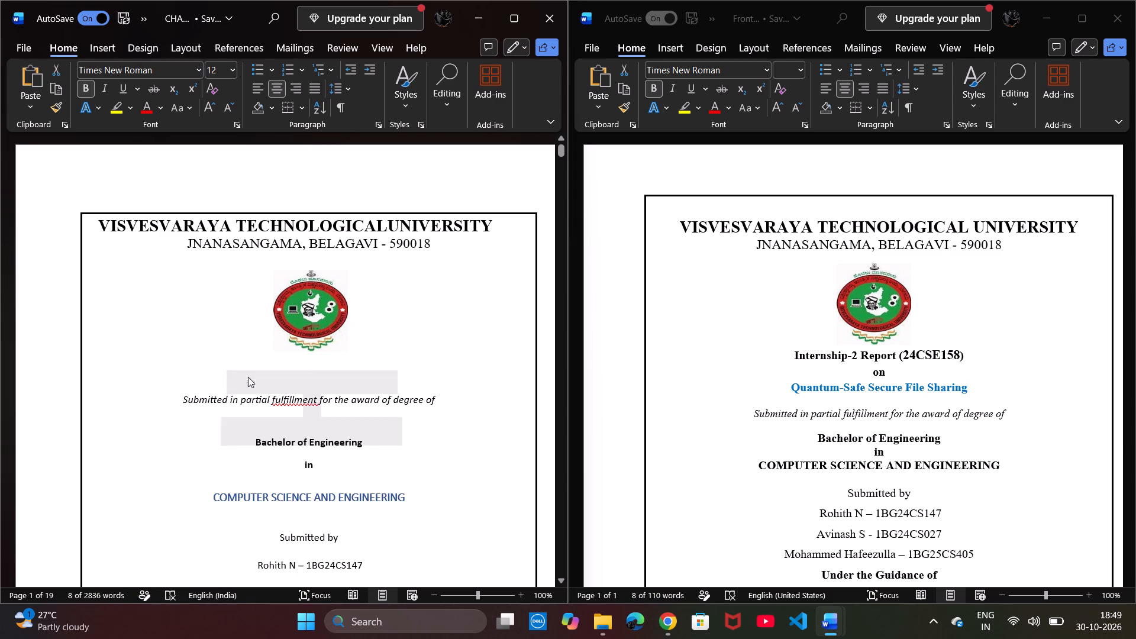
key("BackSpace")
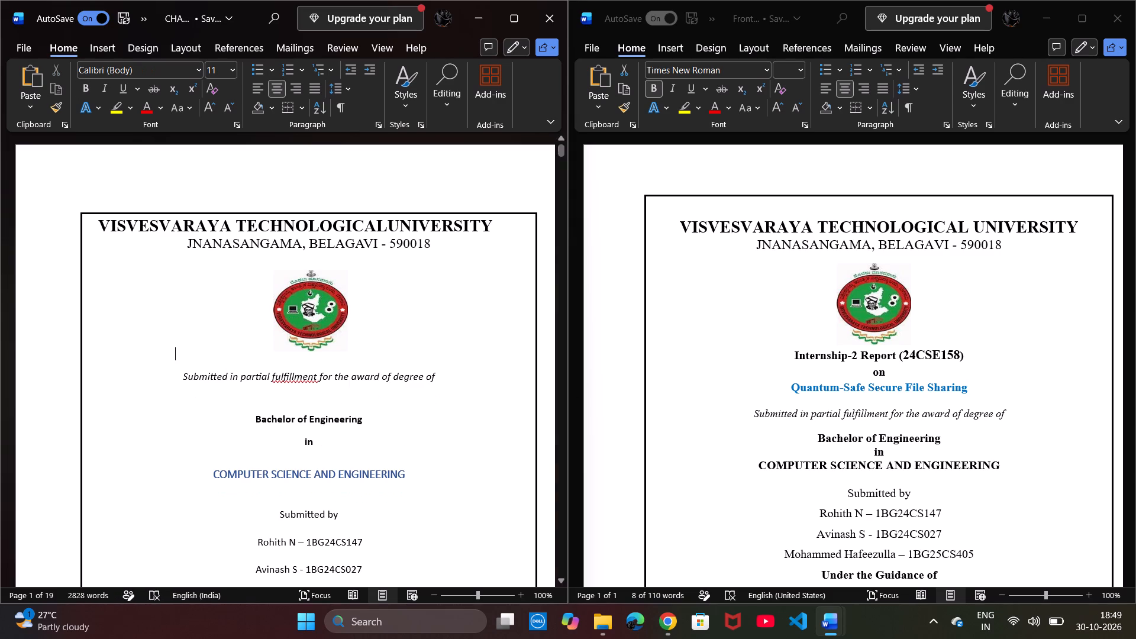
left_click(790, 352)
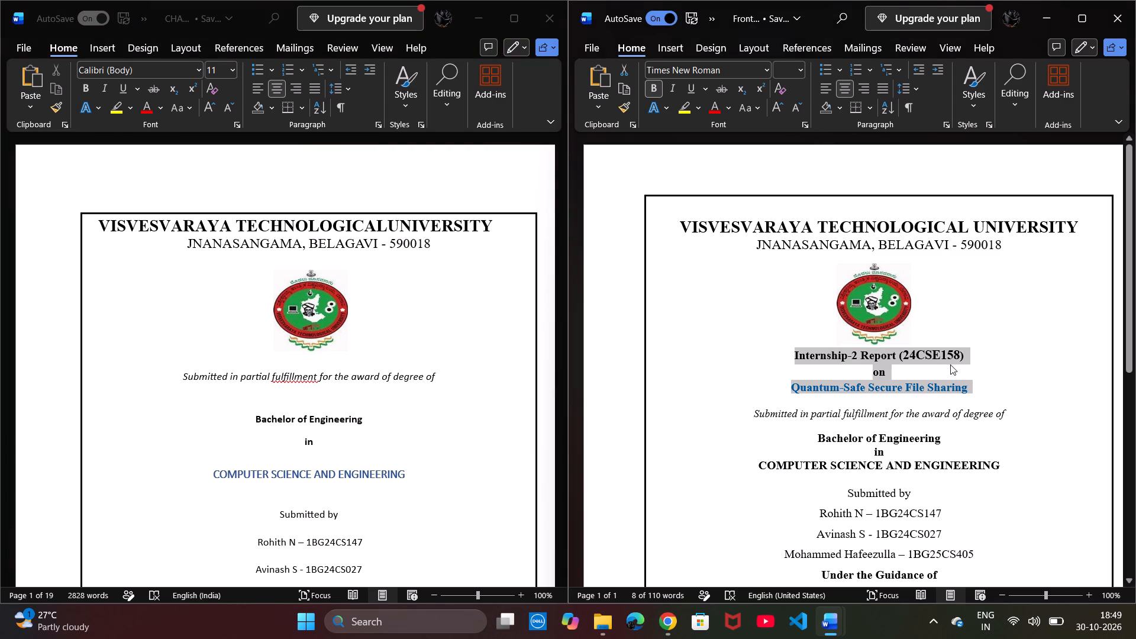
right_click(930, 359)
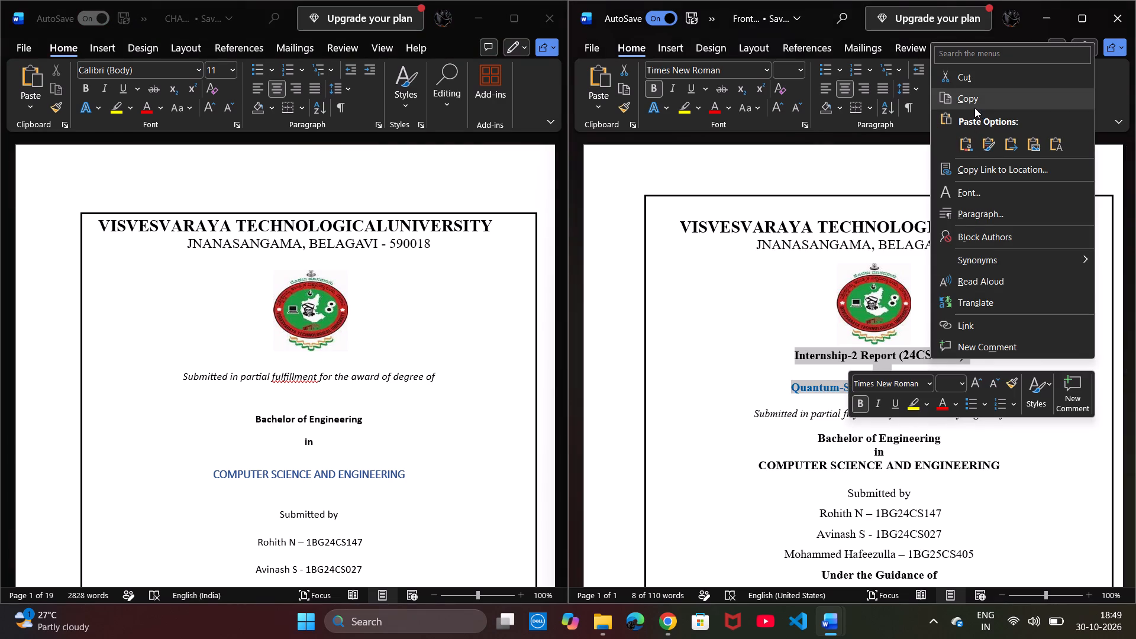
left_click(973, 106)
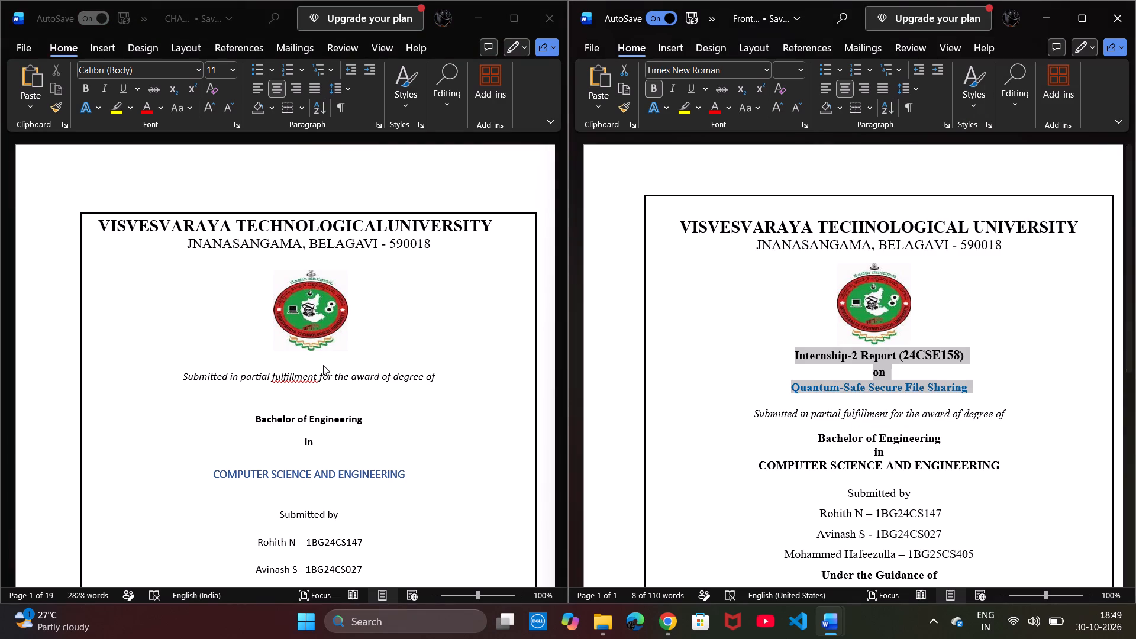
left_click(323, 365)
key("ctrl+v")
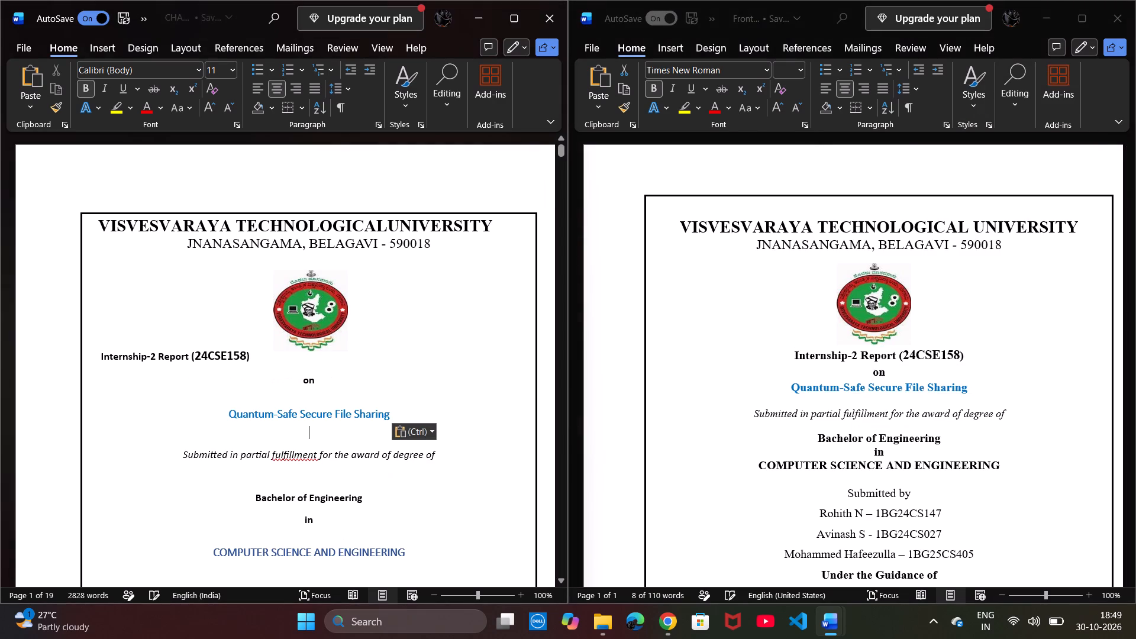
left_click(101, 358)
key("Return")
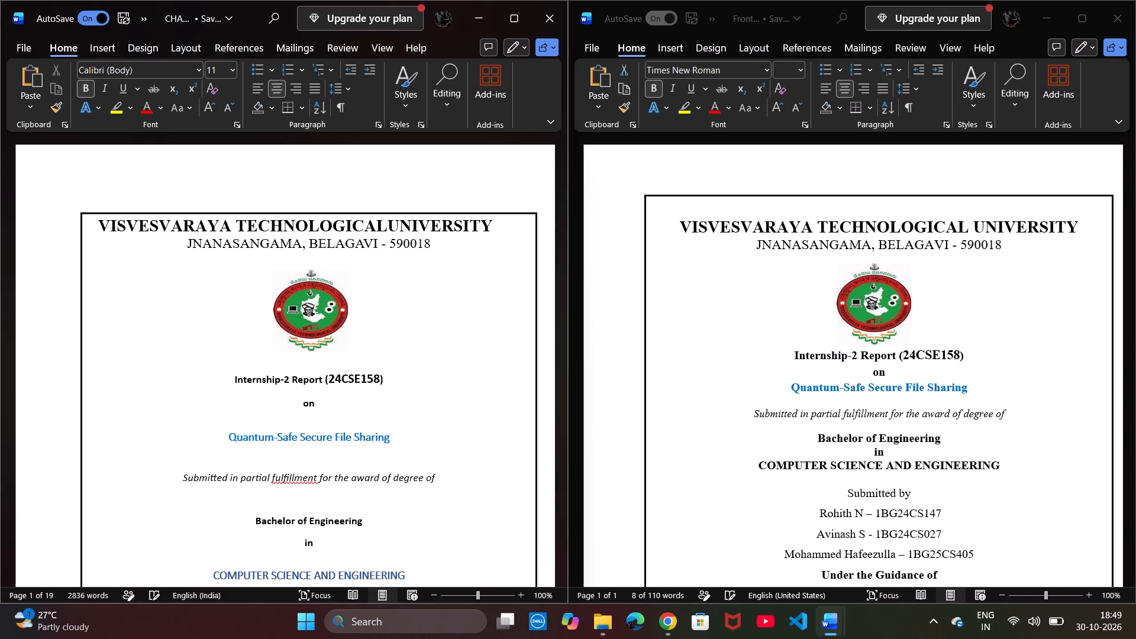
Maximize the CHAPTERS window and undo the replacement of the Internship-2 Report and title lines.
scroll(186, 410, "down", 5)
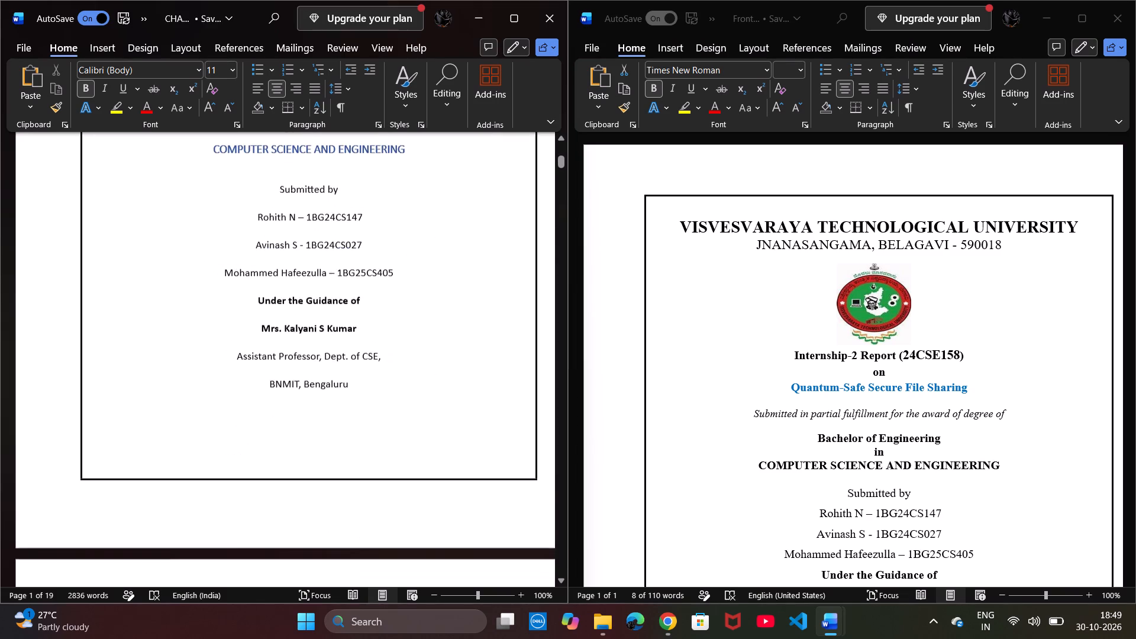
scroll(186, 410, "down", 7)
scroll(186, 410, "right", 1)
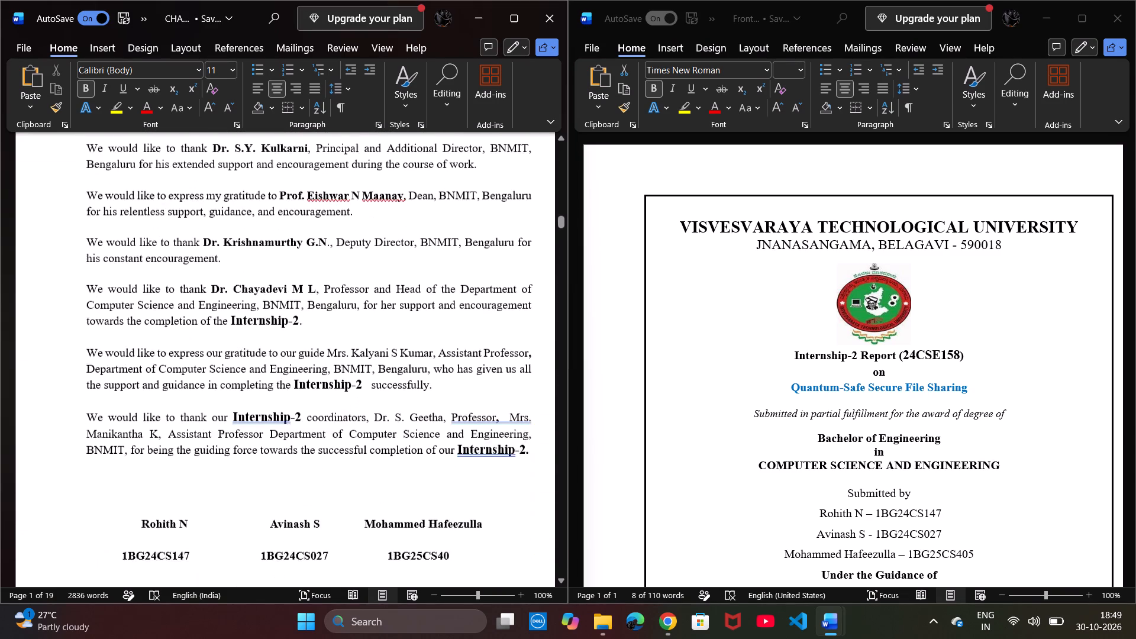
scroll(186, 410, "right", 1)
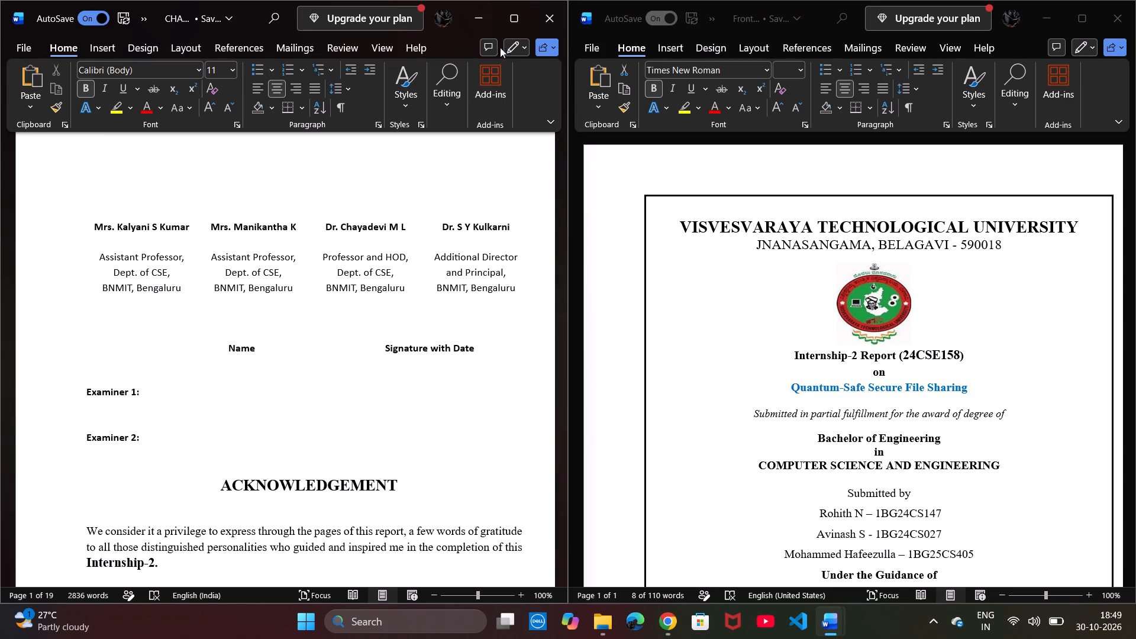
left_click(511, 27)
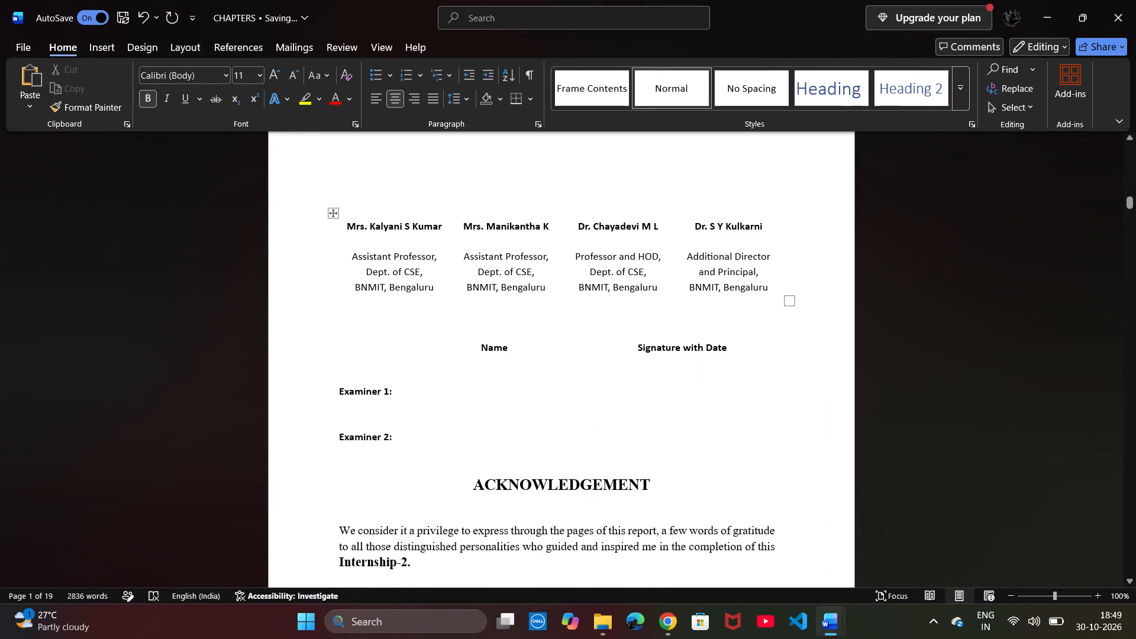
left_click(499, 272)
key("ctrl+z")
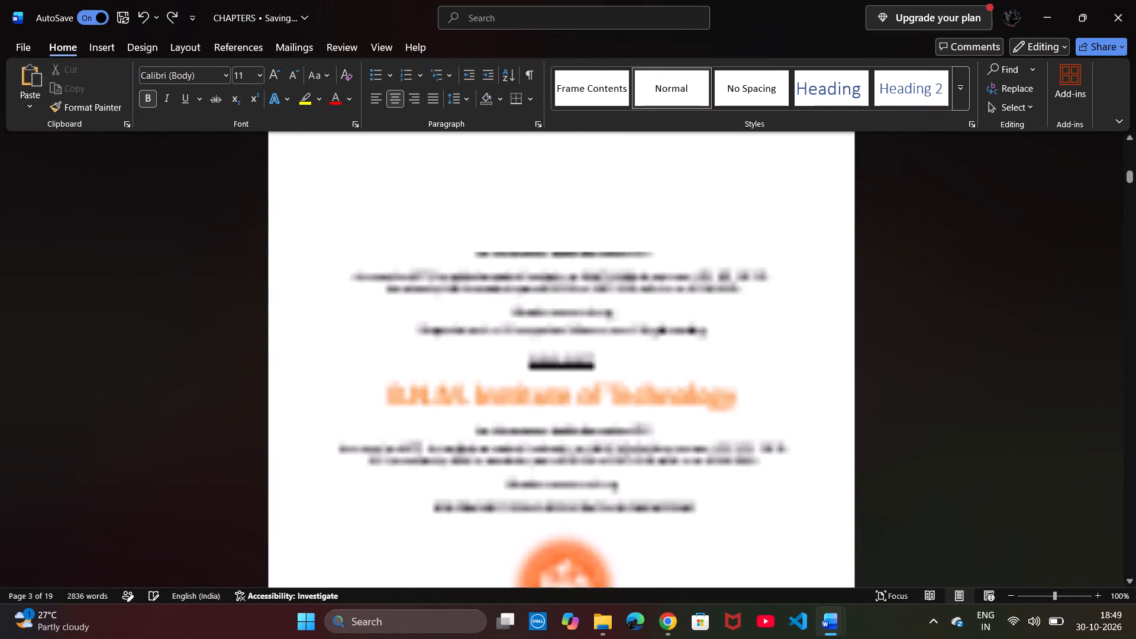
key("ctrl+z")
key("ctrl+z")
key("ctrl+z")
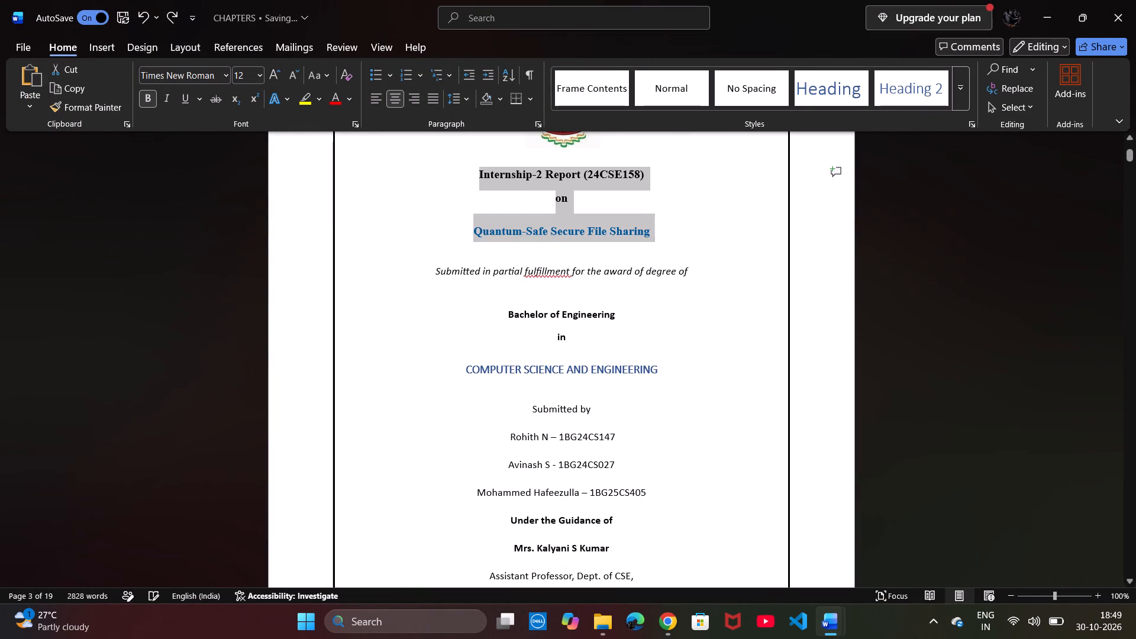
Undo the earlier front-page edits in CHAPTERS, back through the report lines, blank lines, university heading, address line and page border changes.
key("ctrl+z")
key("ctrl+z")
key("ctrl+z")
key("ctrl+z")
key("ctrl+z")
key("ctrl+z")
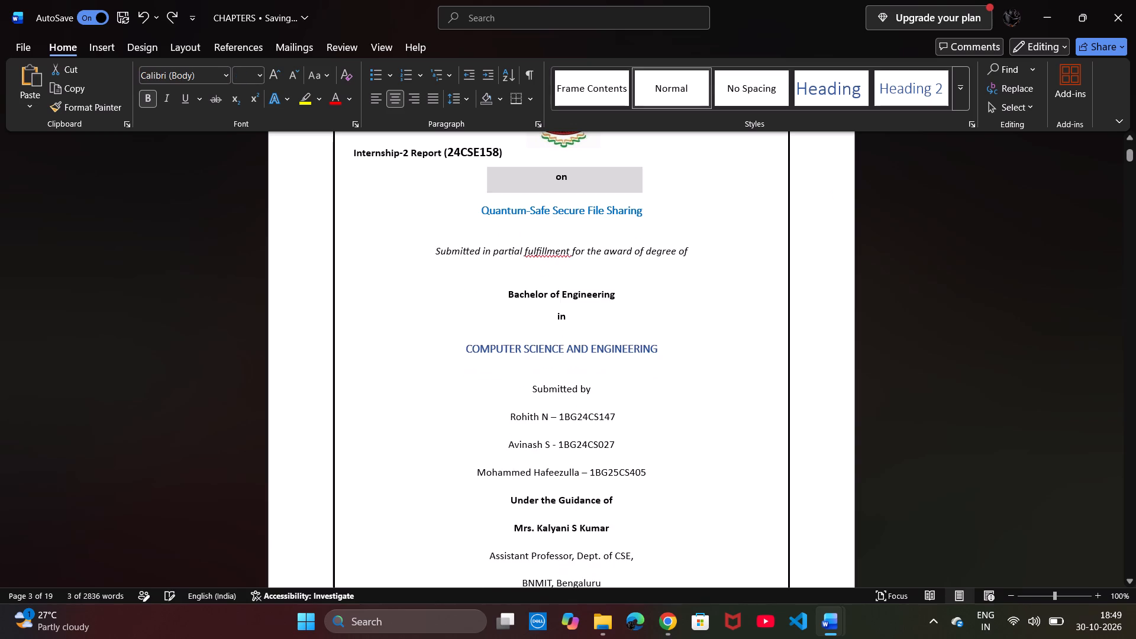
key("ctrl+z")
key("ctrl+z")
key("ctrl+z")
key("ctrl+z")
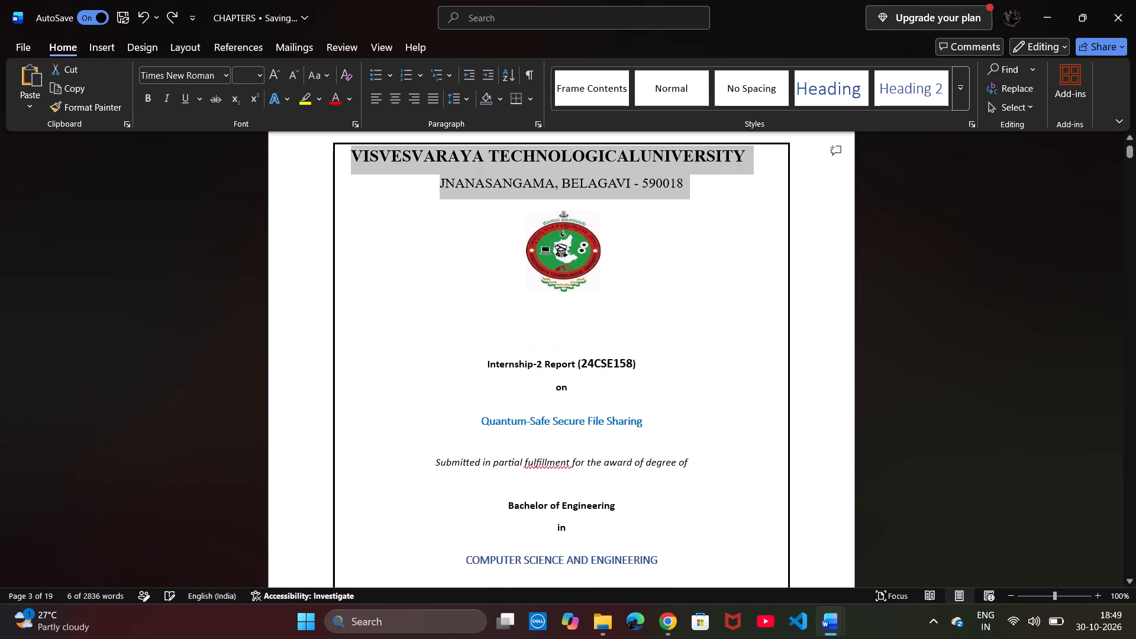
key("ctrl+z")
key("ctrl+z")
key("ctrl+z")
key("ctrl+z")
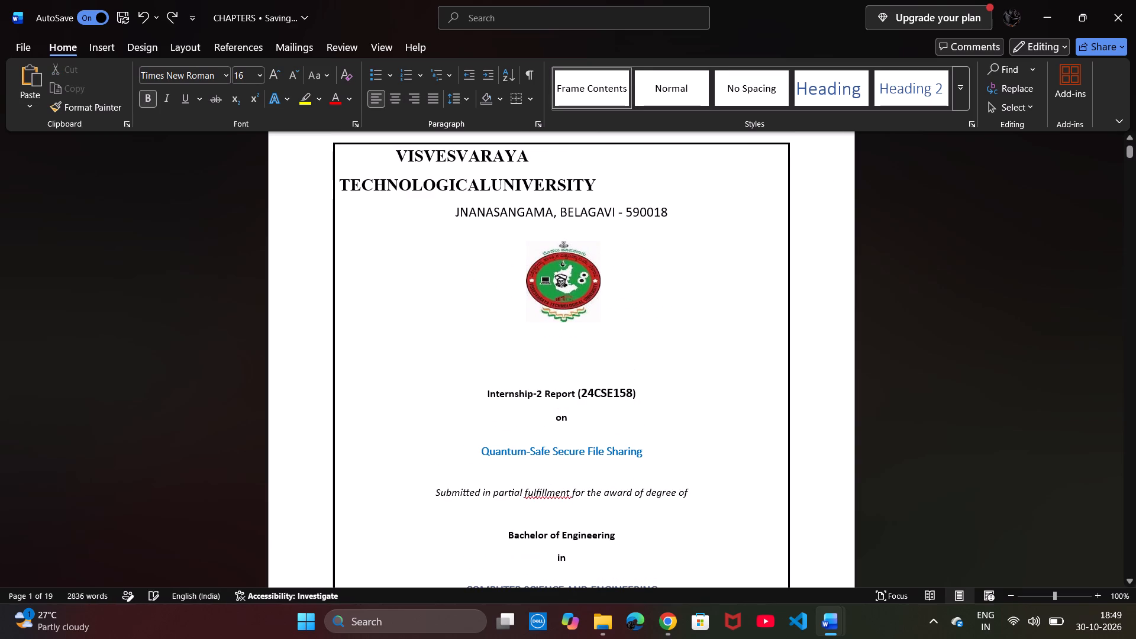
key("ctrl+z")
key("ctrl+z")
key("ctrl+z")
key("ctrl+z")
key("ctrl+z")
key("ctrl+z")
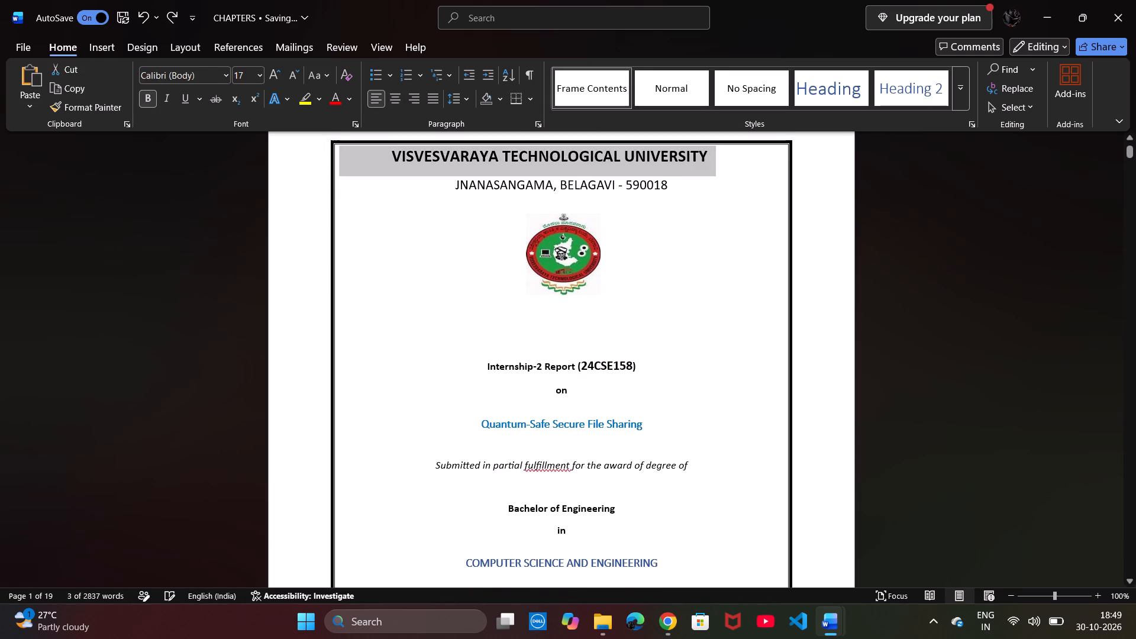
Undo the front page and certificate page insertions in CHAPTERS, back to the acknowledgement as its first page.
key("ctrl+z")
key("ctrl+z")
key("ctrl+z")
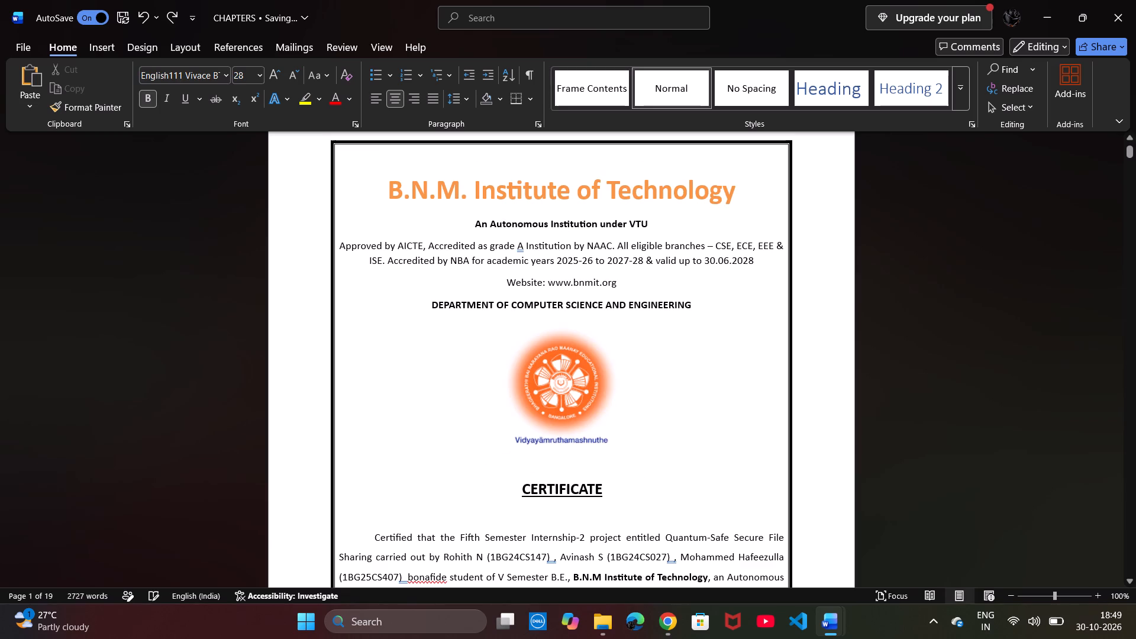
key("ctrl+z")
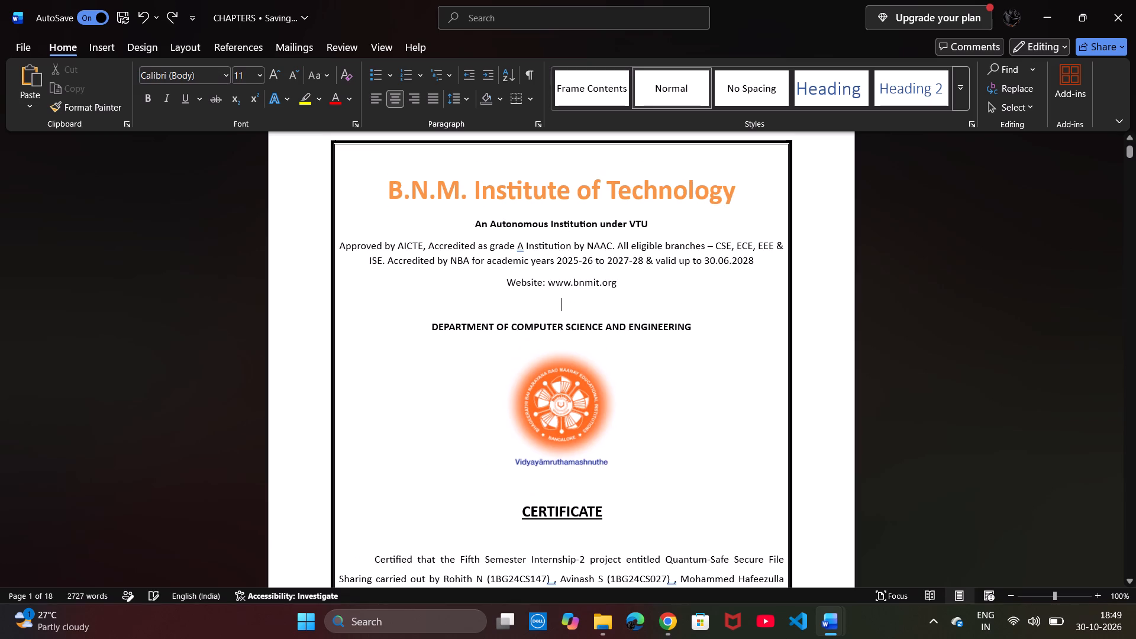
key("ctrl+z")
key("ctrl+z")
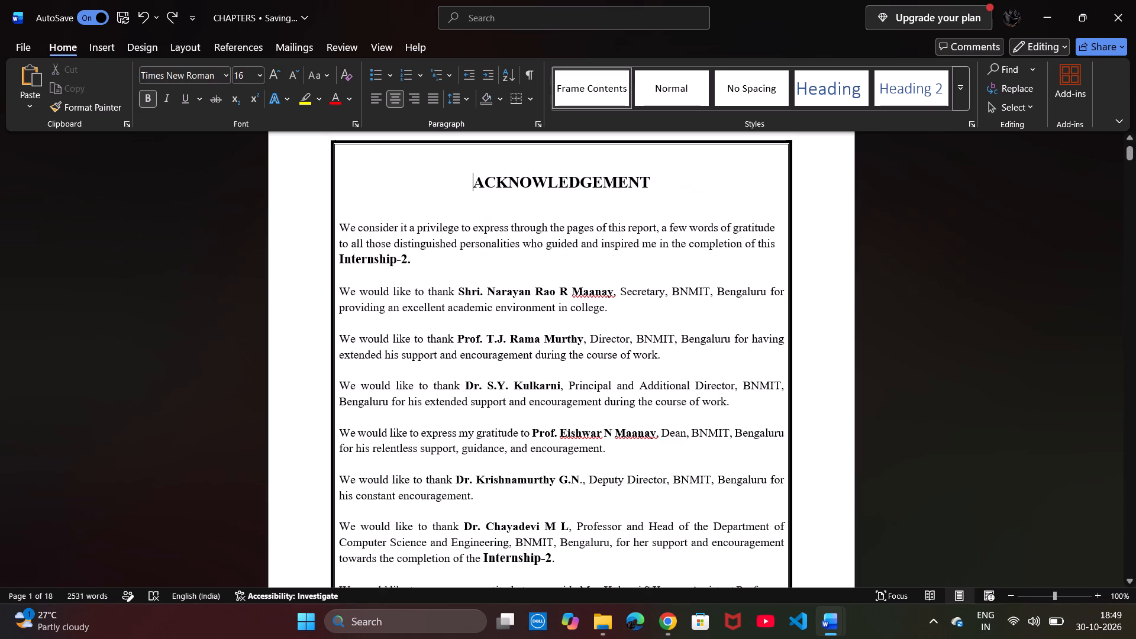
Save CHAPTERS, check its front matter and the Chapter 1 footer, and close the document.
scroll(513, 392, "down", 6)
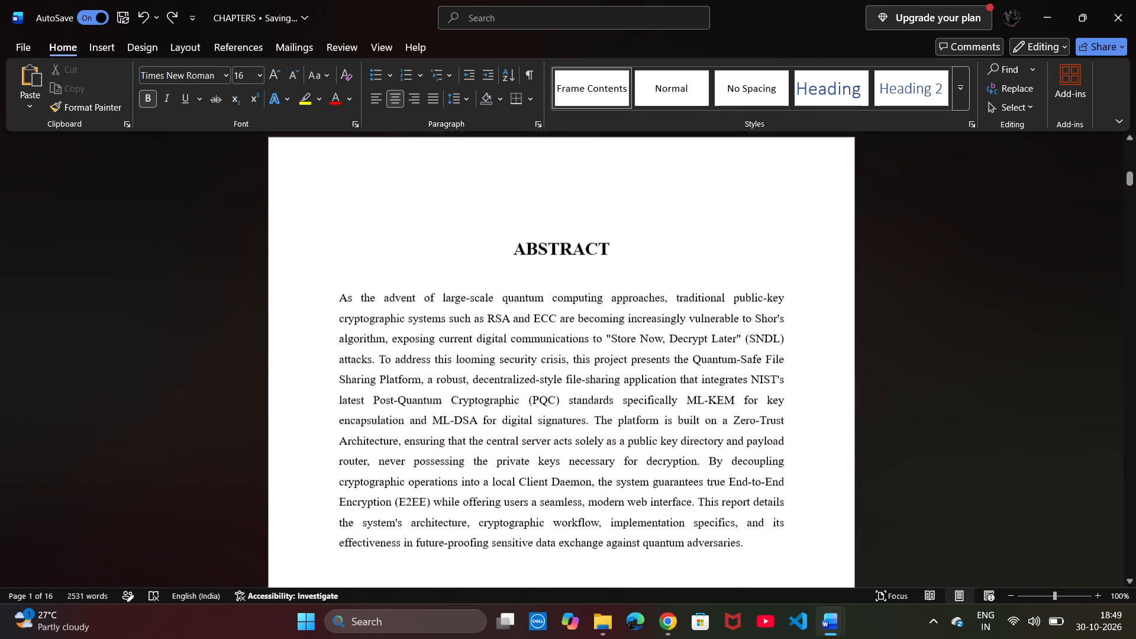
scroll(513, 392, "down", 3)
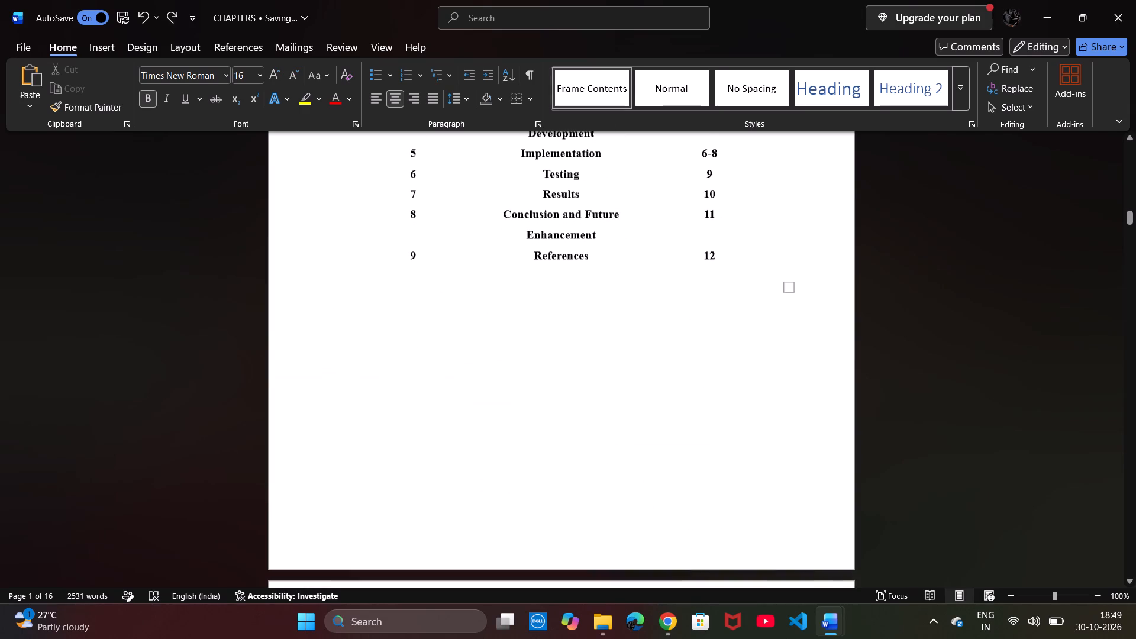
key("ctrl+s")
key("ctrl+s")
key("ctrl+s")
key("ctrl+s")
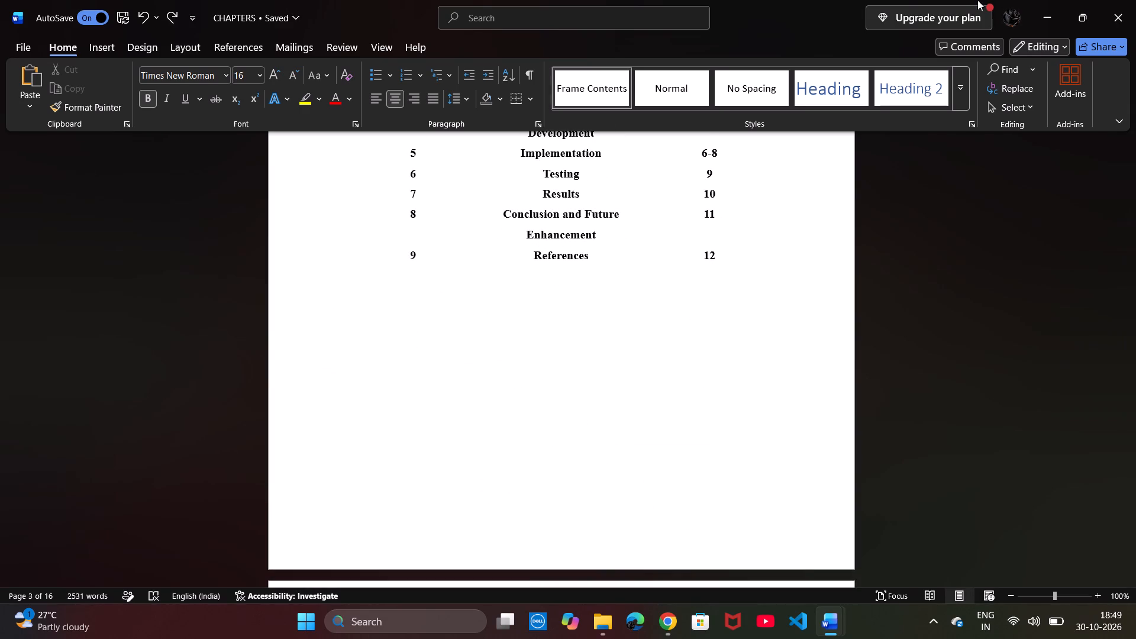
scroll(808, 208, "down", 6)
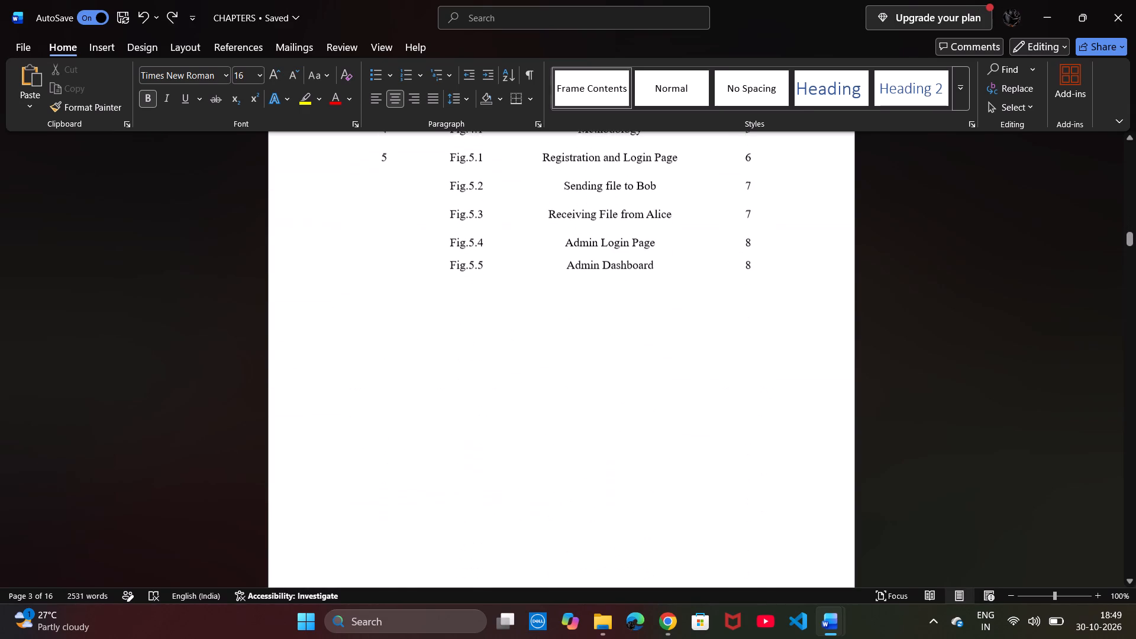
scroll(808, 208, "down", 3)
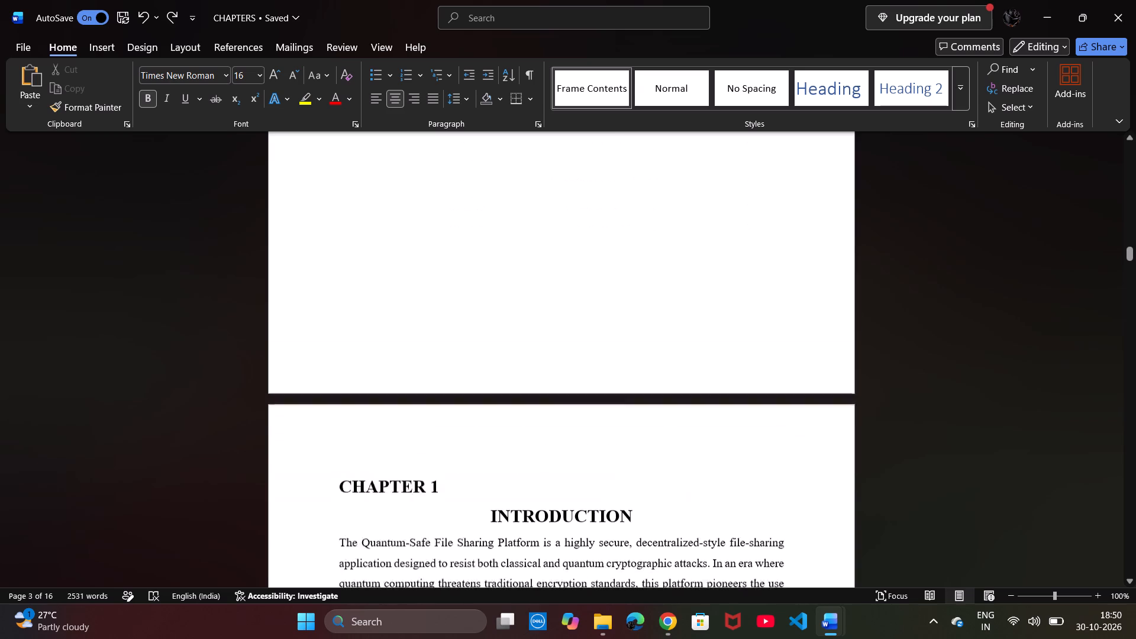
scroll(808, 208, "down", 1)
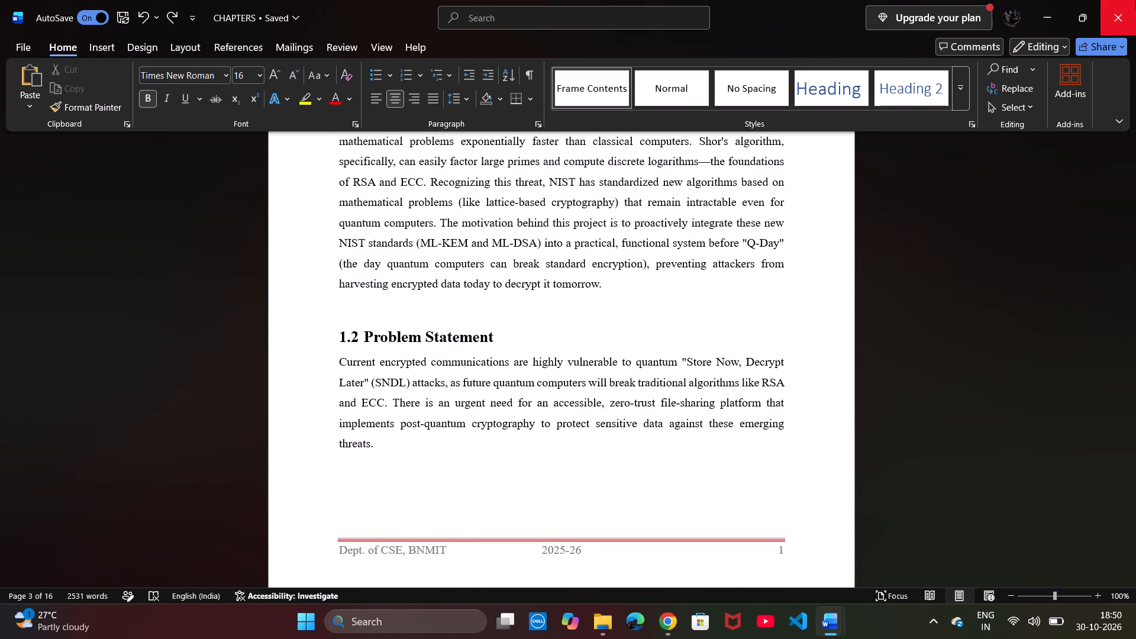
left_click(1135, 0)
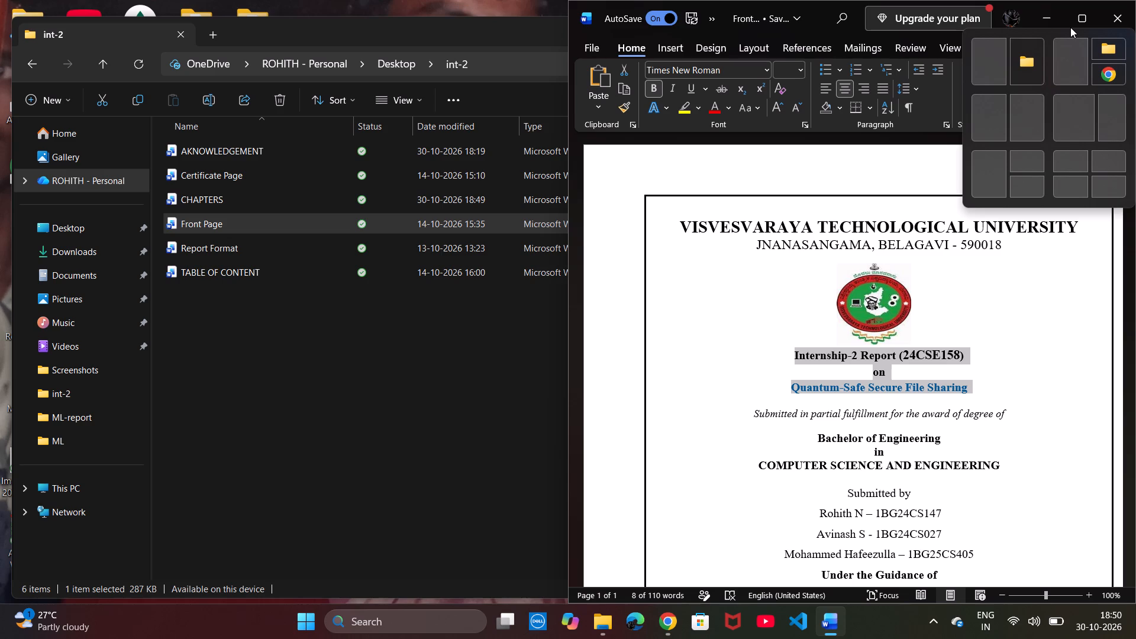
Maximize the Front Page document and insert the text of the Certificate Page file after the 2026- 2027 line.
left_click(899, 262)
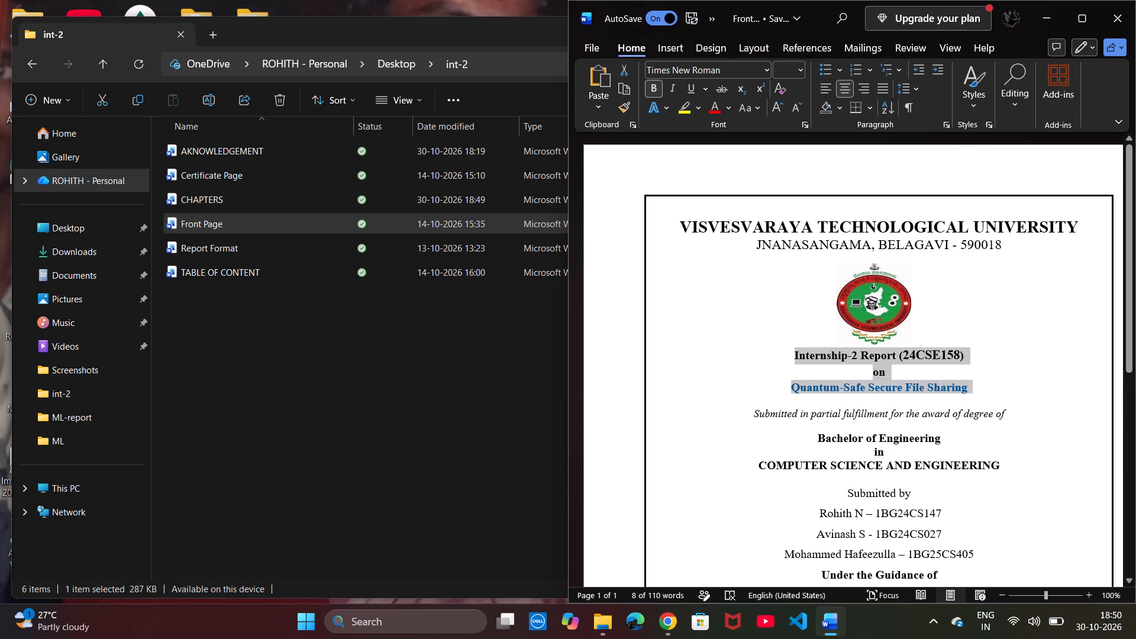
scroll(899, 262, "down", 1)
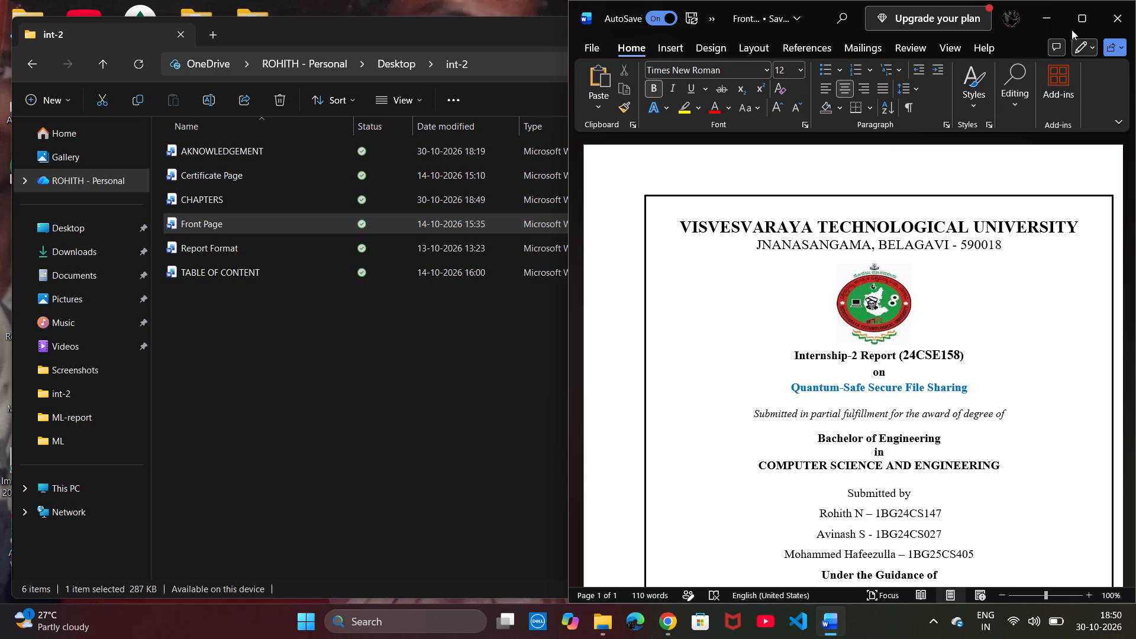
left_click(1073, 27)
scroll(774, 273, "down", 4)
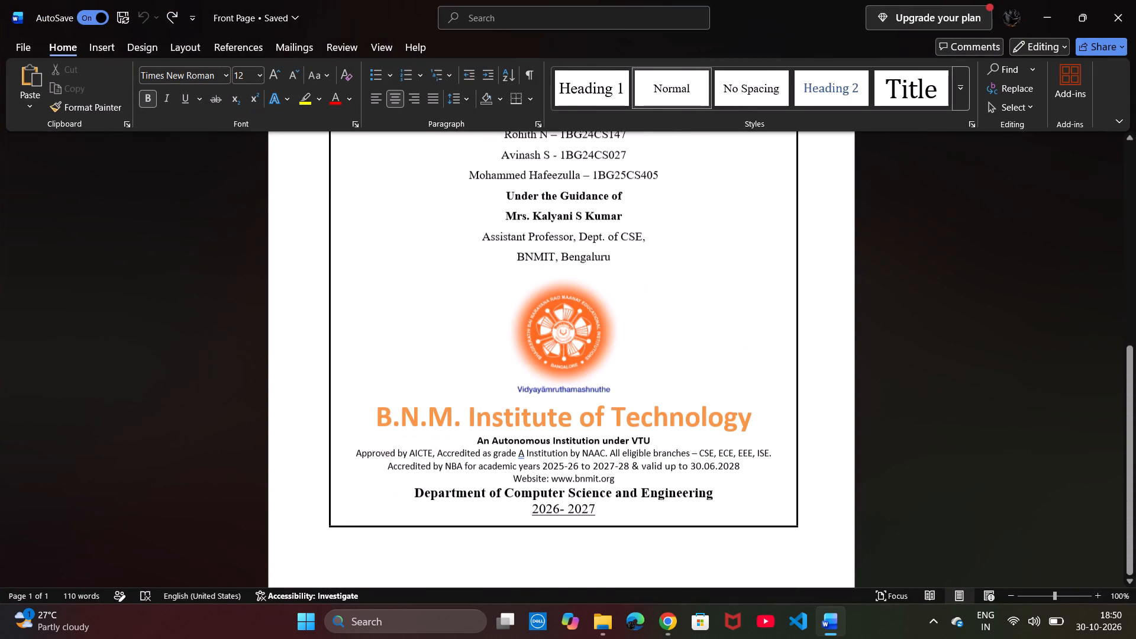
left_click(621, 499)
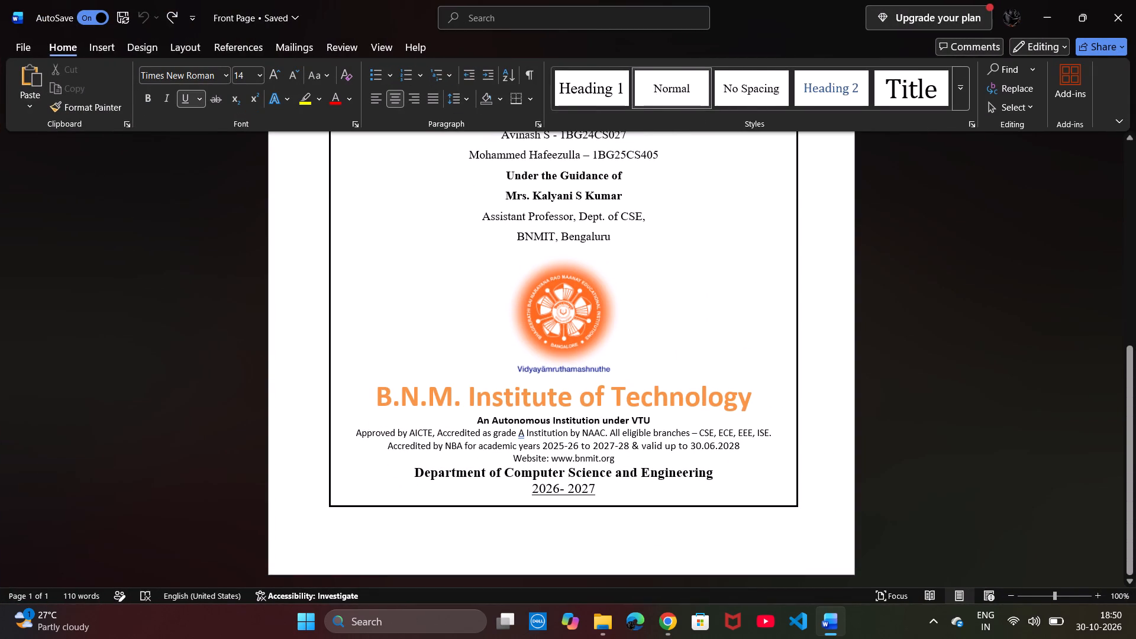
left_click(176, 53)
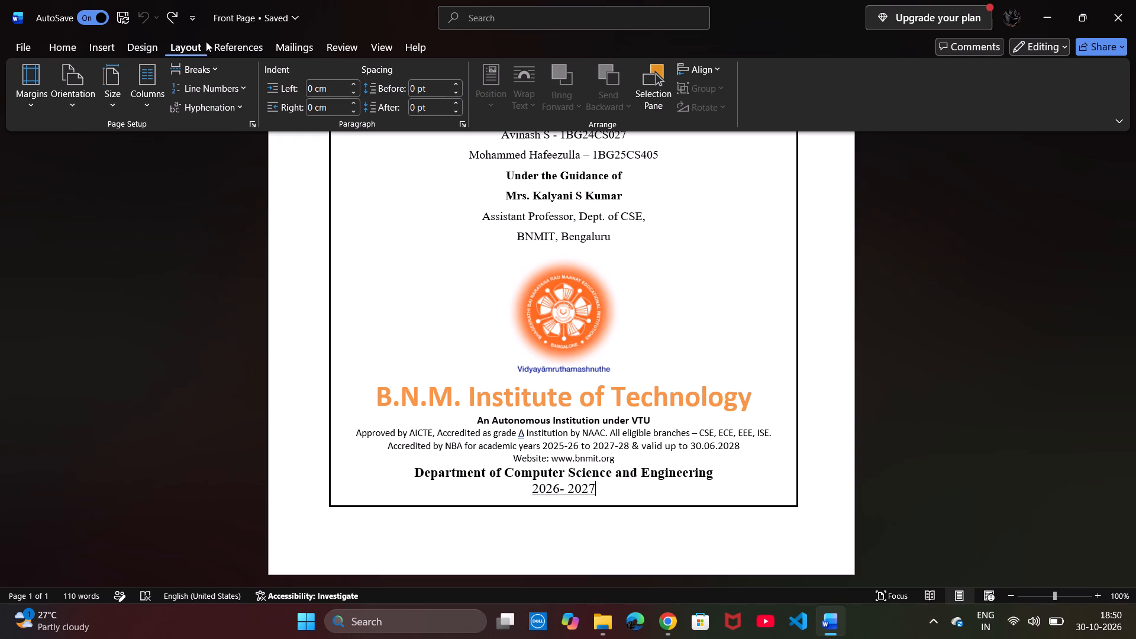
left_click(113, 47)
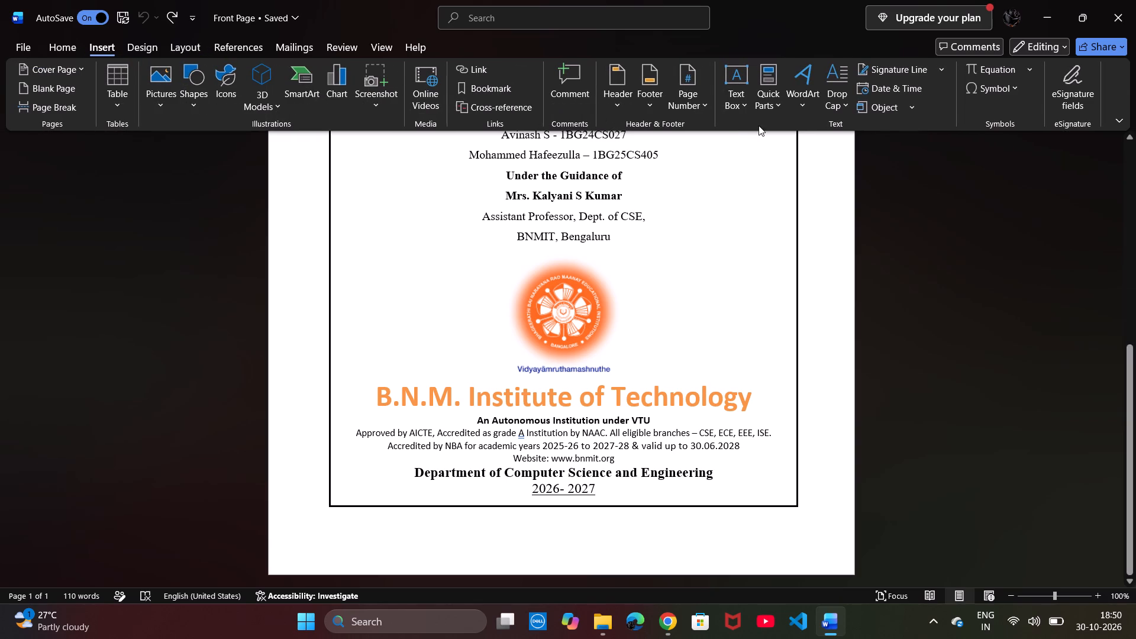
left_click(912, 113)
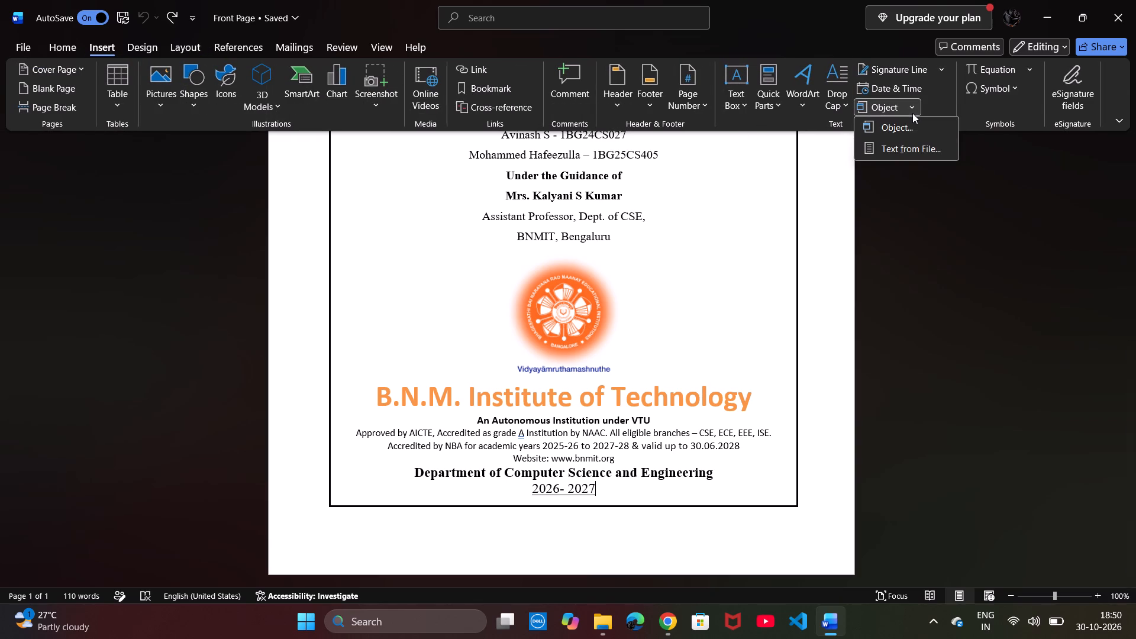
left_click(906, 145)
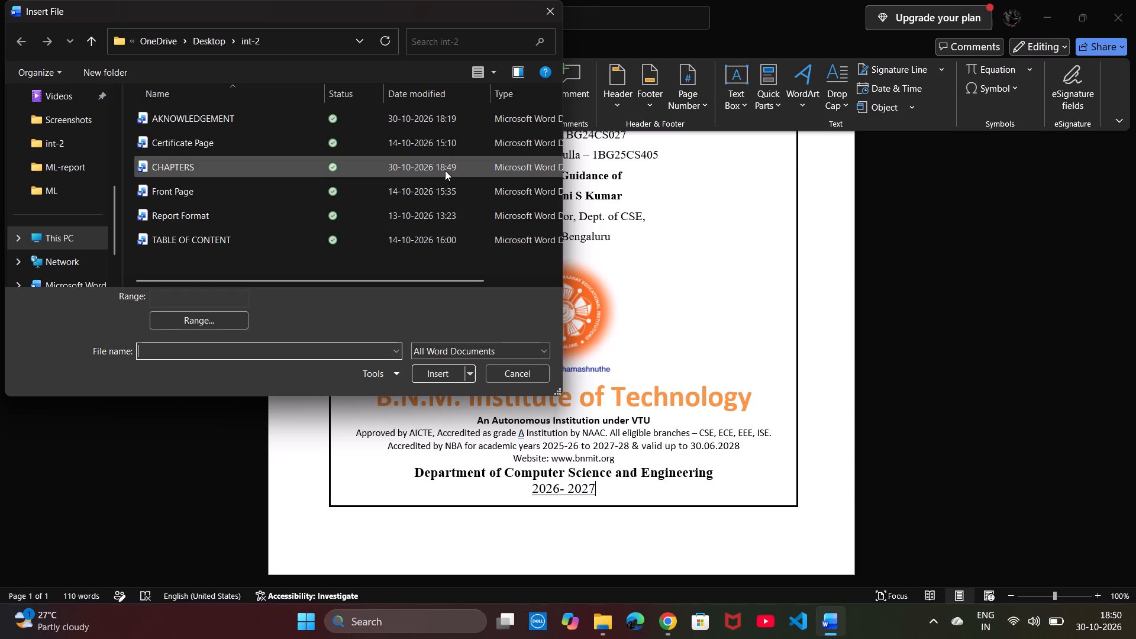
left_click(398, 149)
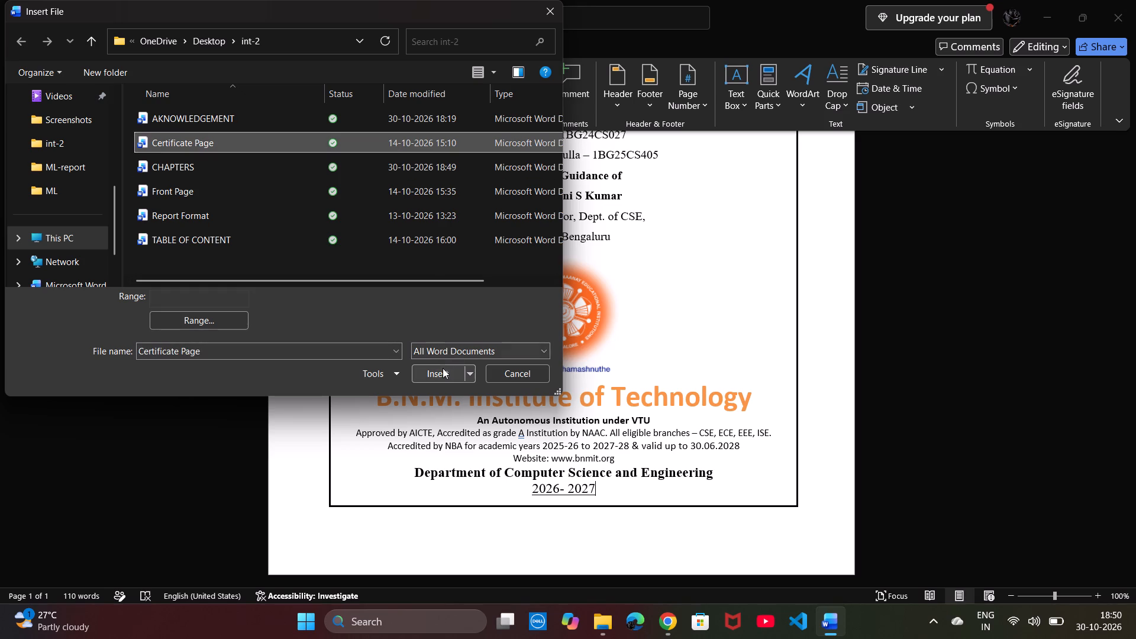
left_click(443, 369)
Examine how the inserted certificate content flows across pages and where the front page's last line falls.
scroll(544, 406, "down", 1)
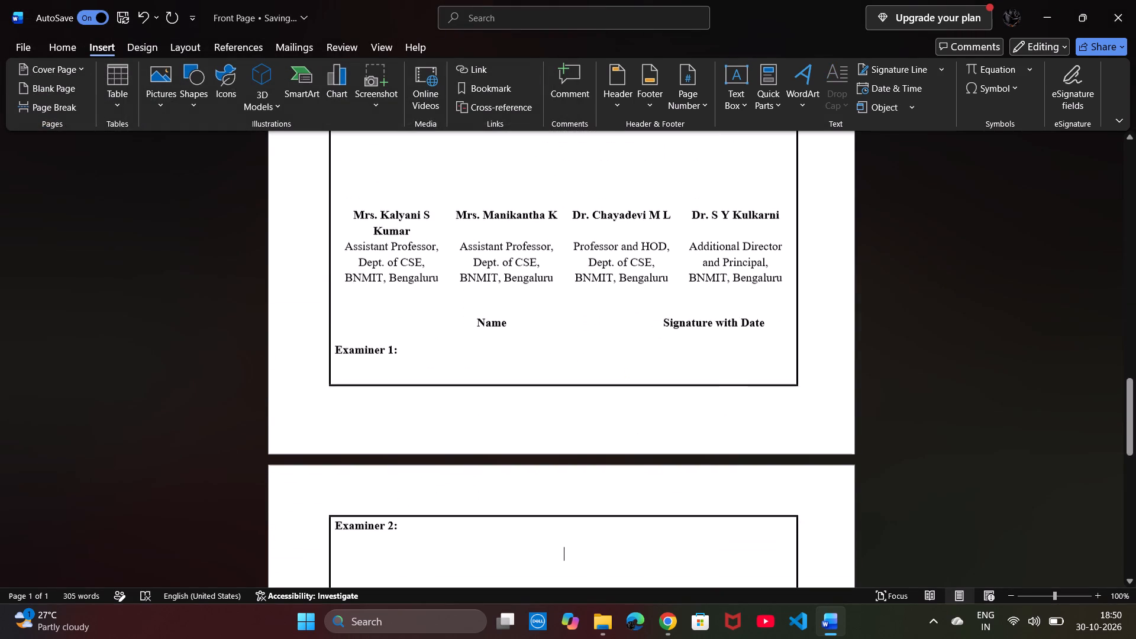
scroll(544, 406, "down", 5)
scroll(544, 406, "up", 1)
scroll(544, 406, "down", 1)
scroll(544, 406, "up", 1)
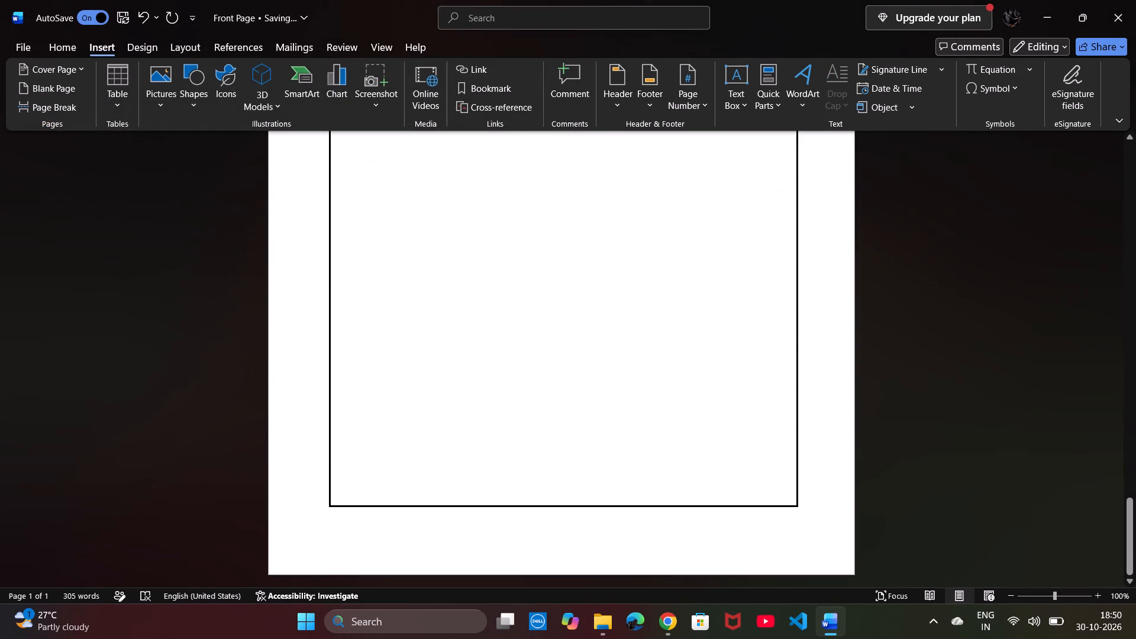
scroll(544, 406, "up", 4)
scroll(544, 406, "down", 5)
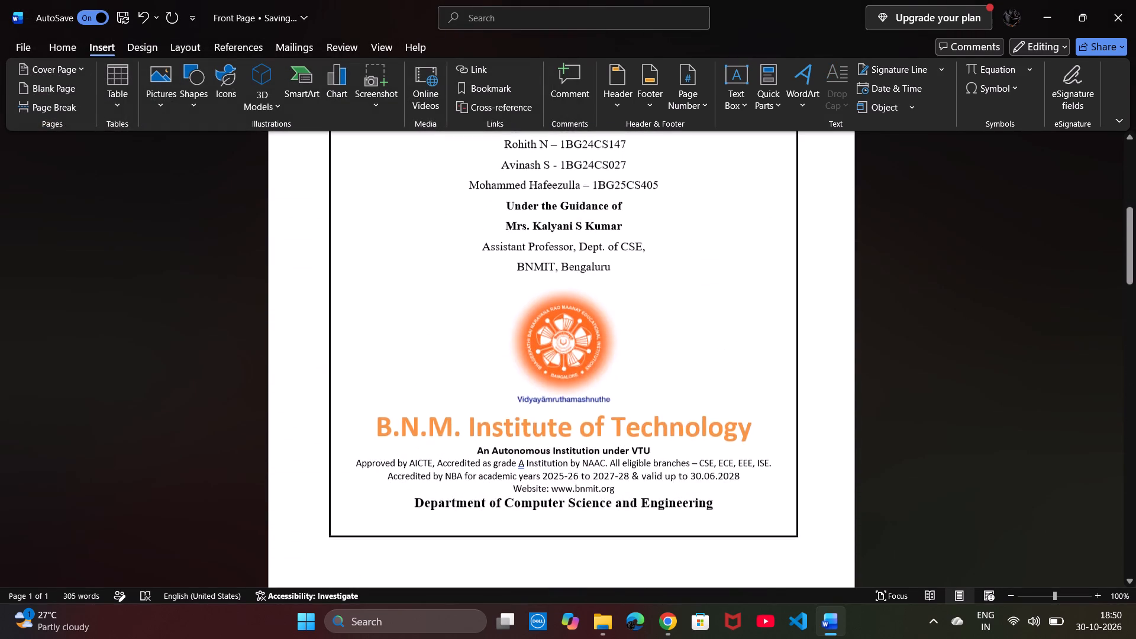
scroll(544, 406, "down", 1)
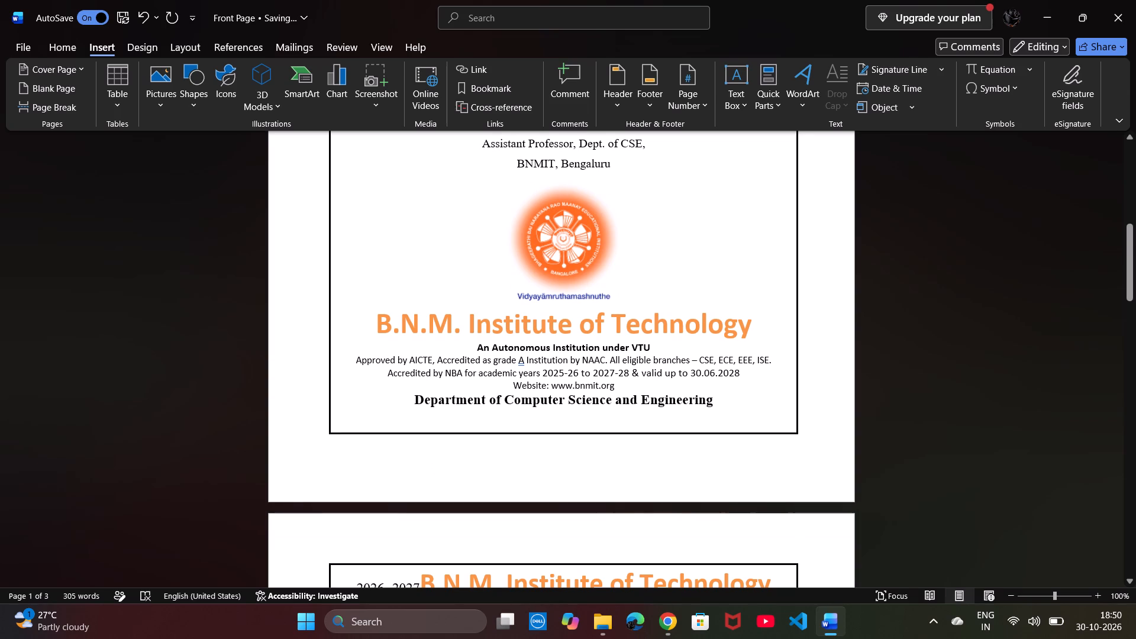
scroll(428, 385, "down", 3)
left_click(428, 385)
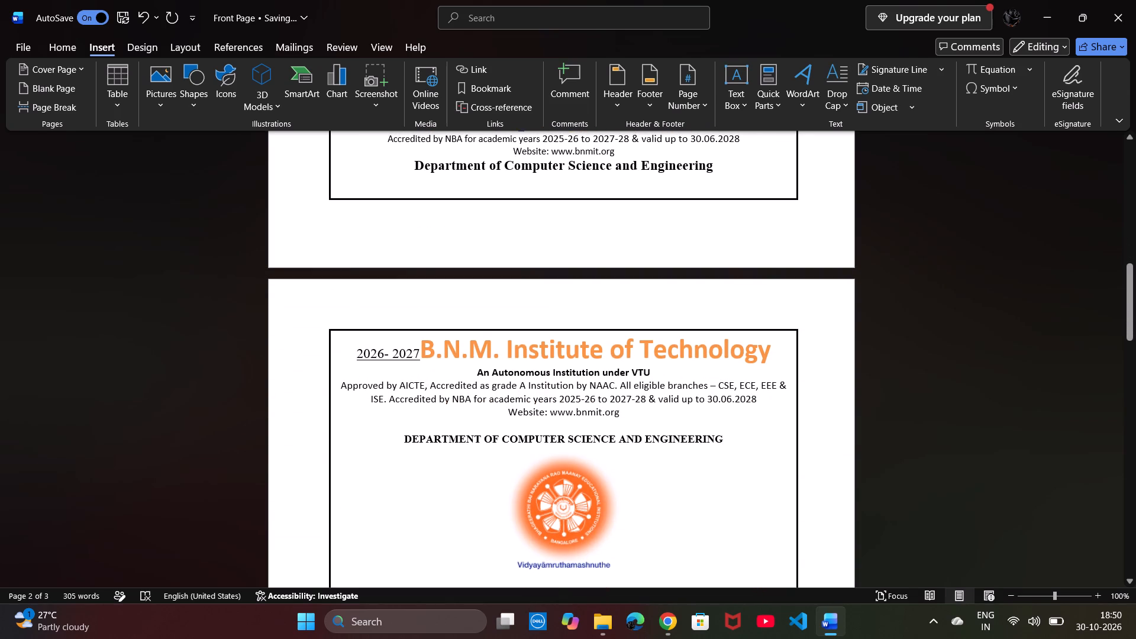
left_click(421, 356)
scroll(421, 356, "up", 5)
scroll(512, 388, "down", 2)
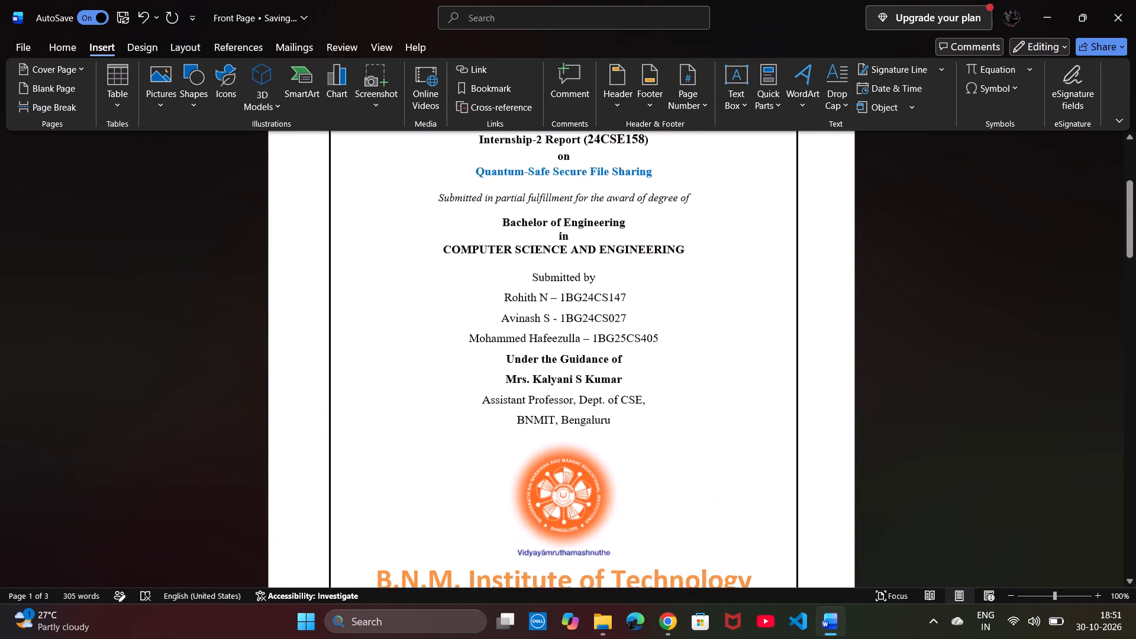
scroll(512, 388, "down", 1)
scroll(573, 444, "down", 1)
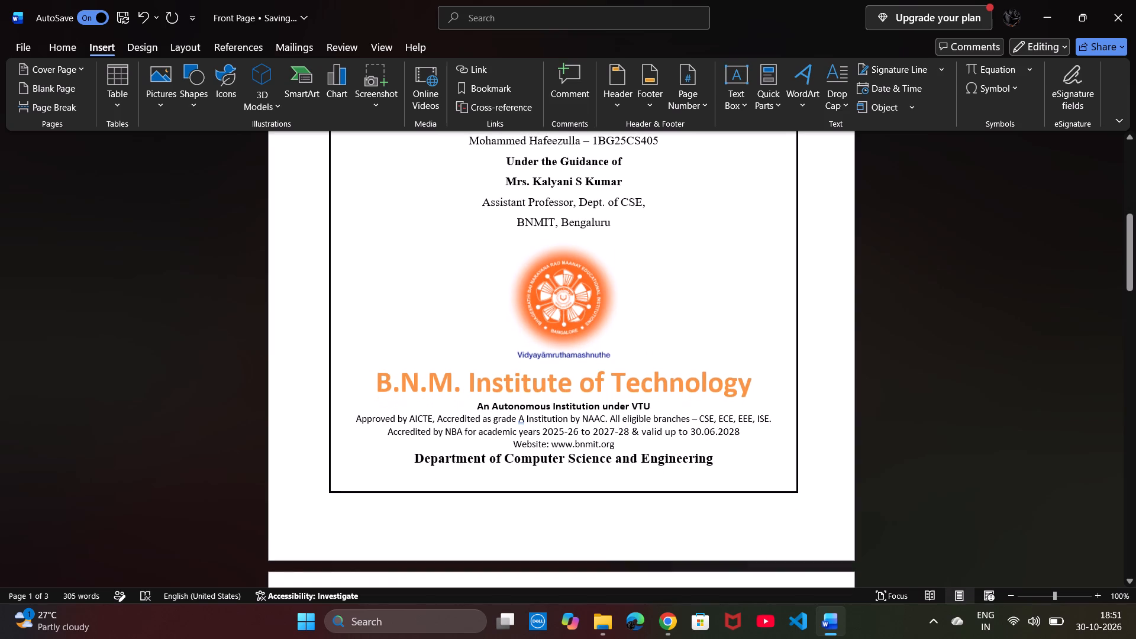
Reduce the height of the college logo on the front page until the 2026- 2027 line fits on that page.
left_click(570, 324)
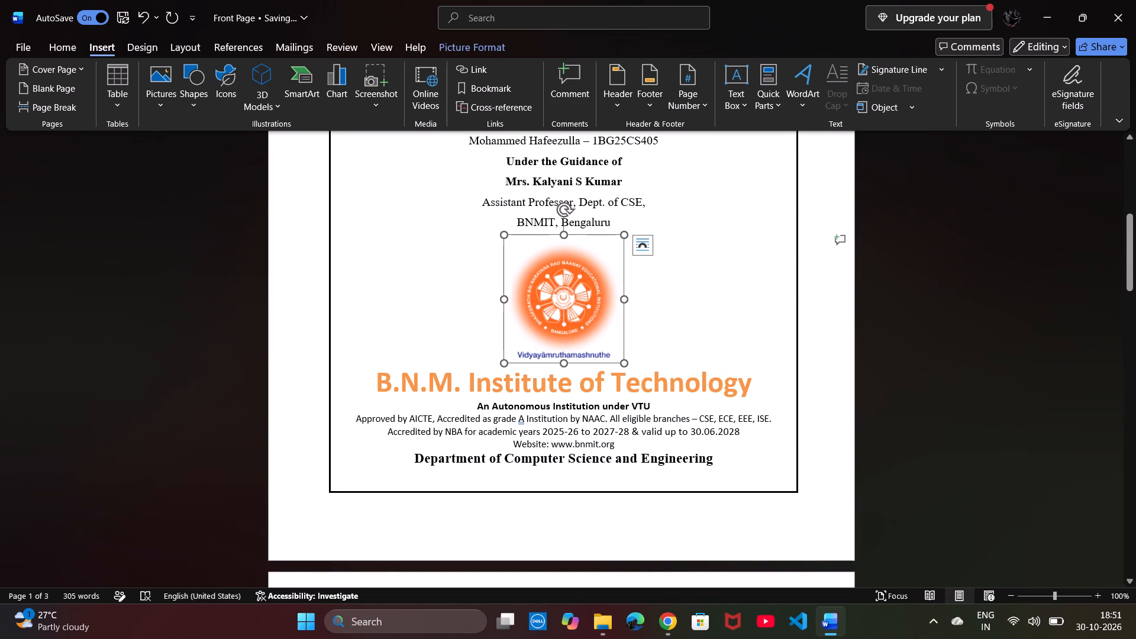
left_click_drag(566, 361, 566, 348)
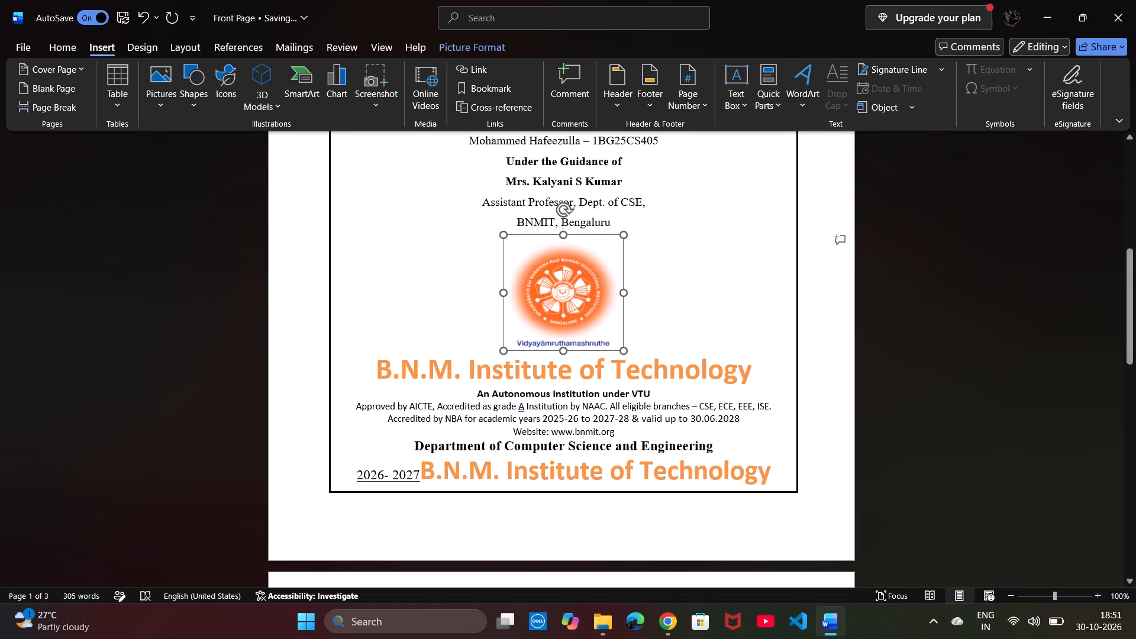
left_click_drag(566, 348, 566, 345)
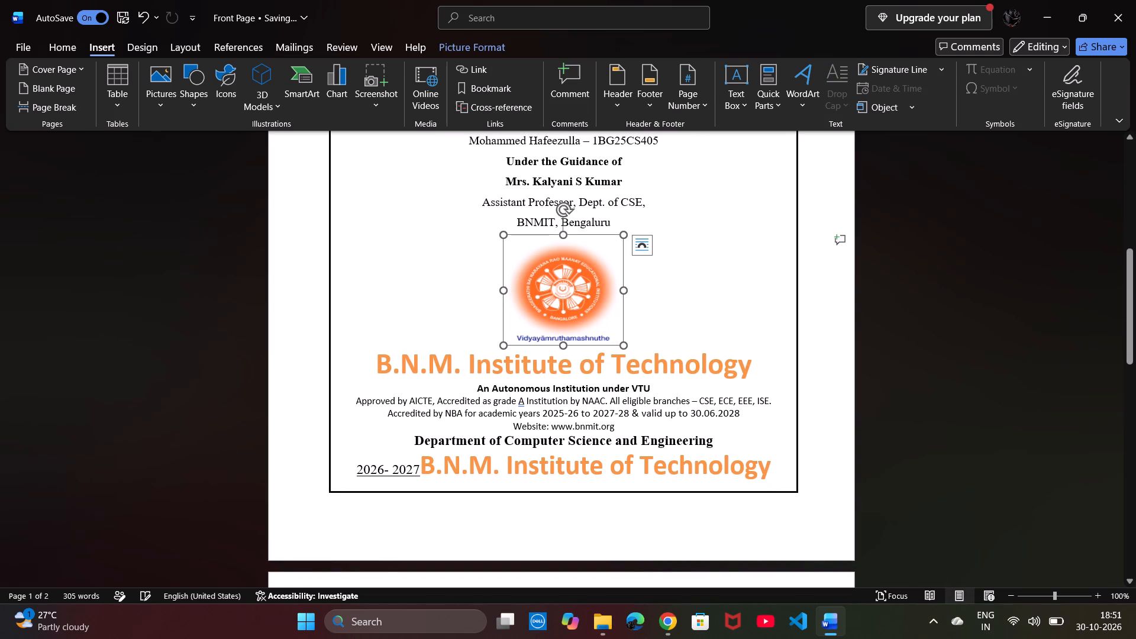
Split the certificate's B.N.M. Institute of Technology heading from the 2026- 2027 line onto its own line and check both pages.
left_click(423, 461)
key("Return")
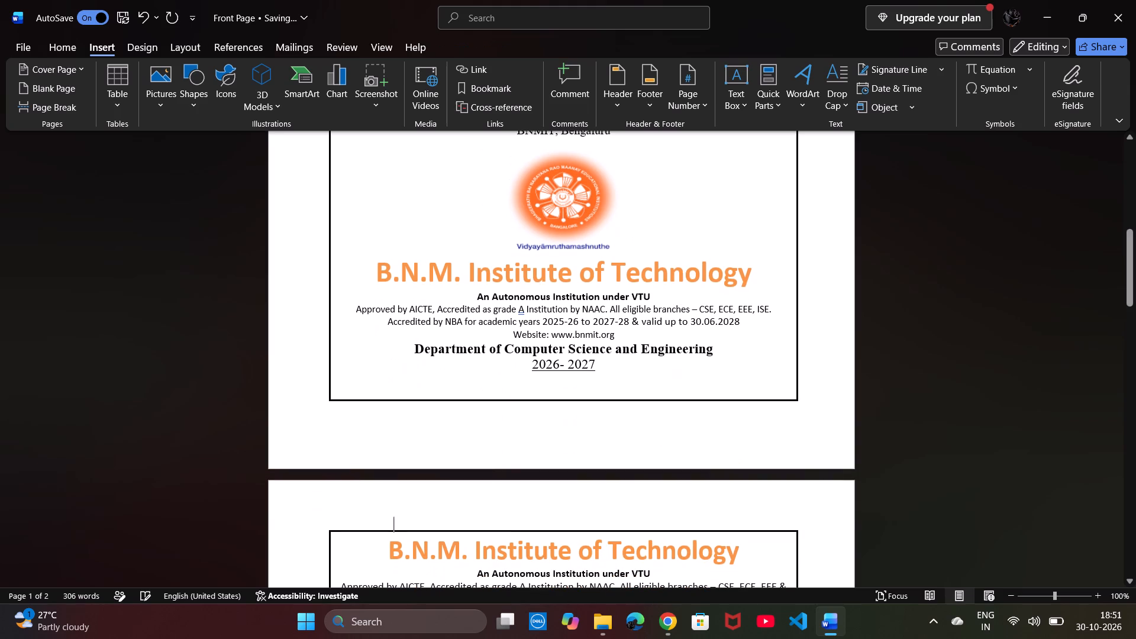
scroll(541, 431, "up", 1)
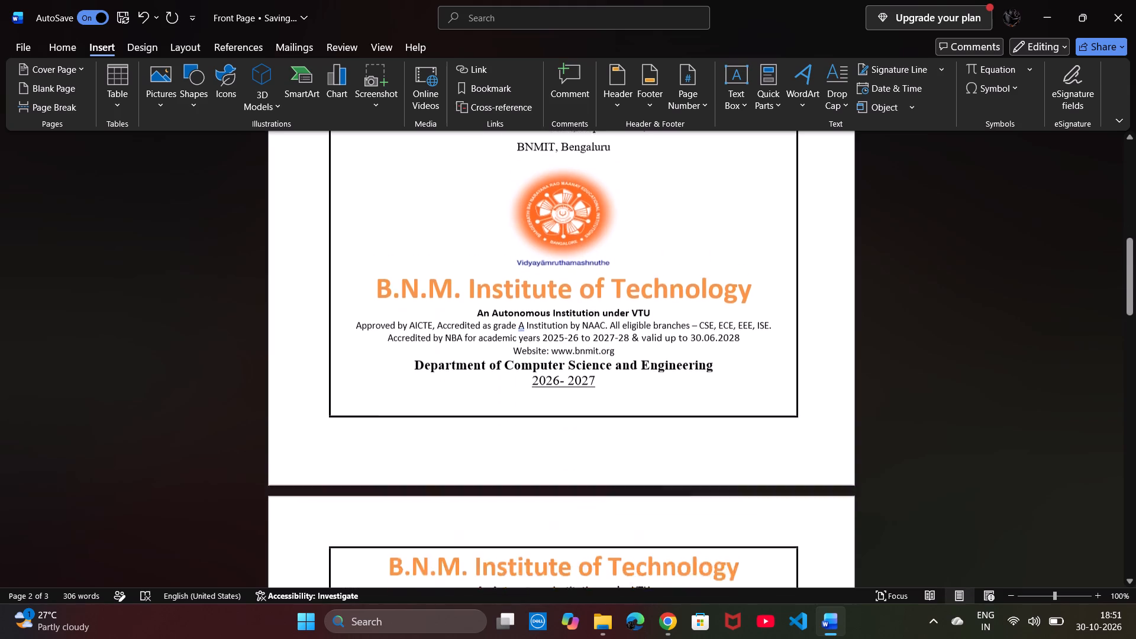
scroll(541, 431, "up", 1)
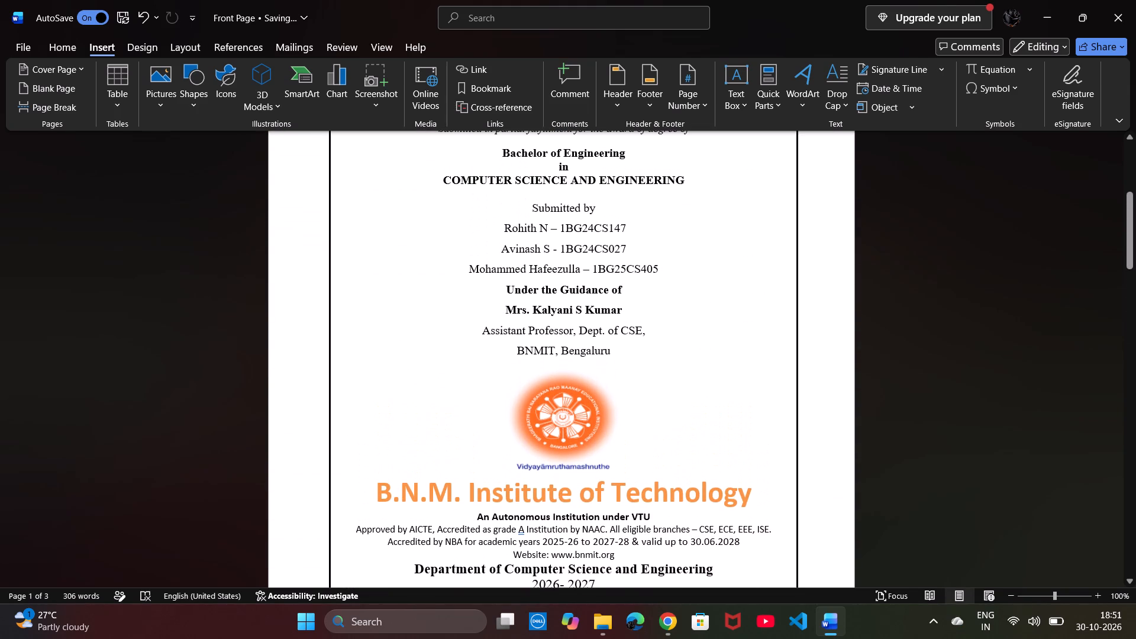
scroll(541, 431, "down", 5)
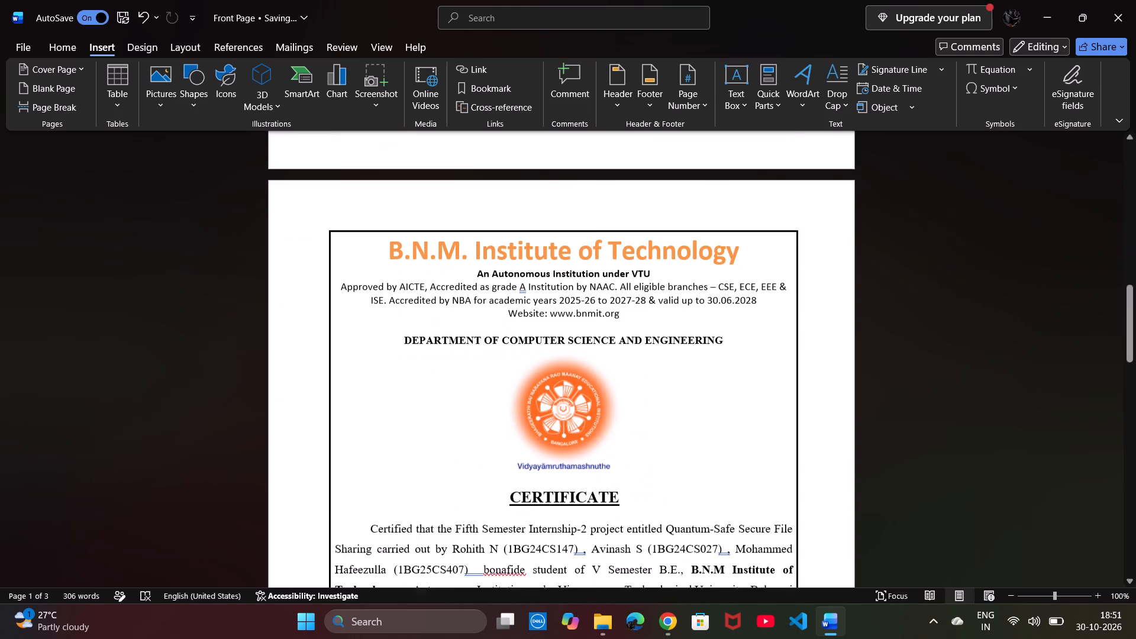
scroll(541, 431, "up", 3)
scroll(541, 431, "down", 5)
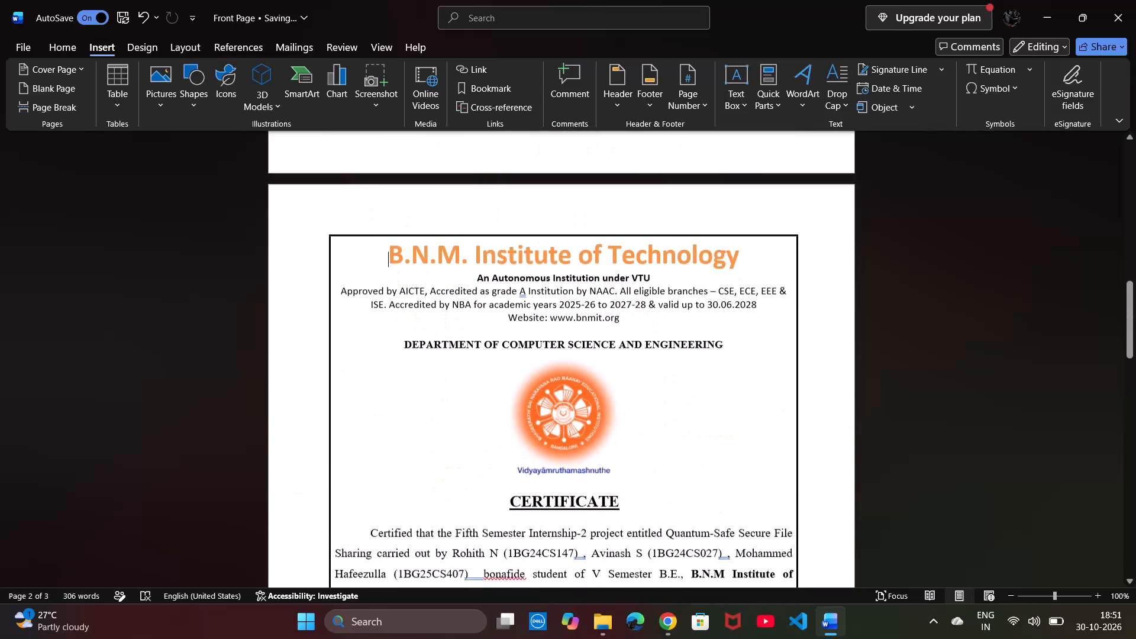
Remove one blank line between the certificate's body text and the signatories table so both examiner lines fit on the certificate page.
scroll(541, 431, "down", 2)
scroll(541, 431, "up", 1)
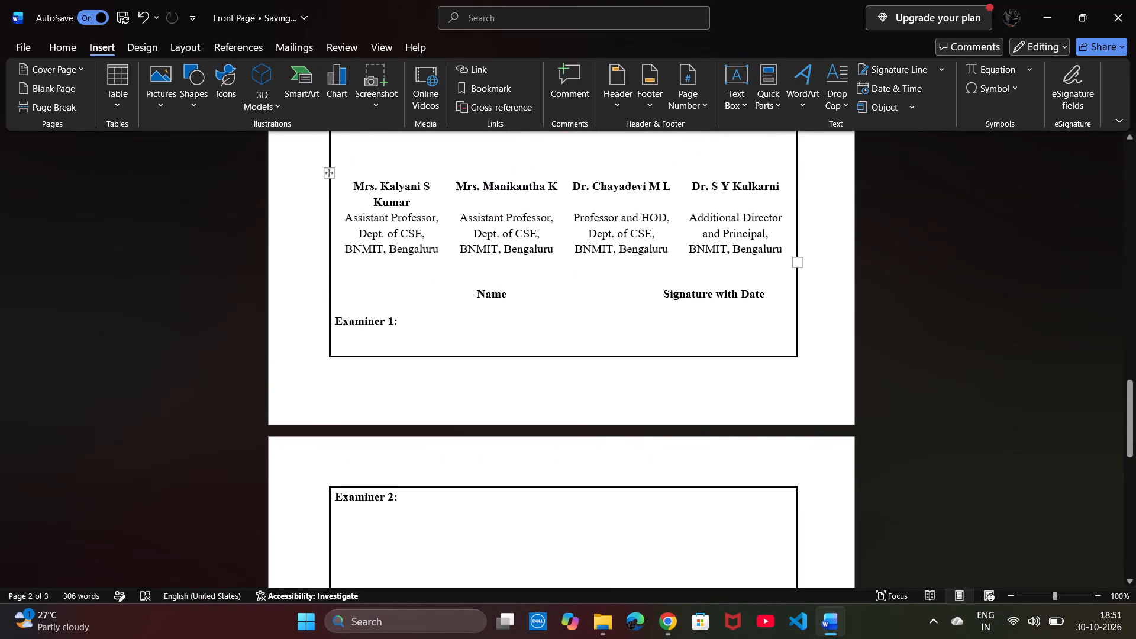
scroll(541, 431, "up", 1)
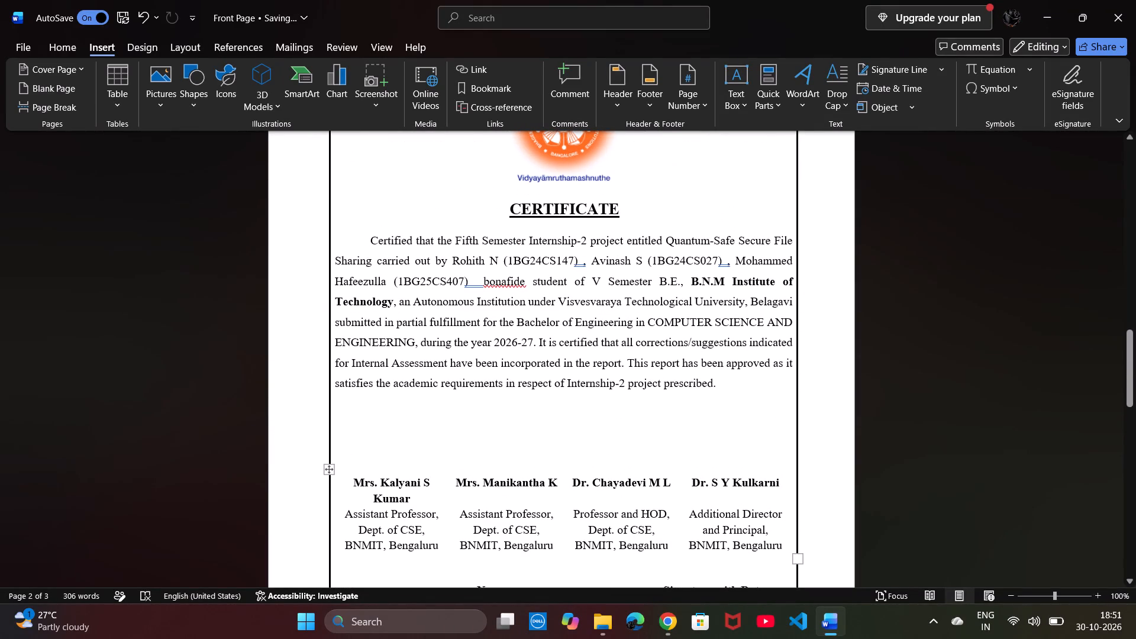
left_click(488, 414)
key("BackSpace")
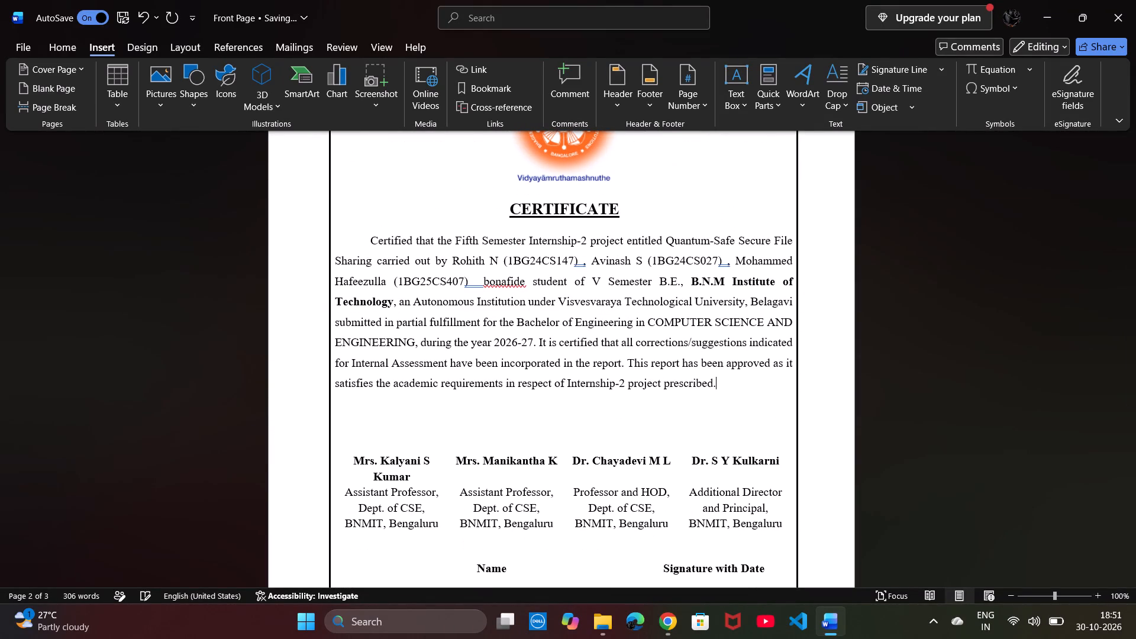
scroll(501, 438, "down", 3)
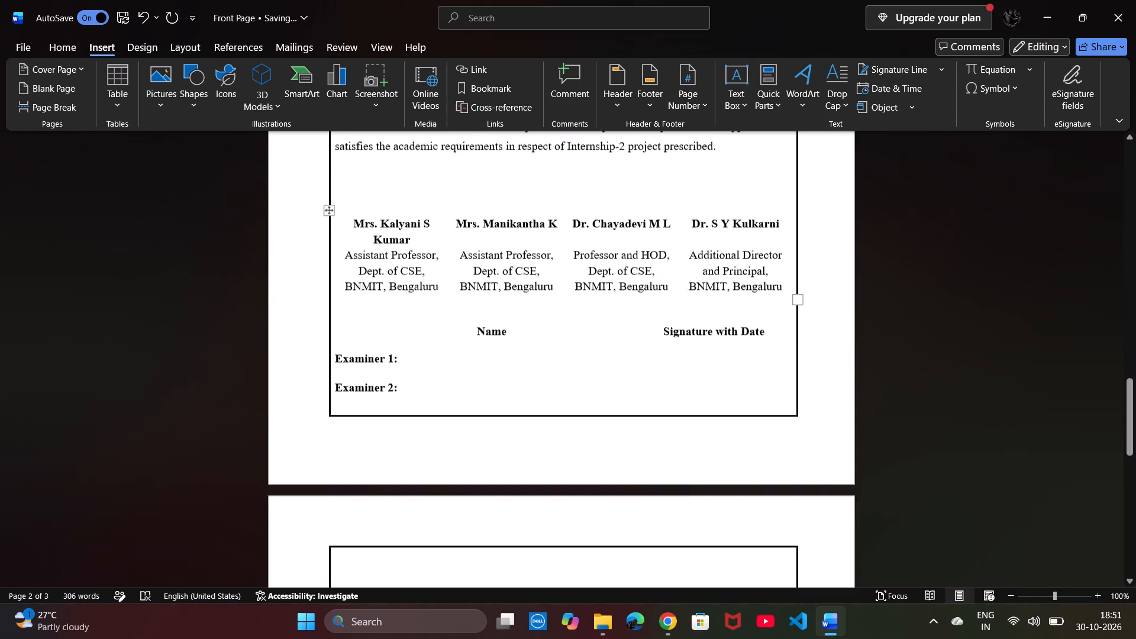
Delete the empty third page after the certificate and check the remaining pages.
scroll(501, 438, "down", 4)
right_click(501, 438)
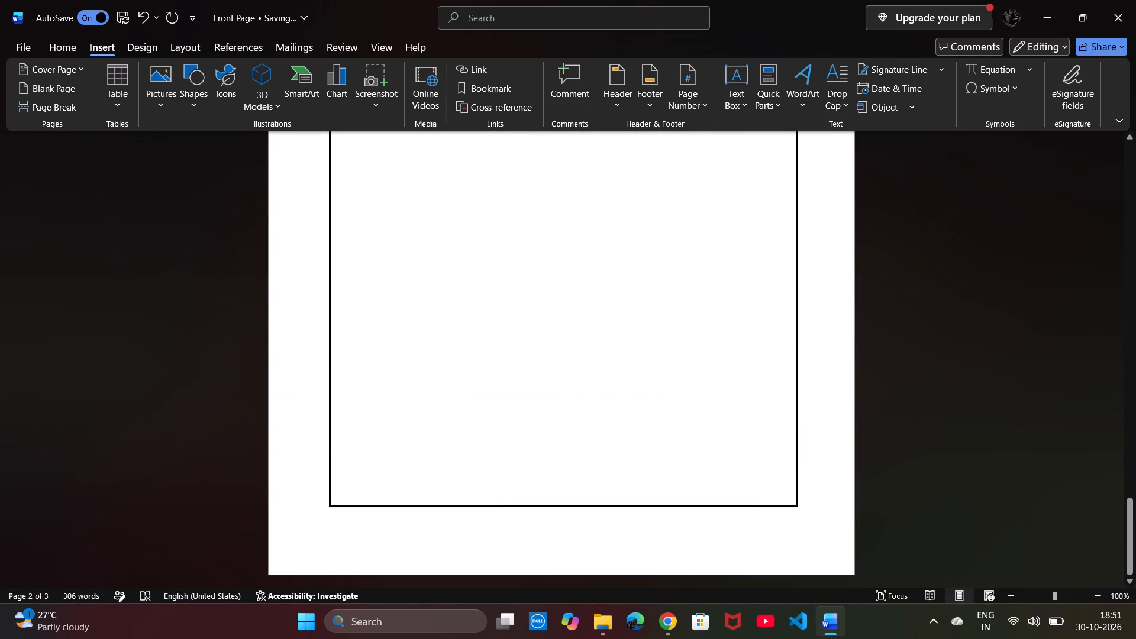
left_click(455, 397)
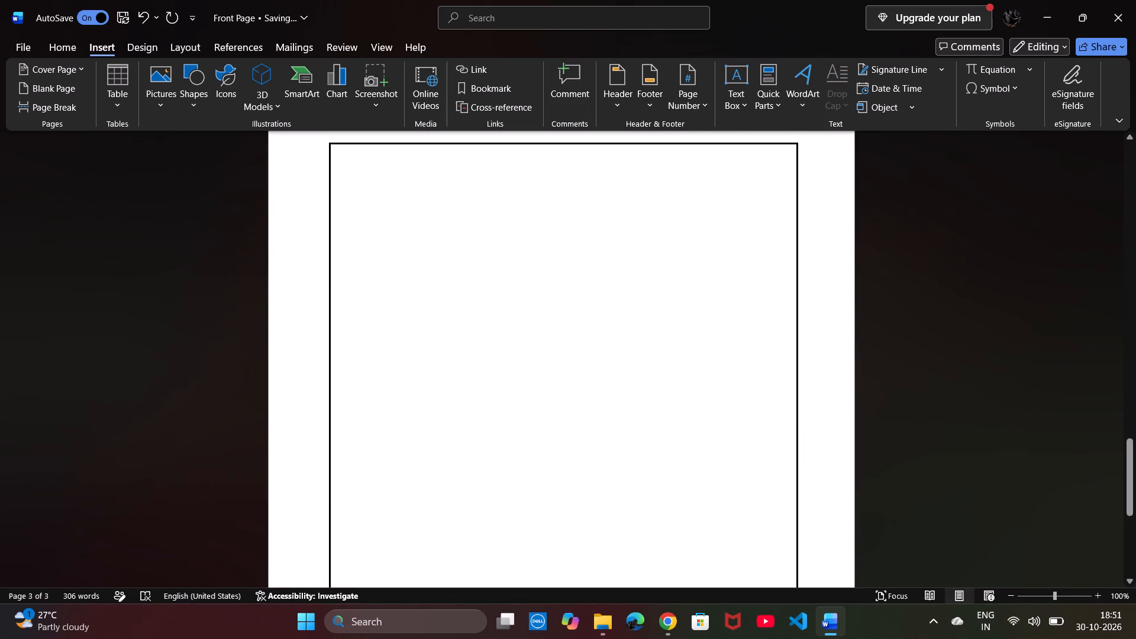
key("Delete")
scroll(455, 397, "up", 2)
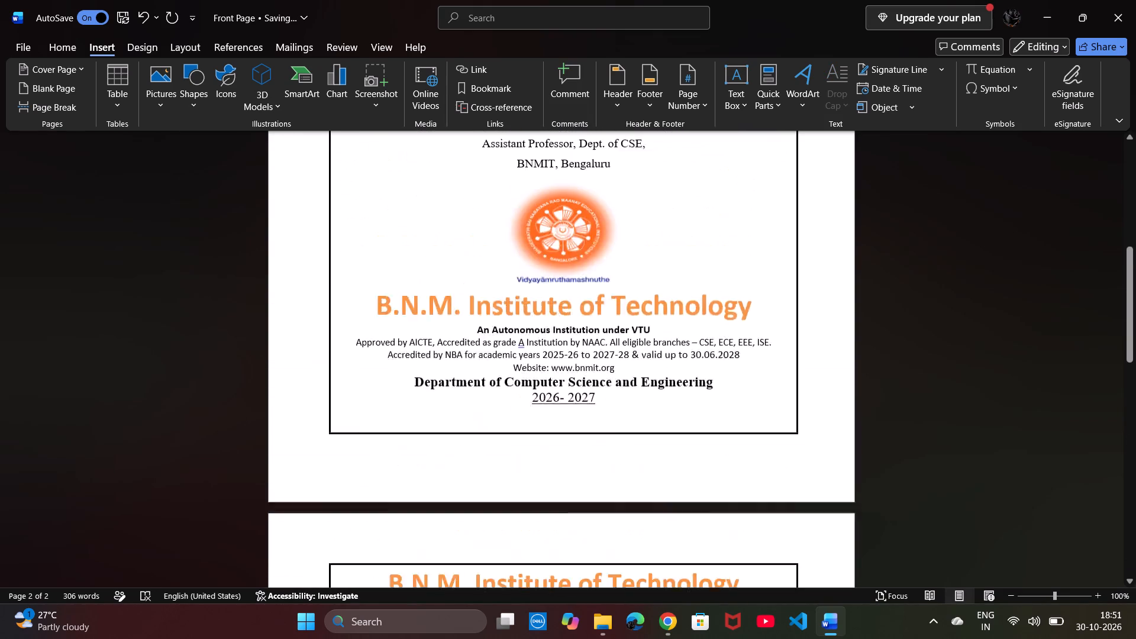
scroll(453, 319, "down", 1)
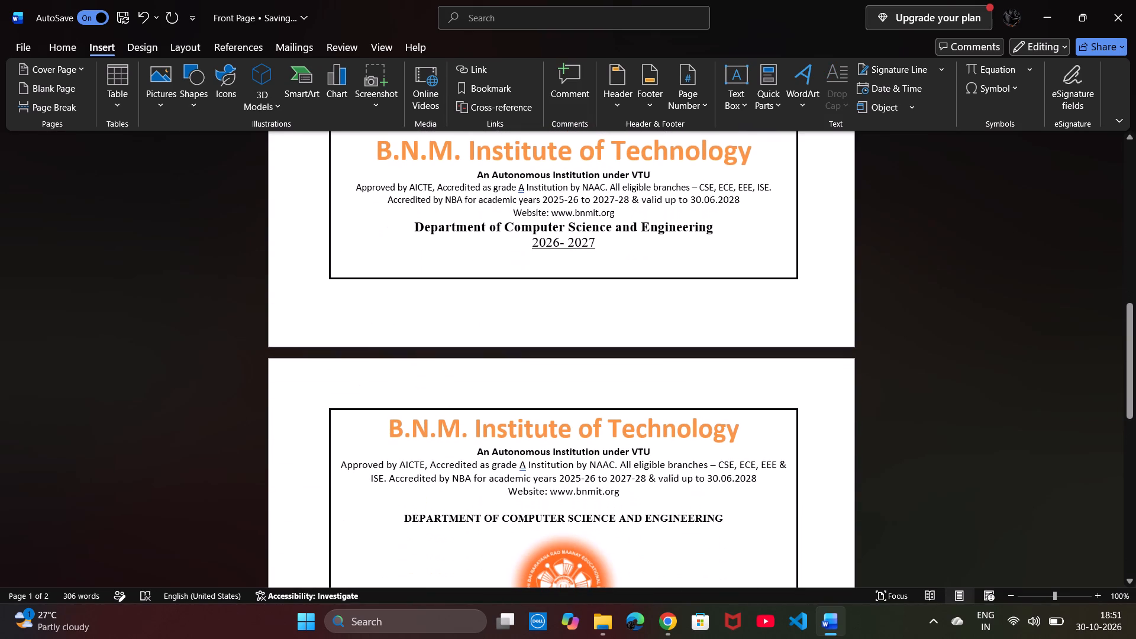
scroll(453, 319, "down", 2)
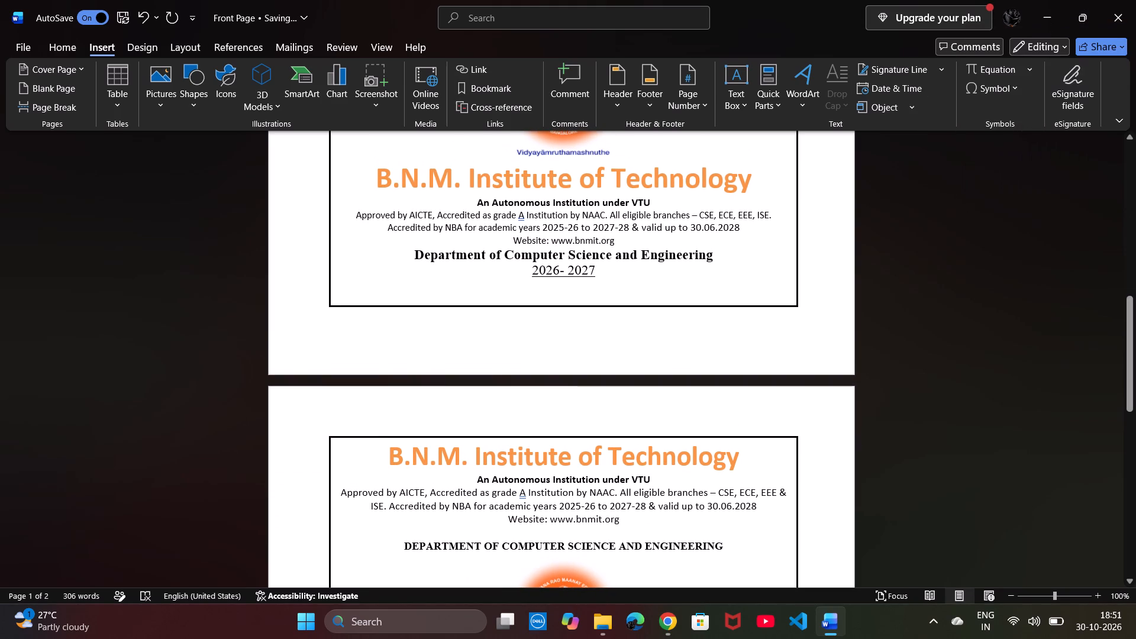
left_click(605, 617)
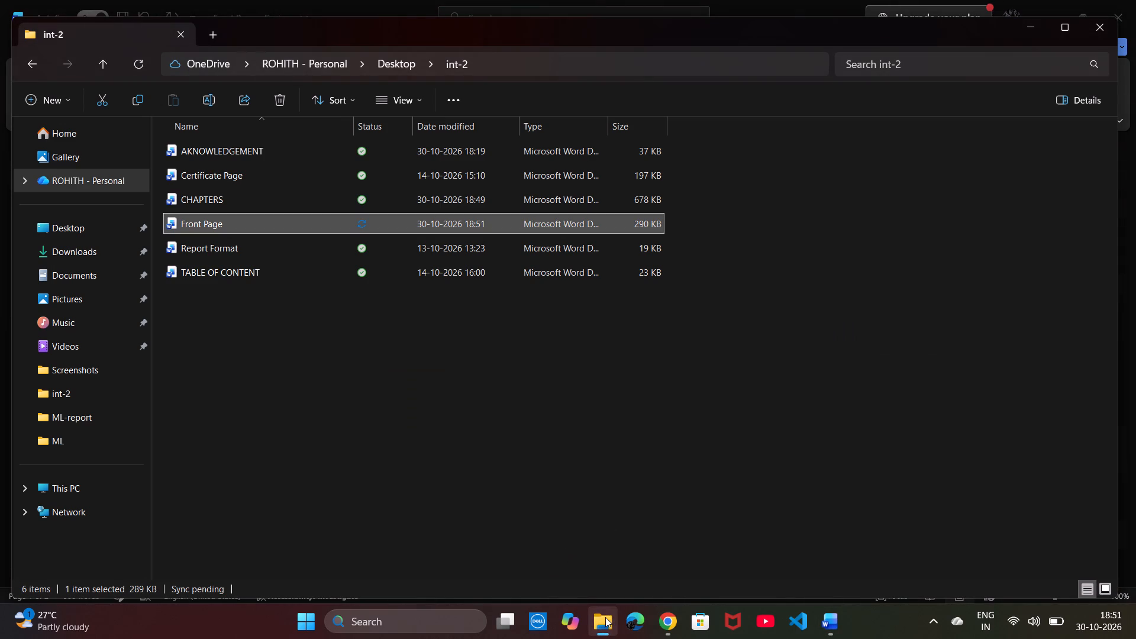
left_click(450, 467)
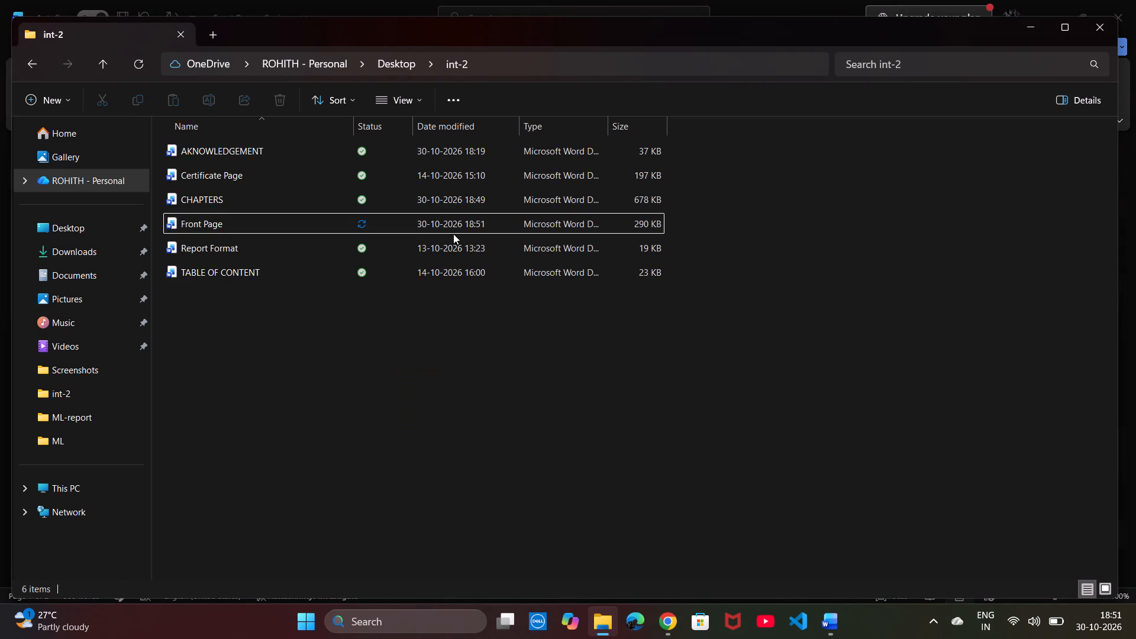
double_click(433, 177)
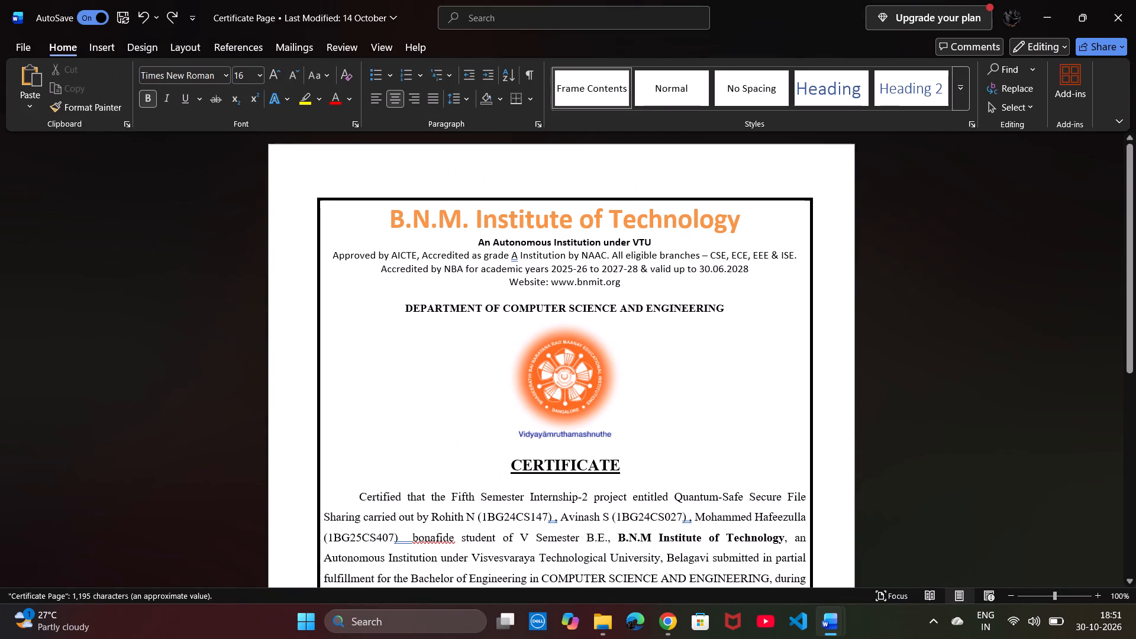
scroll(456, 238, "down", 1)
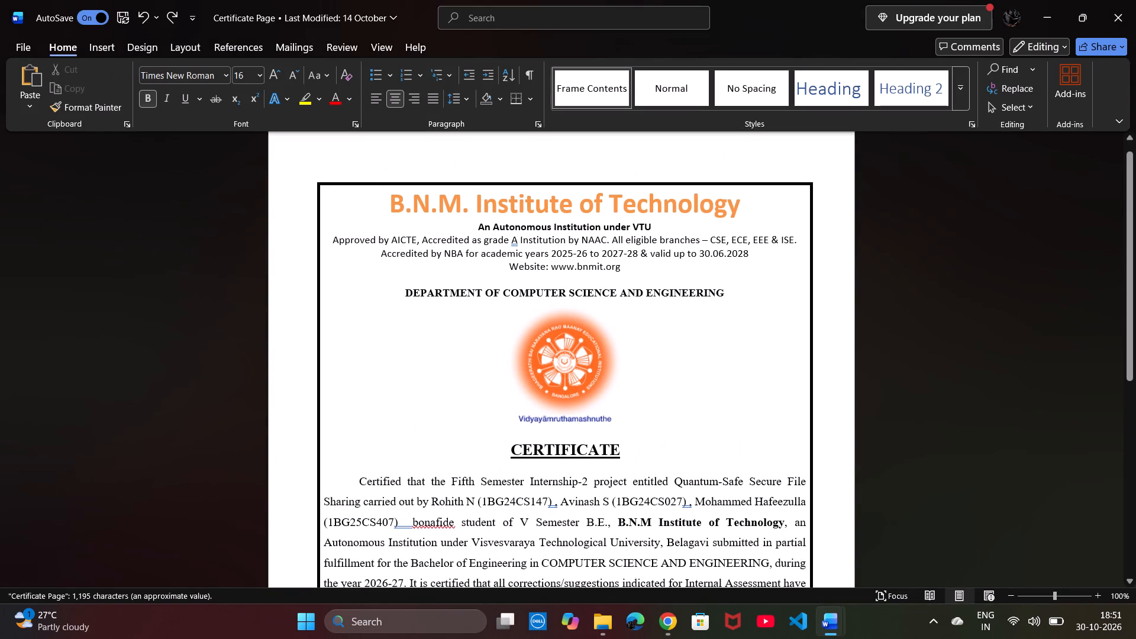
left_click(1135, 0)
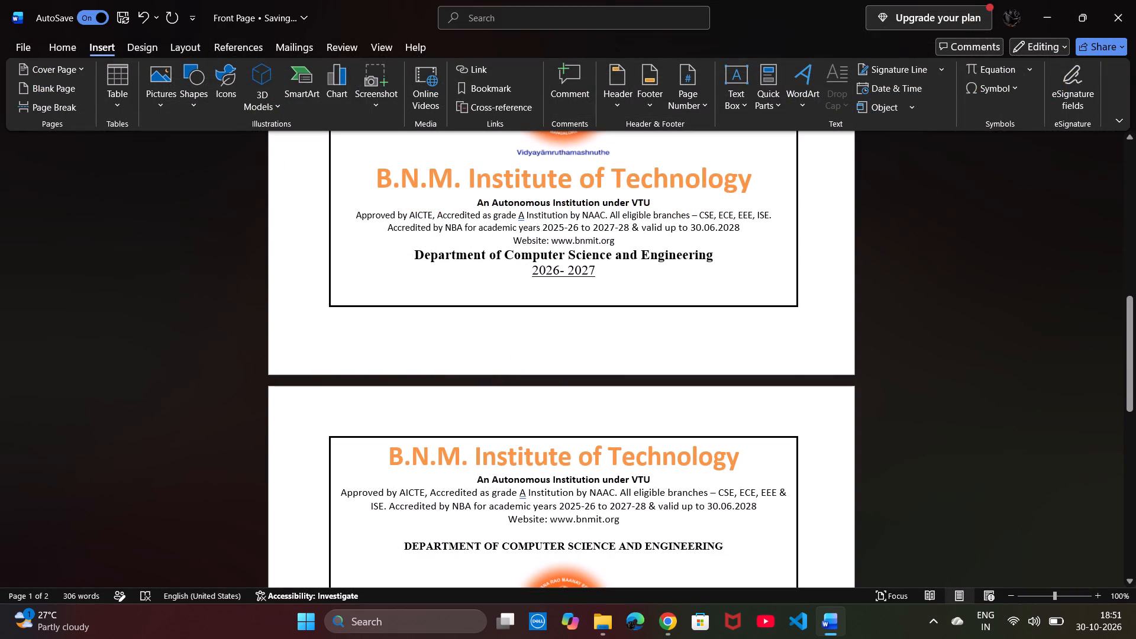
Open the original Certificate Page file from the int-2 folder and place it side by side with the Front Page document for comparison.
left_click(607, 620)
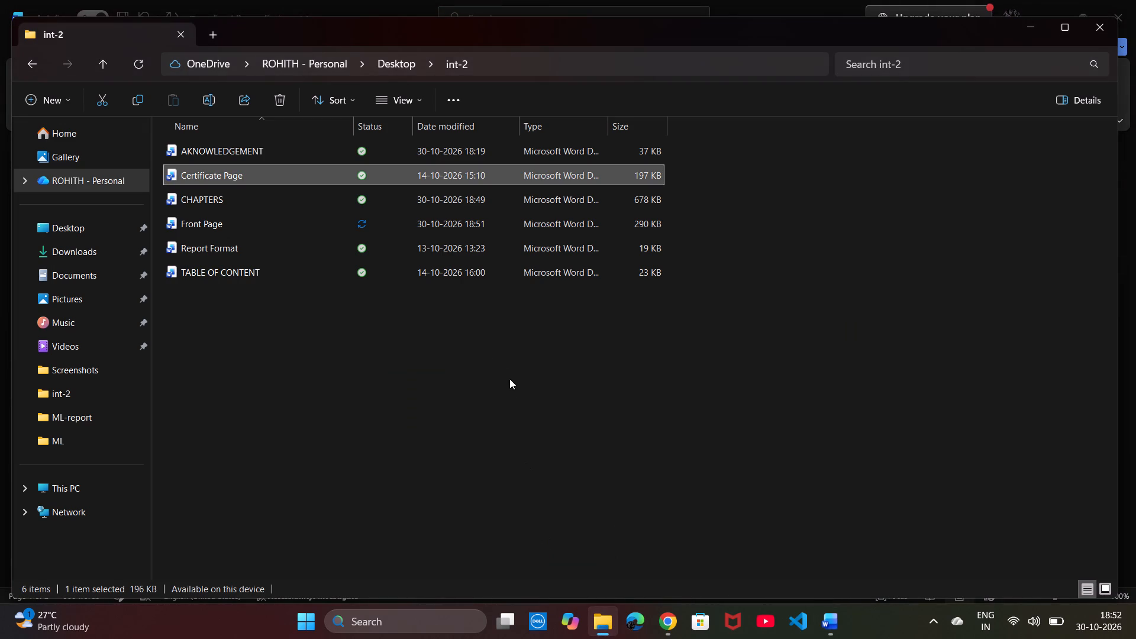
left_click(482, 357)
double_click(488, 176)
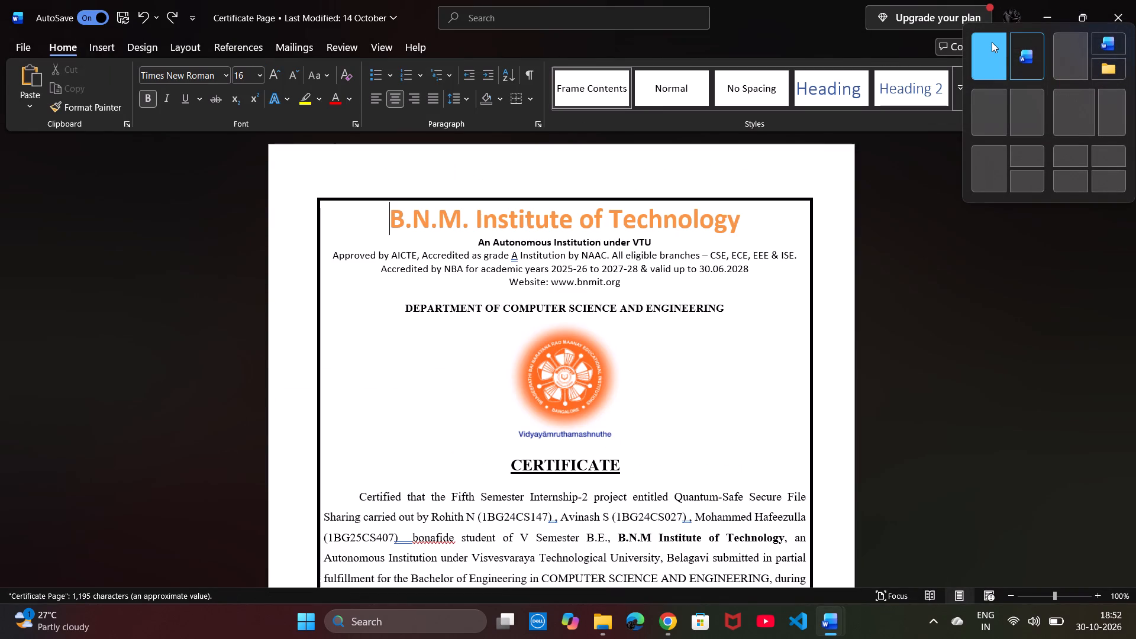
left_click(992, 42)
scroll(736, 278, "up", 4)
scroll(736, 278, "down", 1)
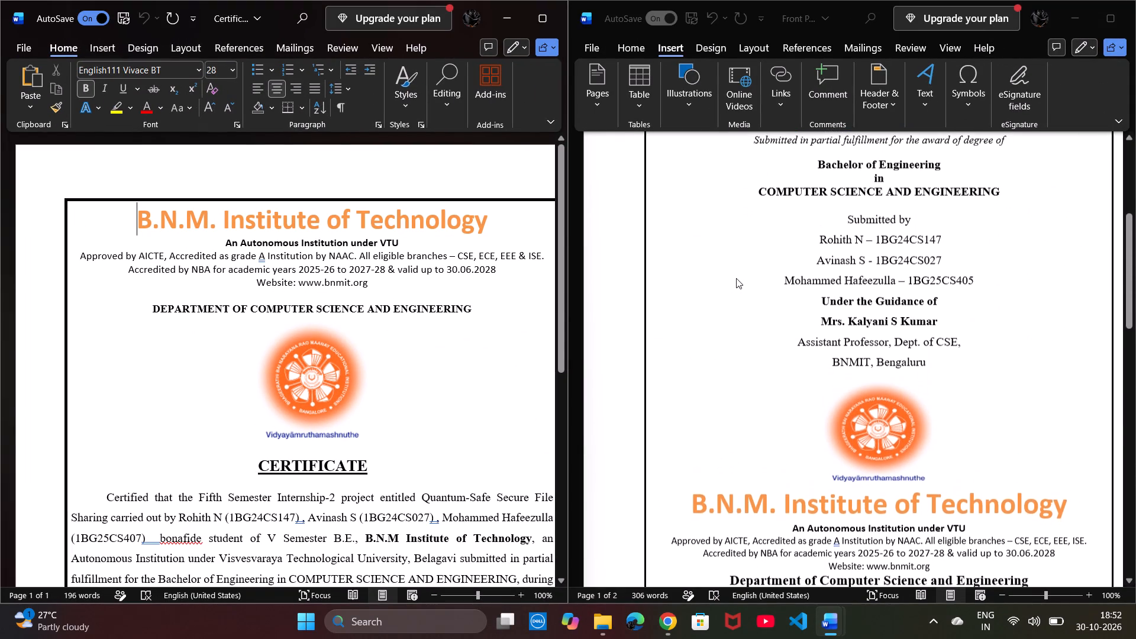
scroll(736, 278, "down", 2)
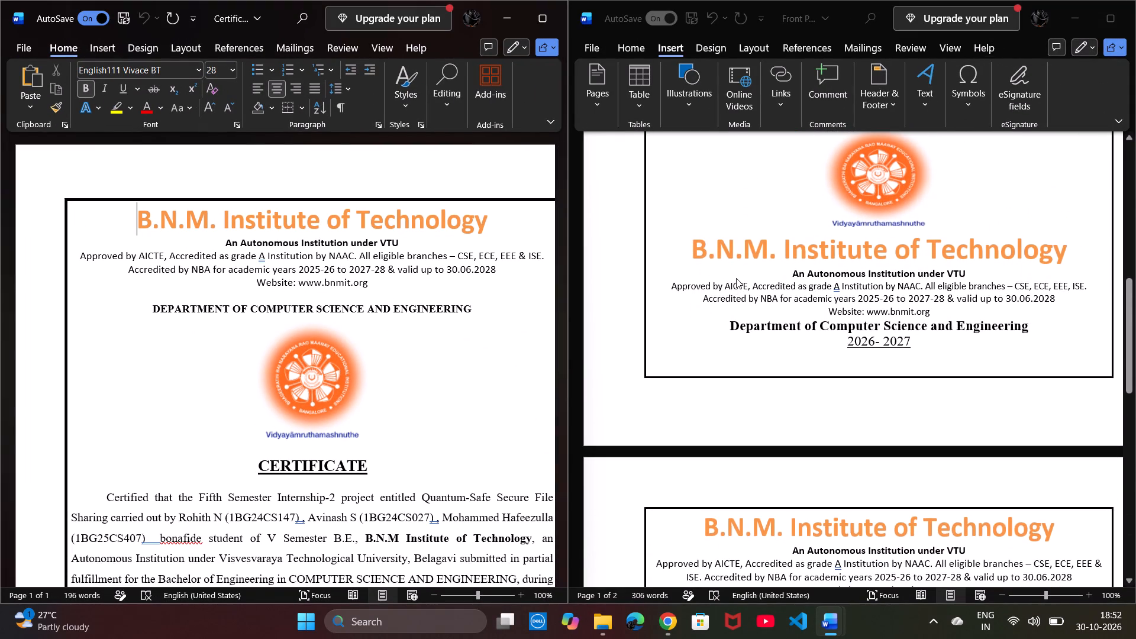
scroll(736, 278, "down", 2)
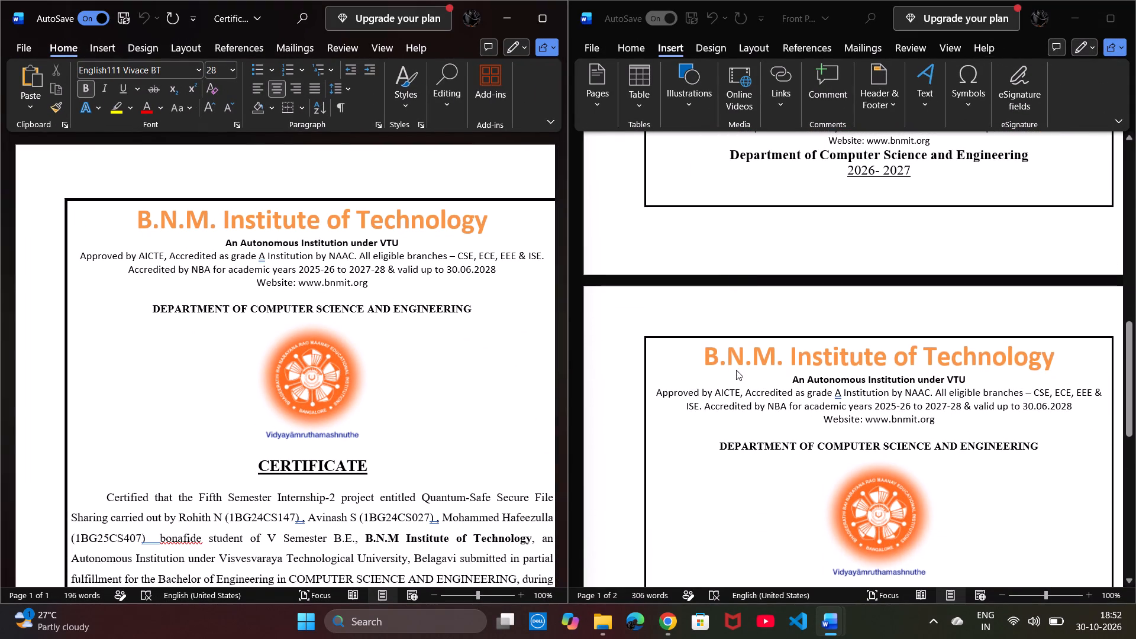
left_click(736, 370)
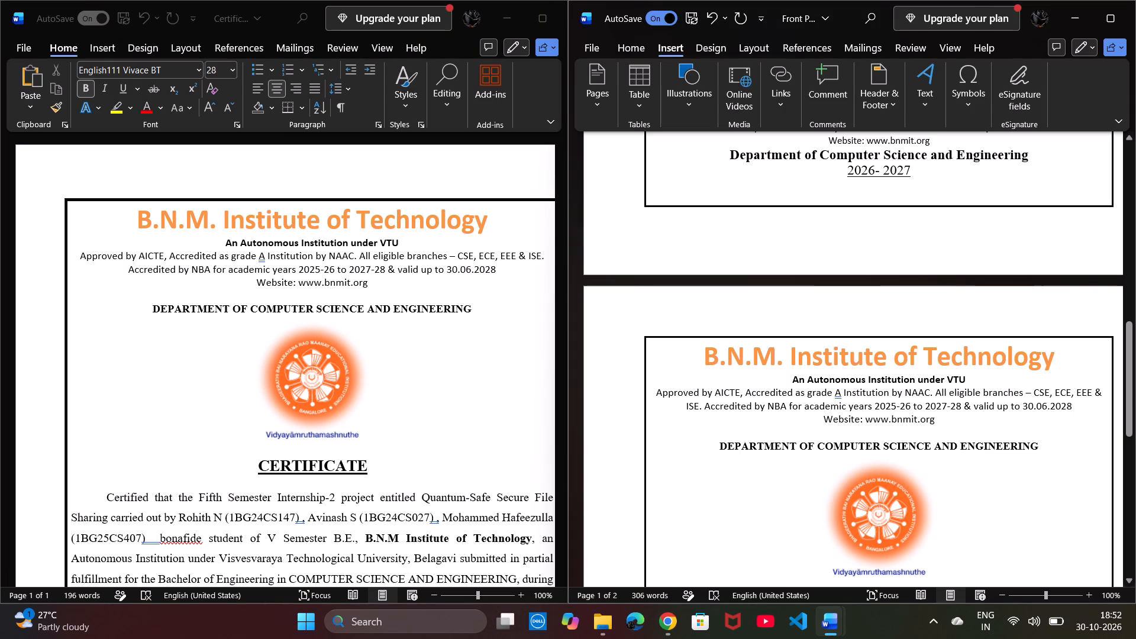
left_click(798, 392)
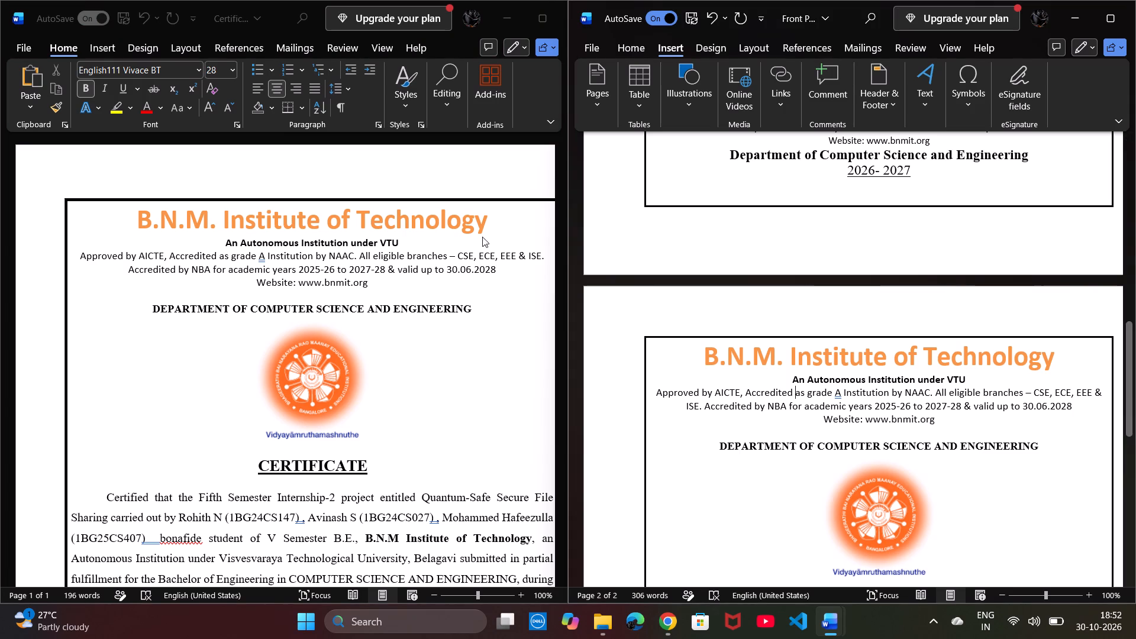
Examine the page border settings and border margin options of the original Certificate Page document.
left_click(478, 236)
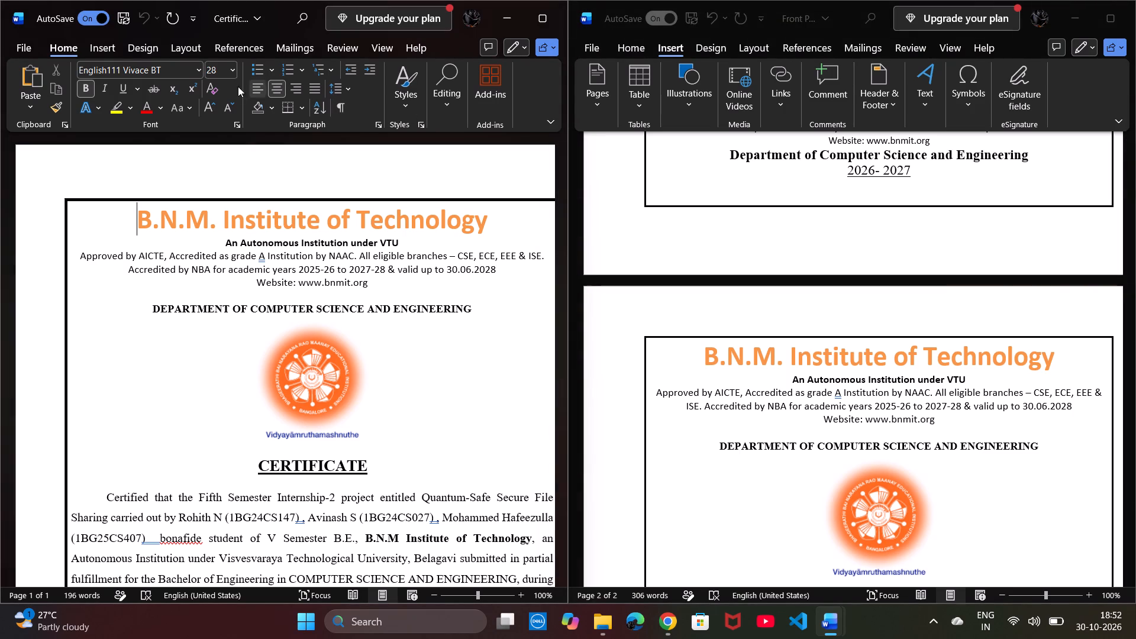
left_click(150, 51)
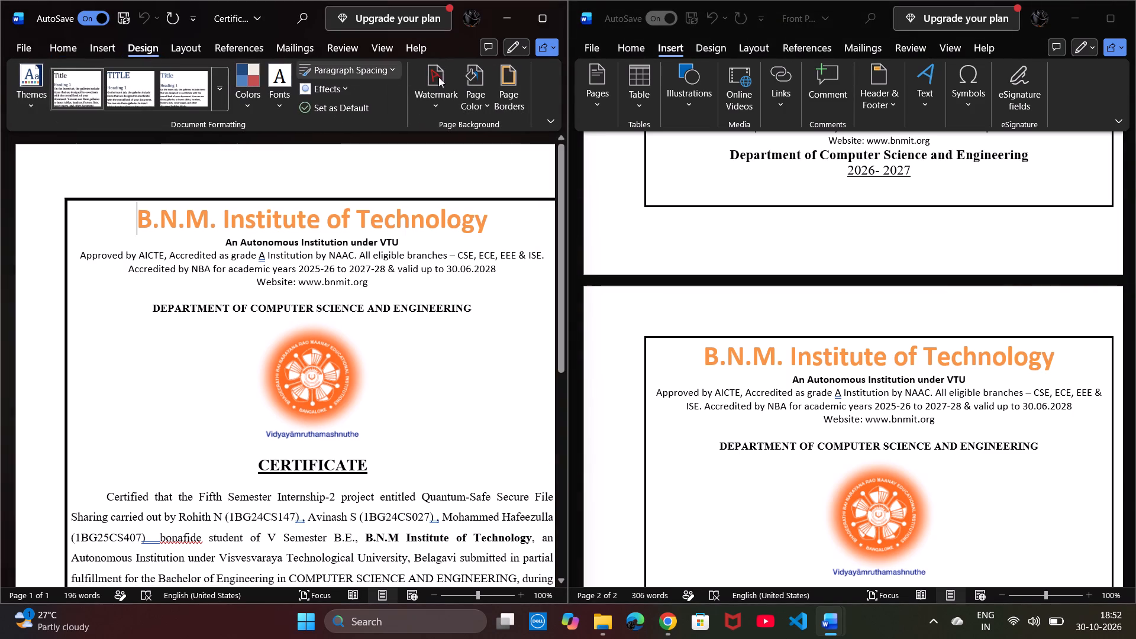
left_click(508, 96)
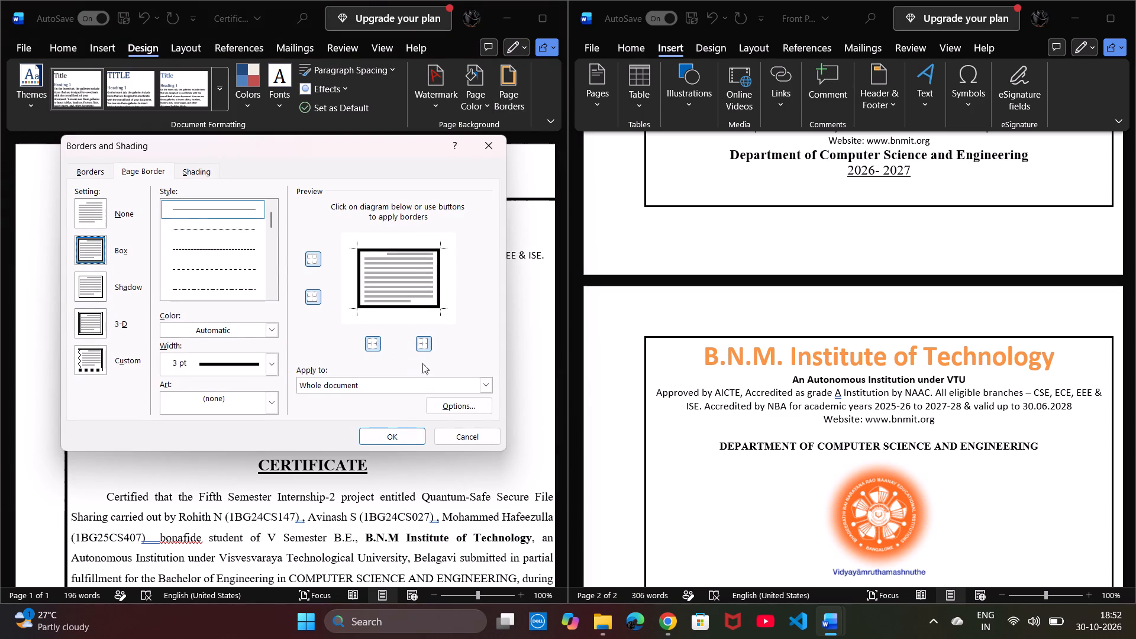
left_click(462, 402)
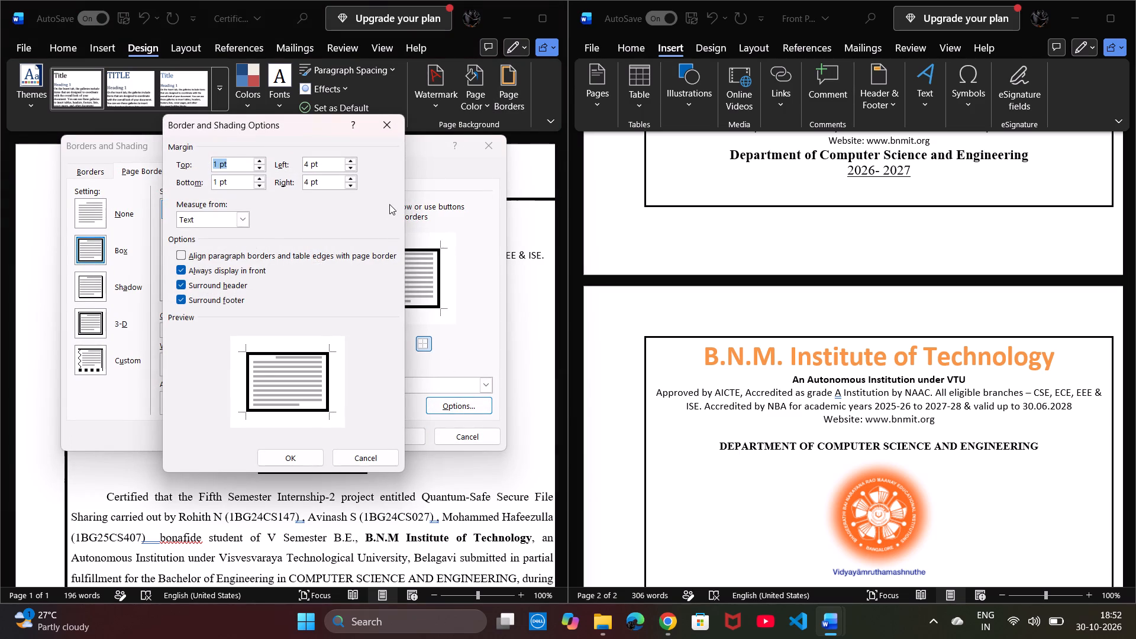
left_click(392, 127)
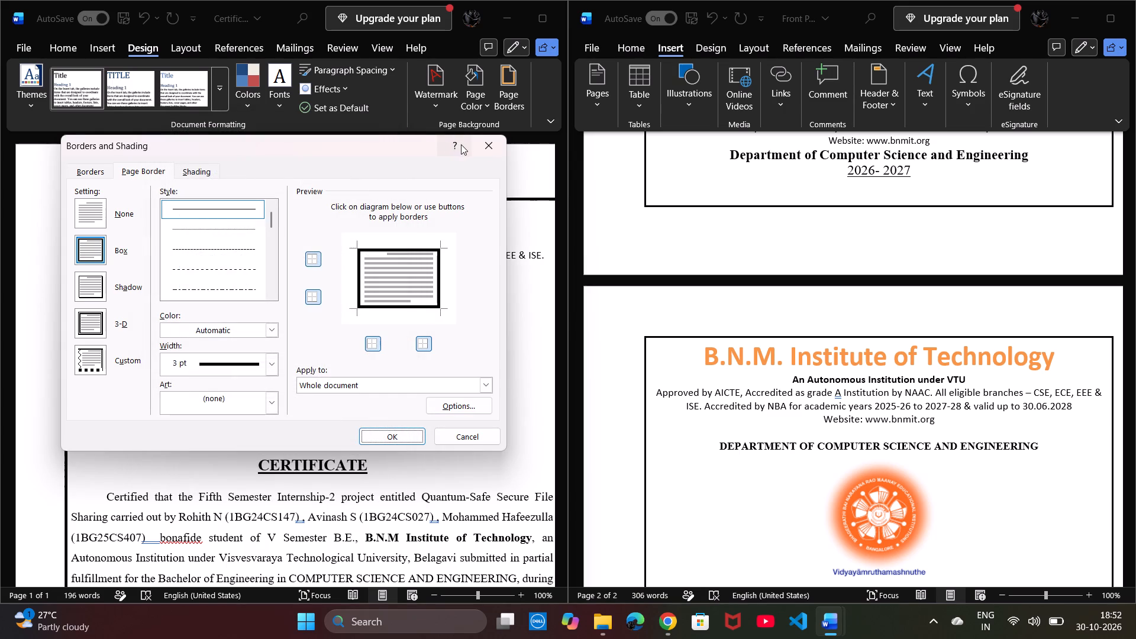
left_click(482, 152)
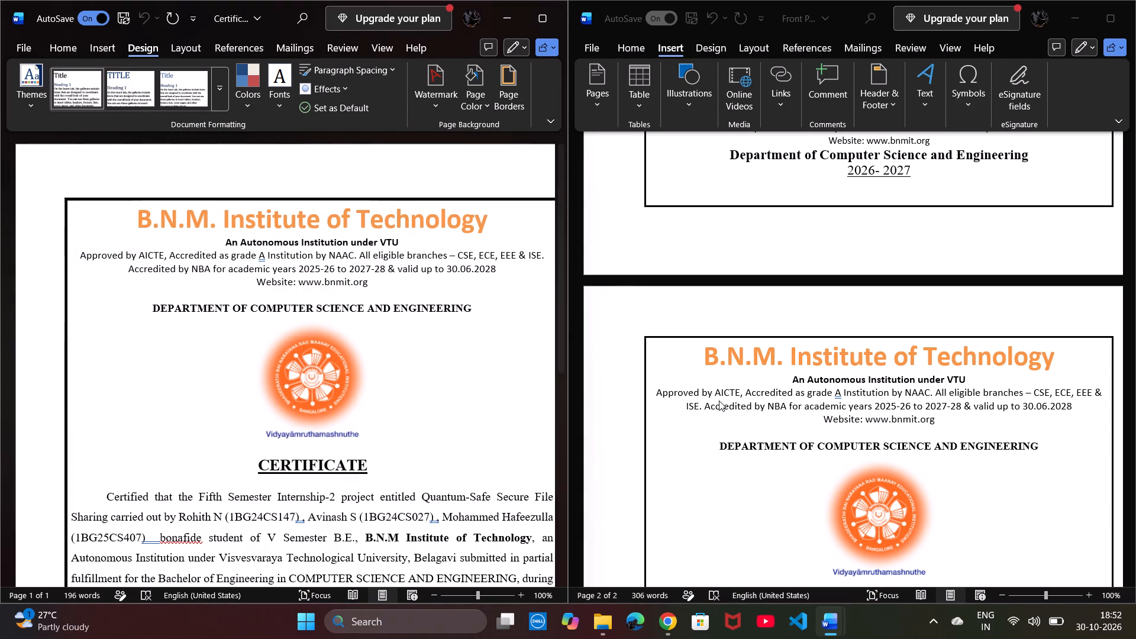
Set the Front Page document's box page border width to 3 pt for the whole document and check its pages.
left_click(721, 406)
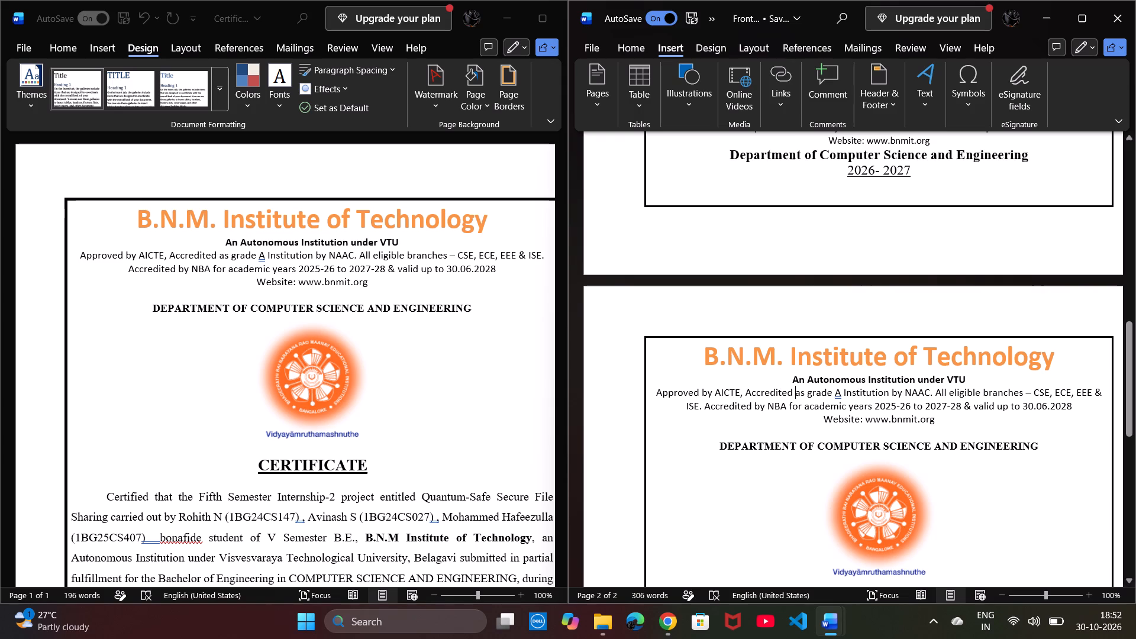
left_click(730, 54)
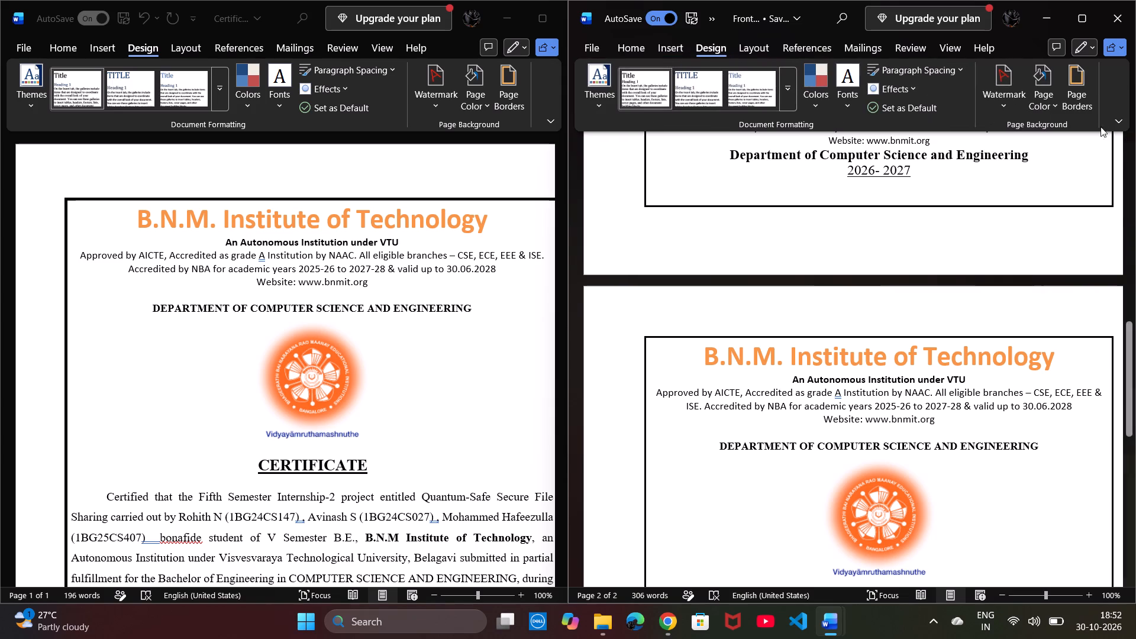
left_click(1087, 96)
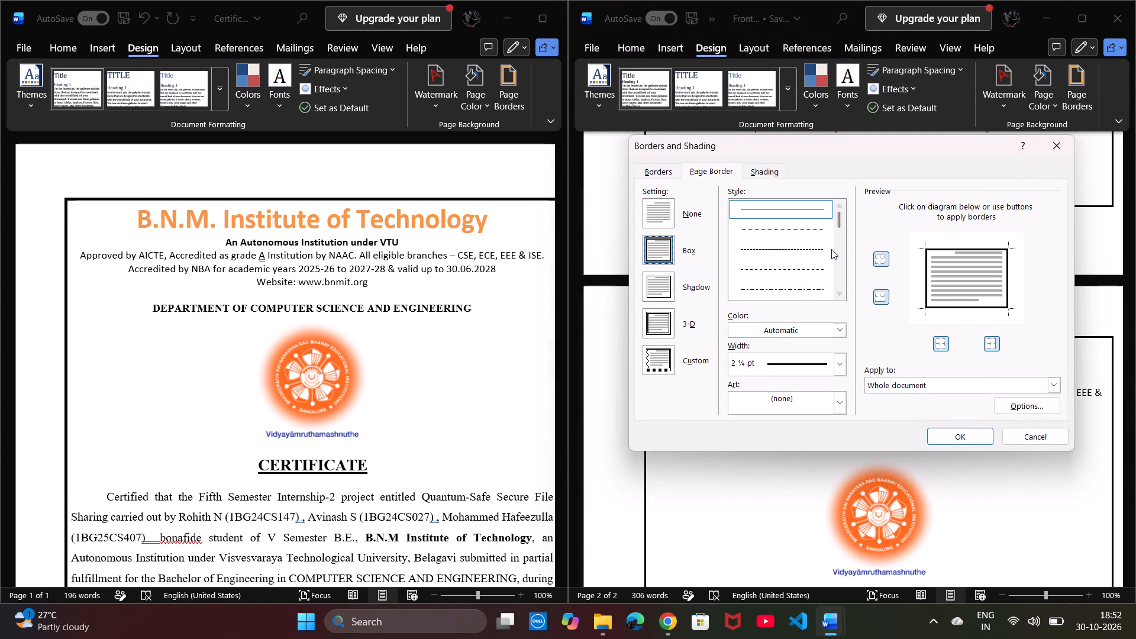
left_click(830, 356)
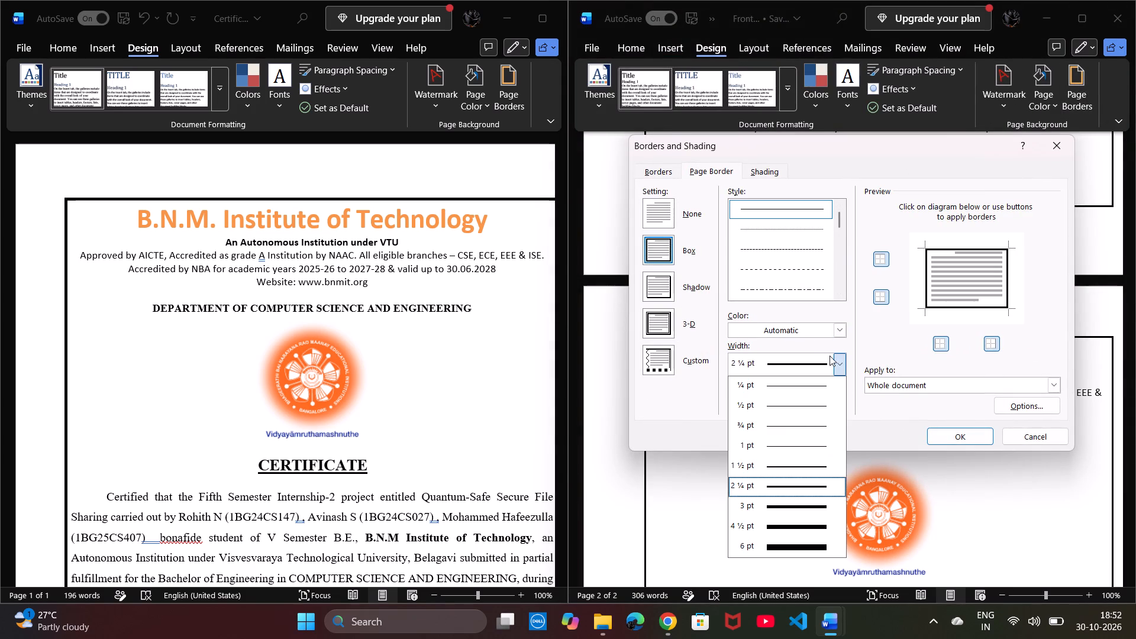
left_click(776, 502)
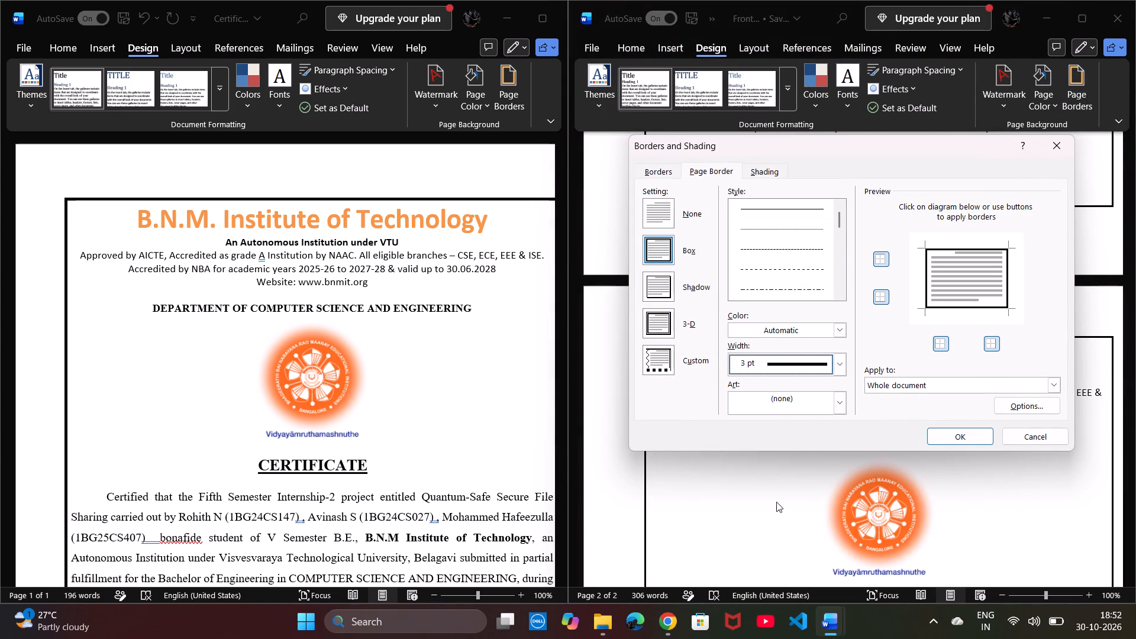
left_click(944, 440)
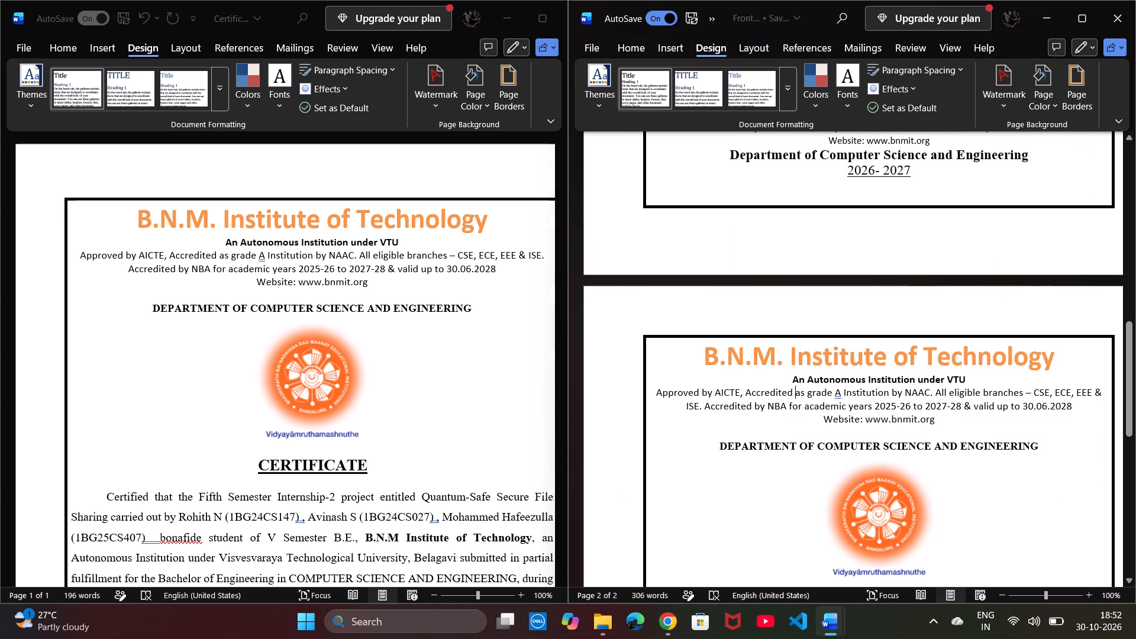
scroll(828, 433, "up", 4)
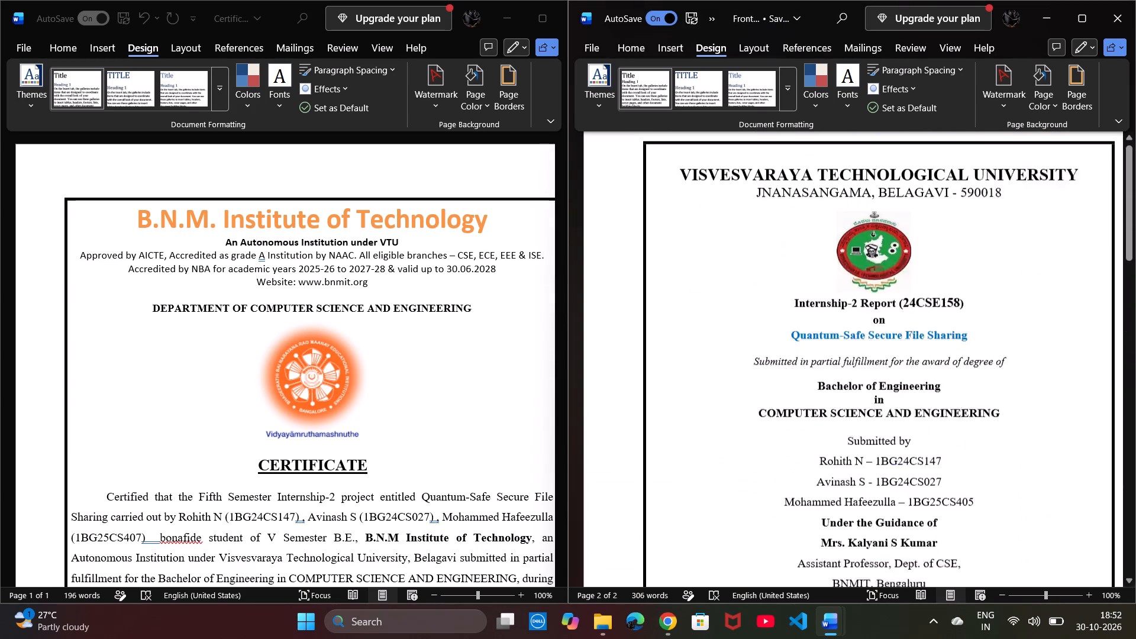
scroll(828, 433, "down", 6)
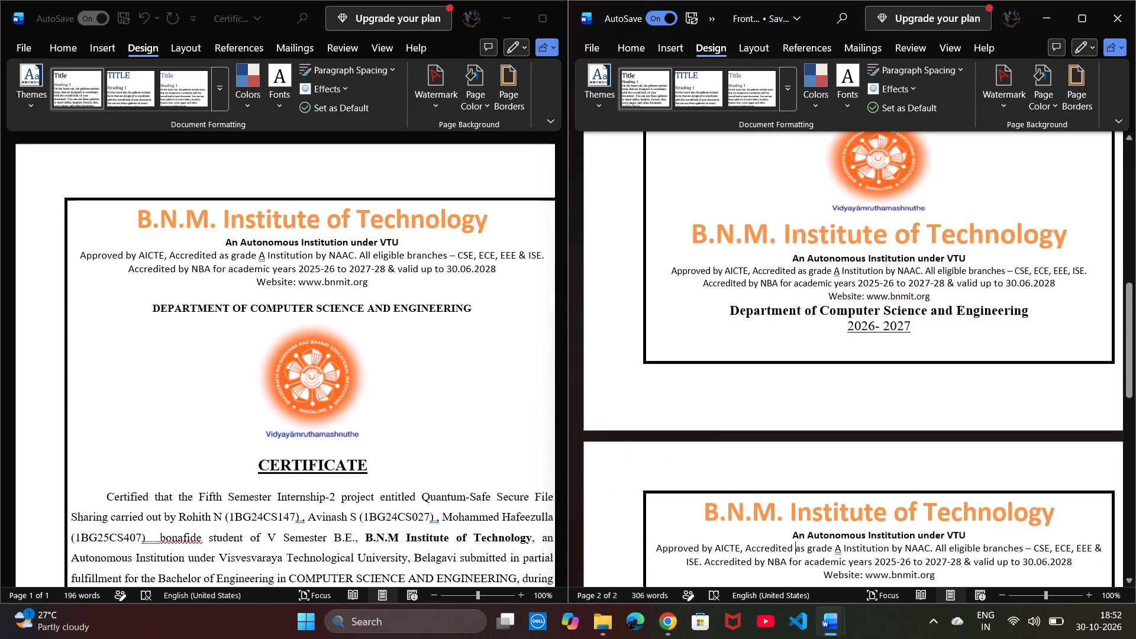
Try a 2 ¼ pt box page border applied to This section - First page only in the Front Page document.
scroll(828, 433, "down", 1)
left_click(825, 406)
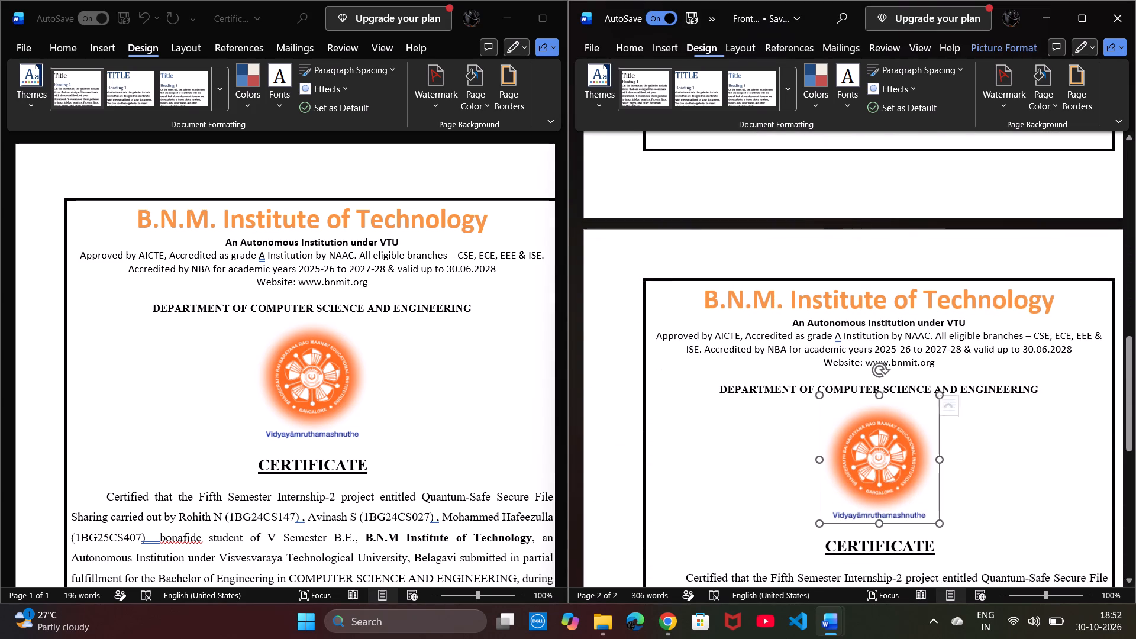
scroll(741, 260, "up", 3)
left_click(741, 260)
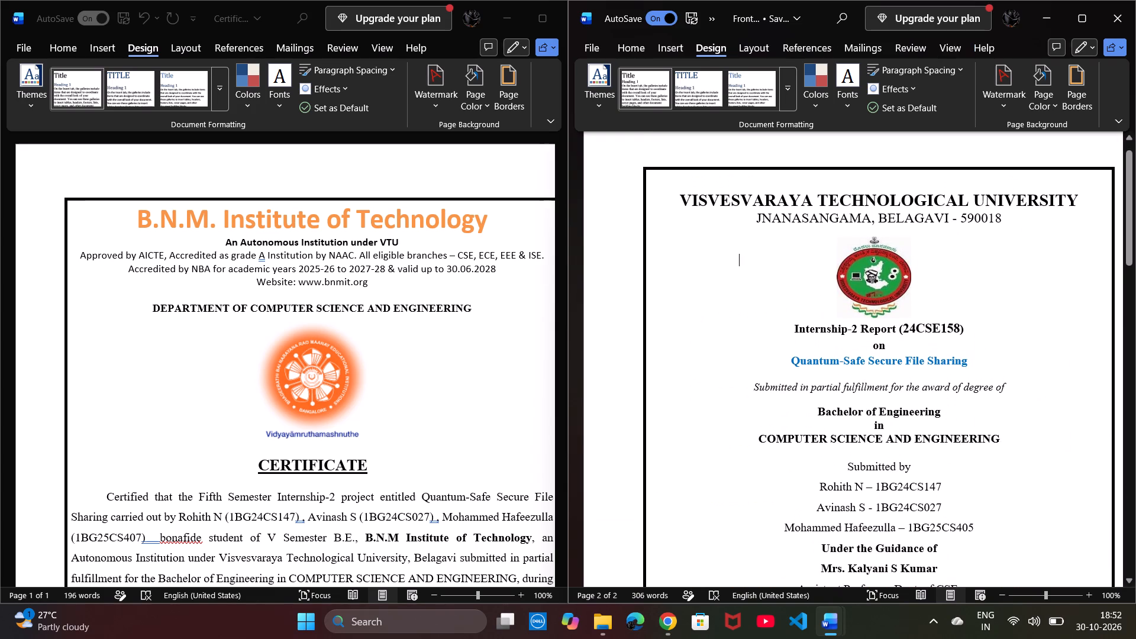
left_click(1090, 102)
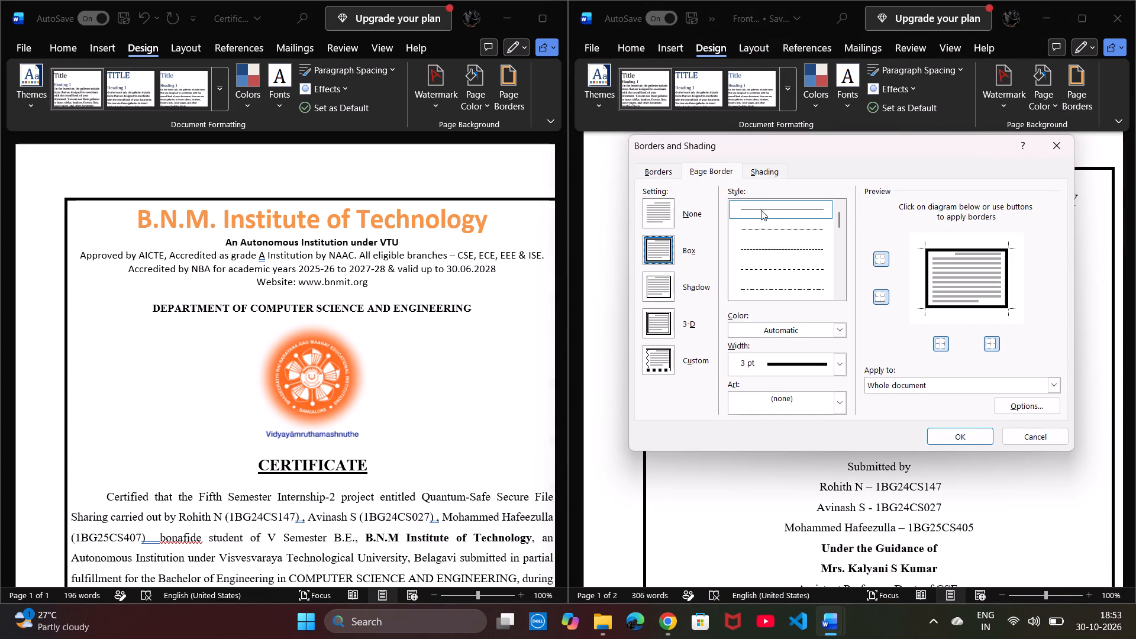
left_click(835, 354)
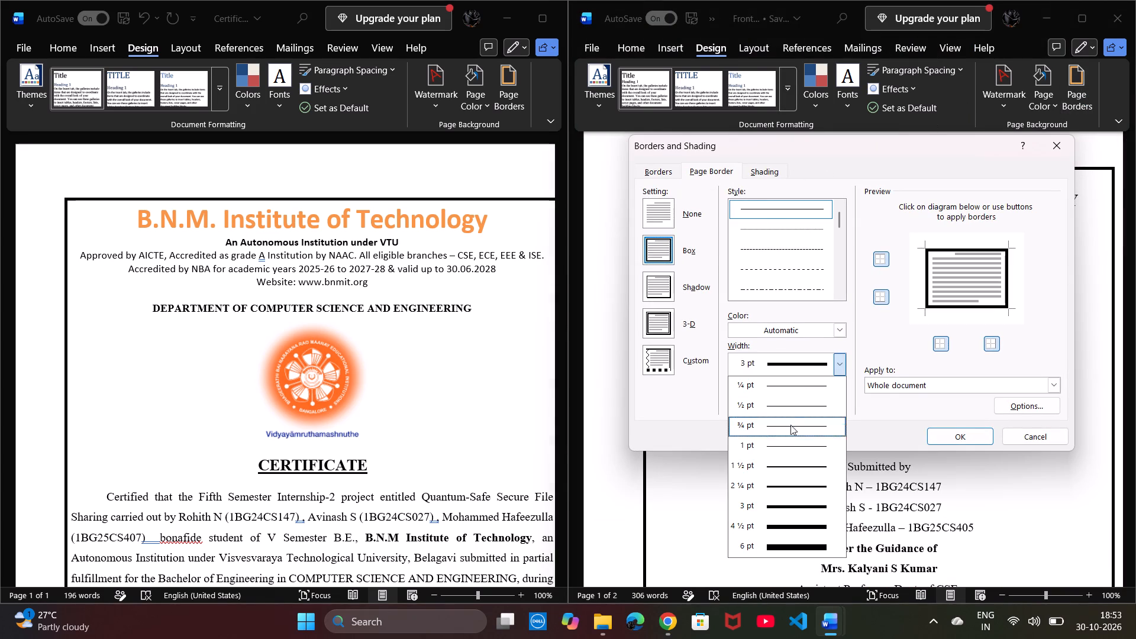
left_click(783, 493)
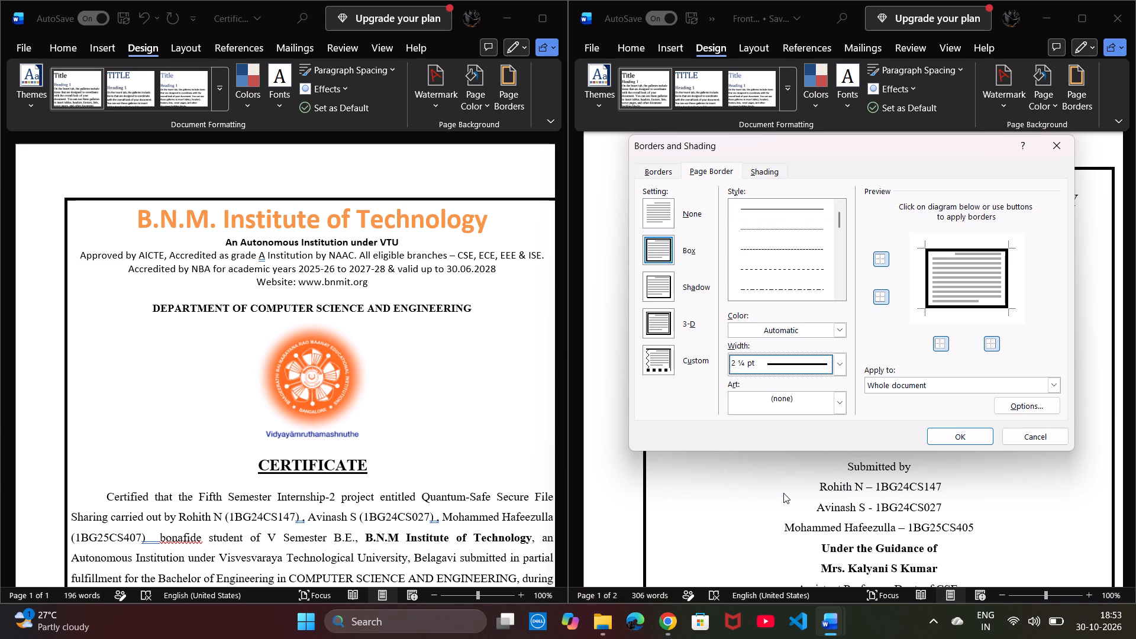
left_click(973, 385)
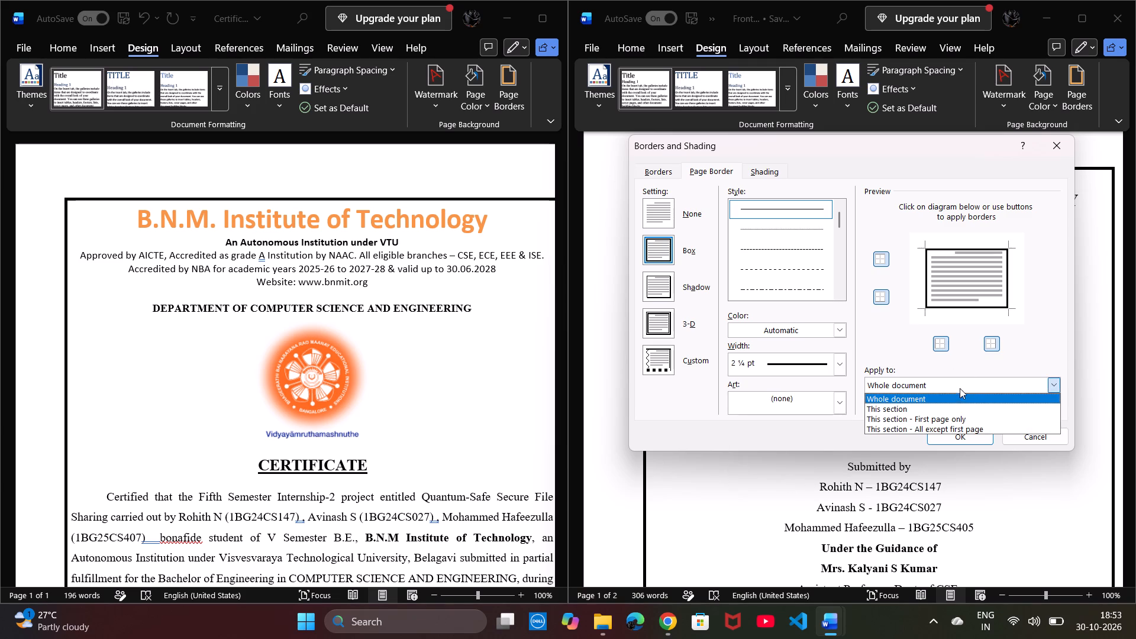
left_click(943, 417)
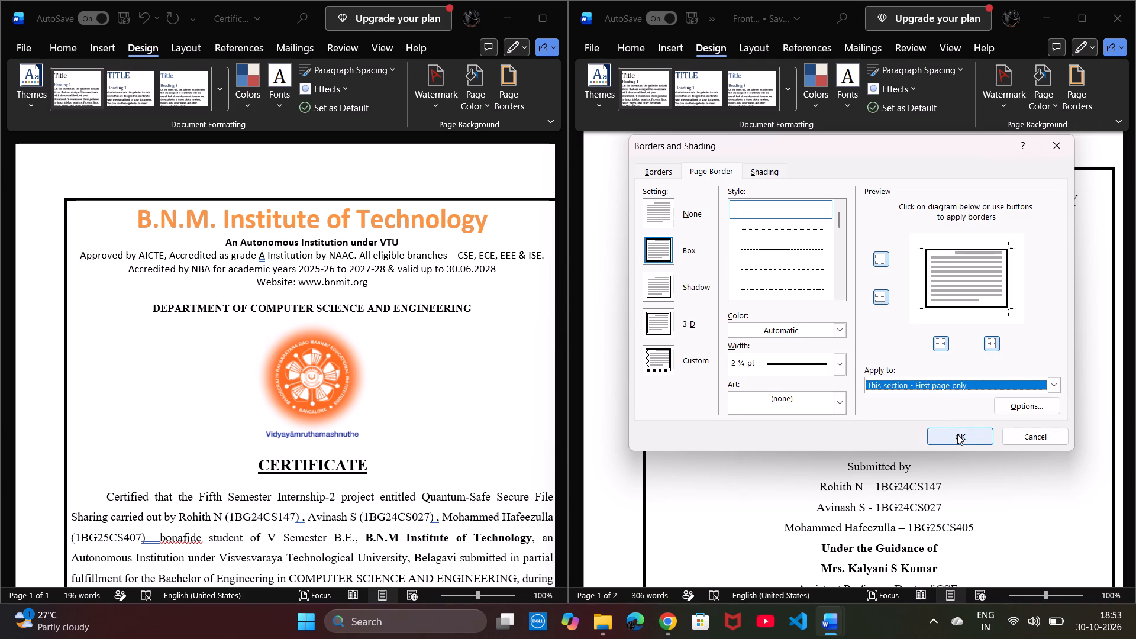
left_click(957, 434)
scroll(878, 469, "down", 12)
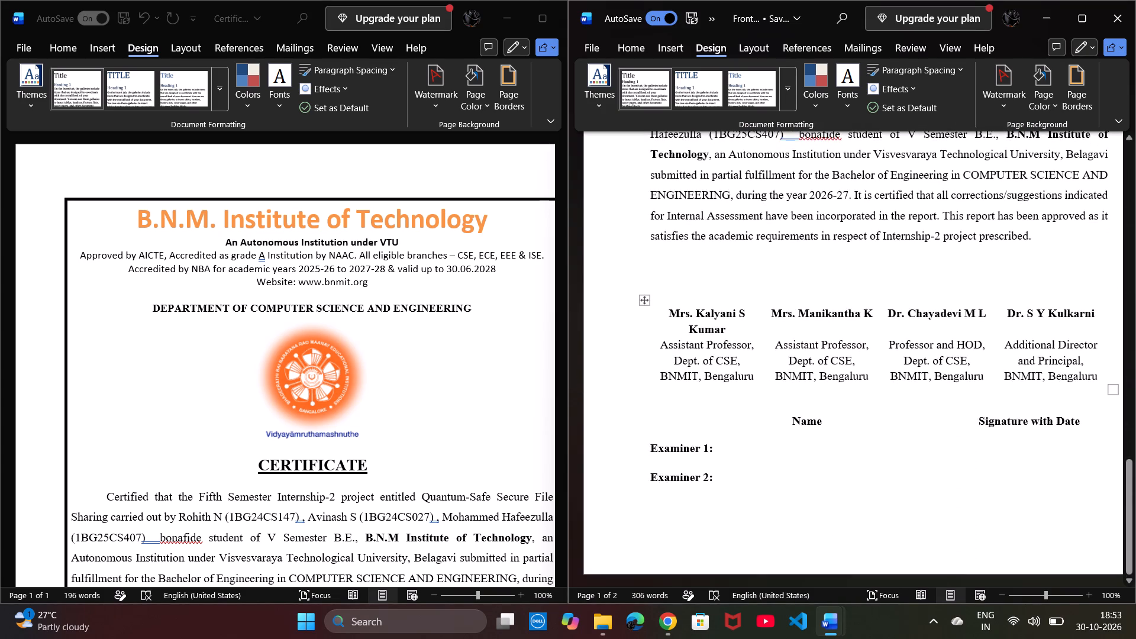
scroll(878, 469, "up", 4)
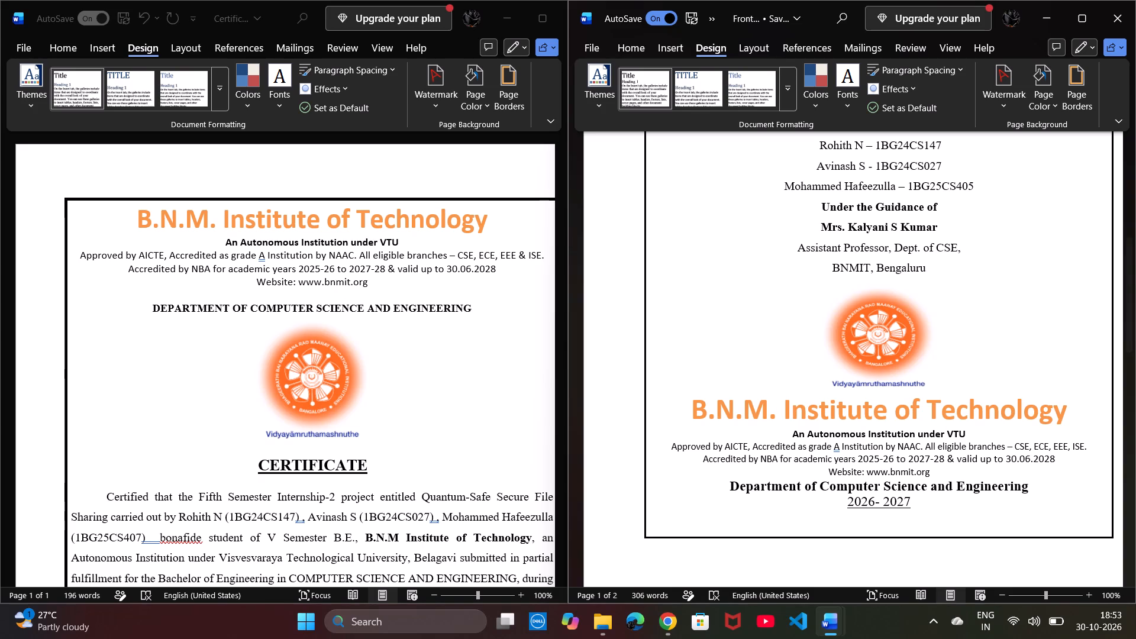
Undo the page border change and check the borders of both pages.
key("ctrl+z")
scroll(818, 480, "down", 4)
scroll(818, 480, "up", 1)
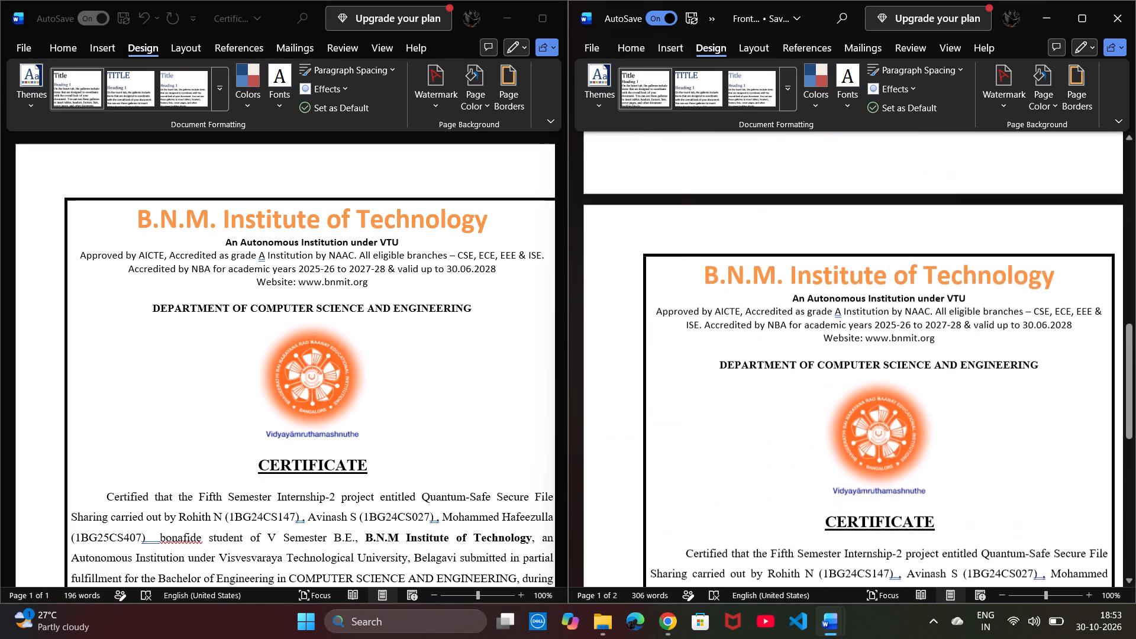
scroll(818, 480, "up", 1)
Insert a Next Page section break after the 2026- 2027 line at the end of the front page.
left_click(827, 366)
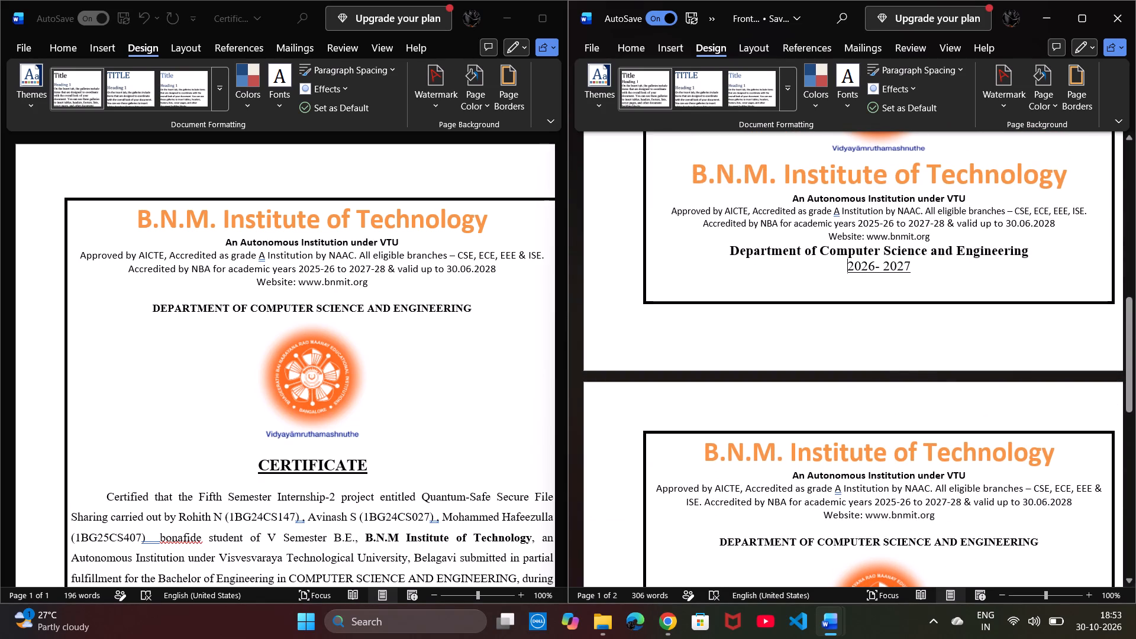
left_click(913, 277)
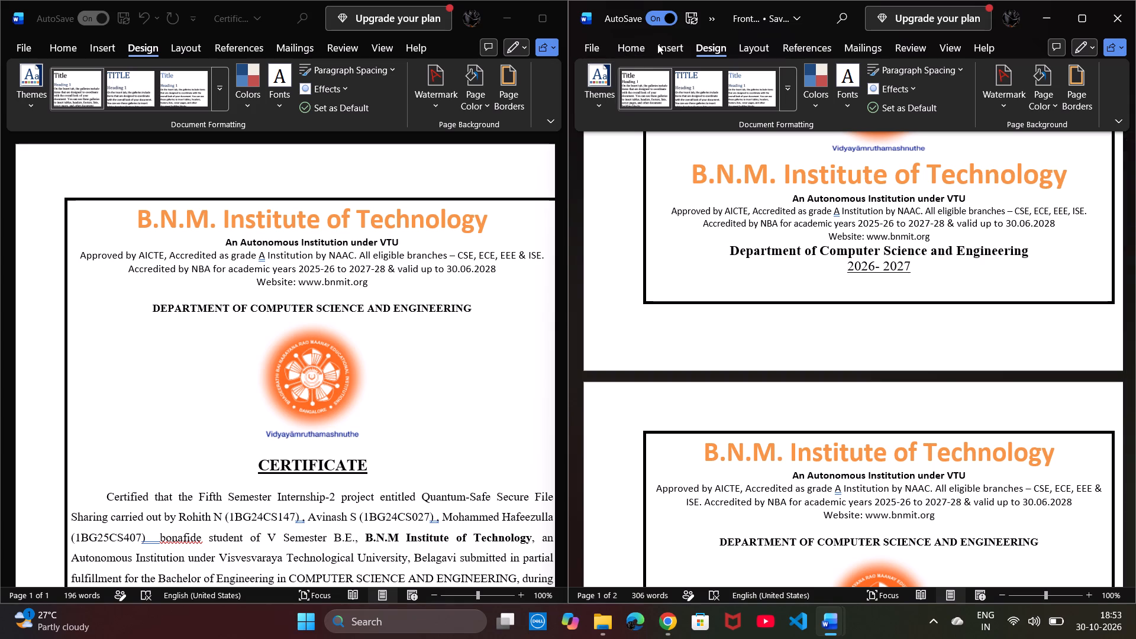
left_click(738, 48)
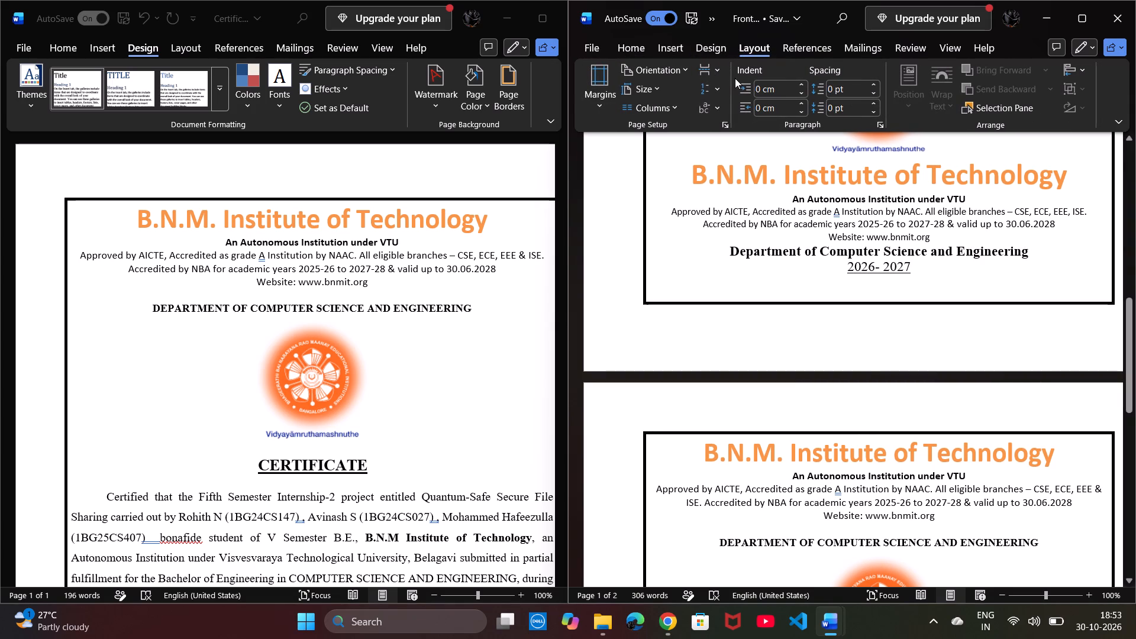
left_click(721, 69)
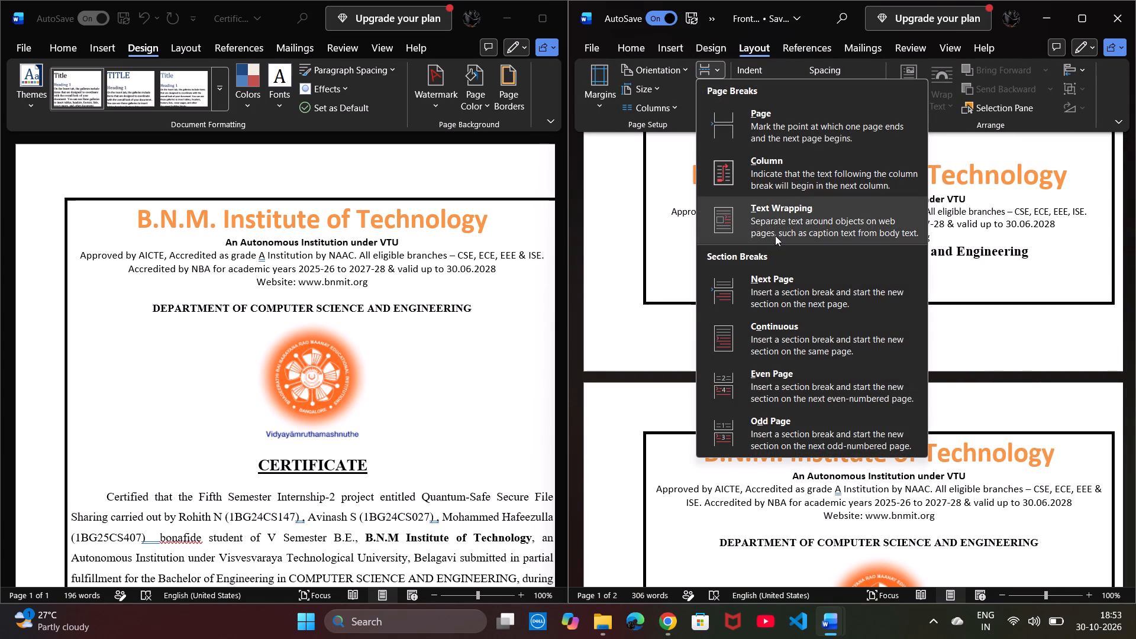
left_click(778, 272)
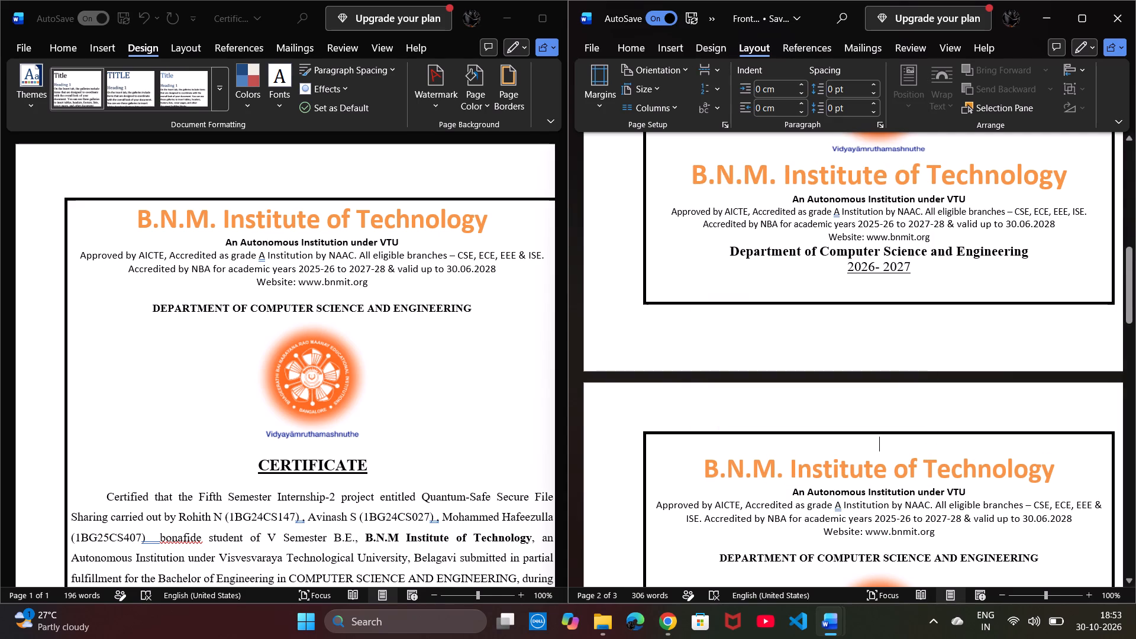
Delete the extra blank line above the B.N.M. Institute of Technology heading on the certificate page.
key("Down")
key("Left")
key("Left")
key("Left")
key("Left")
key("Left")
key("Left")
key("Left")
key("Left")
key("Left")
key("Left")
key("Left")
key("Left")
key("Left")
key("Left")
key("Left")
key("BackSpace")
Unlink the Section 2 footer on the certificate page from the previous section and return to the body text.
double_click(901, 321)
scroll(889, 398, "down", 2)
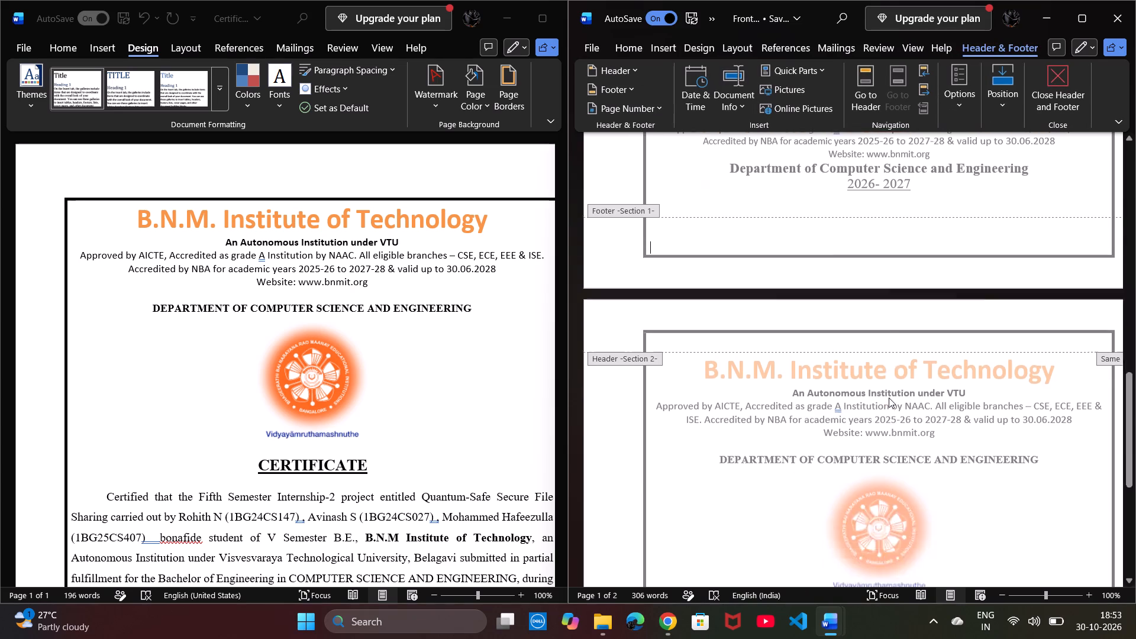
scroll(889, 398, "down", 2)
double_click(892, 512)
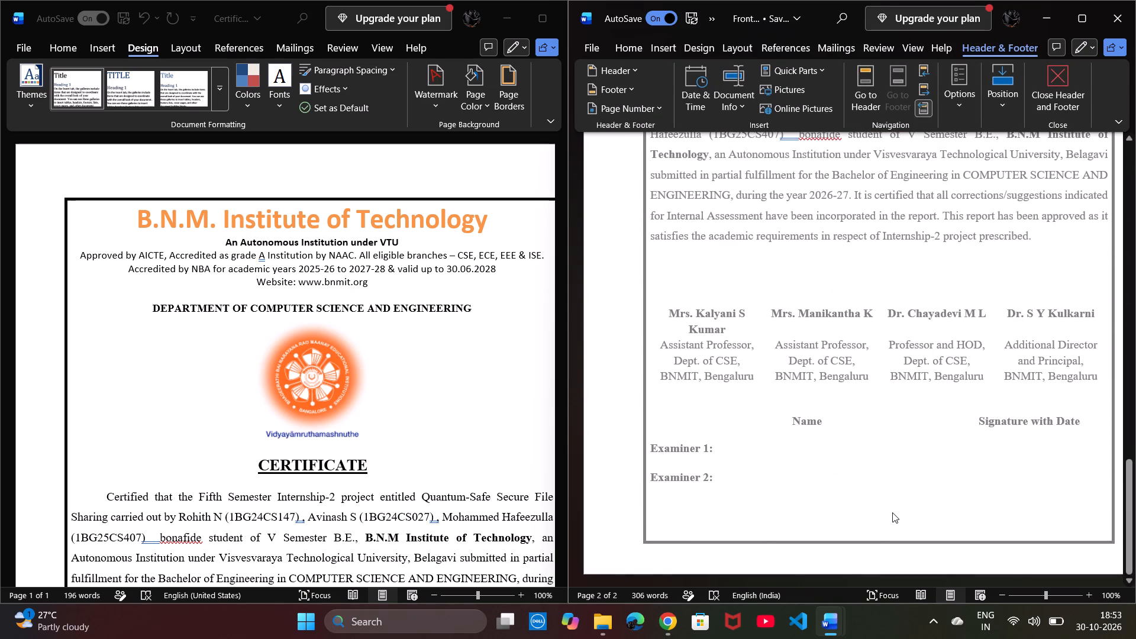
left_click(887, 521)
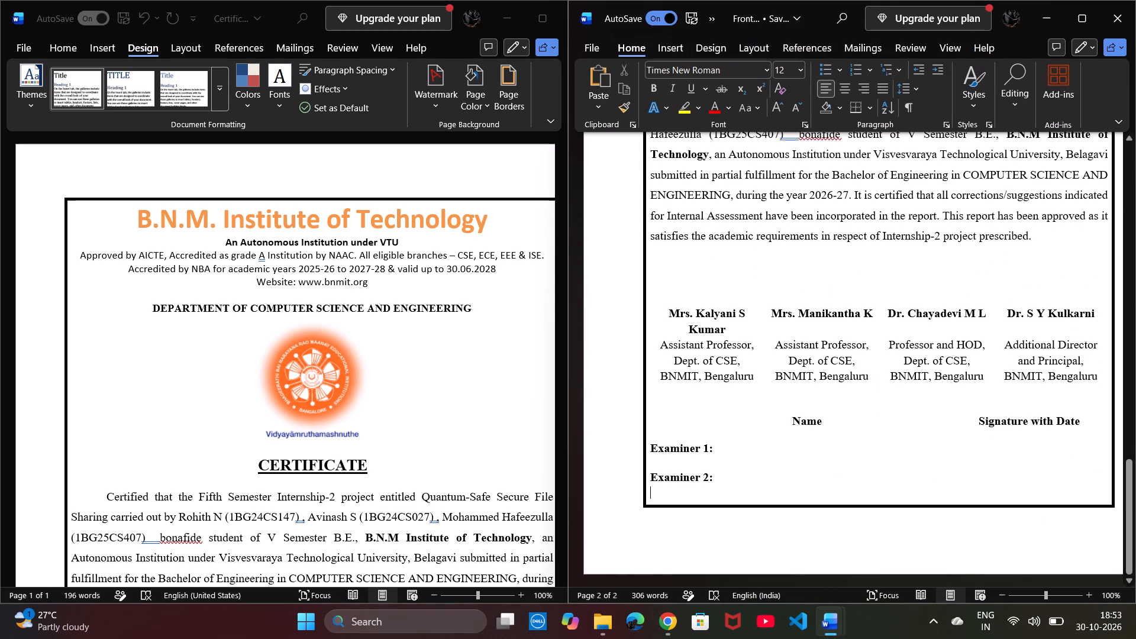
double_click(887, 521)
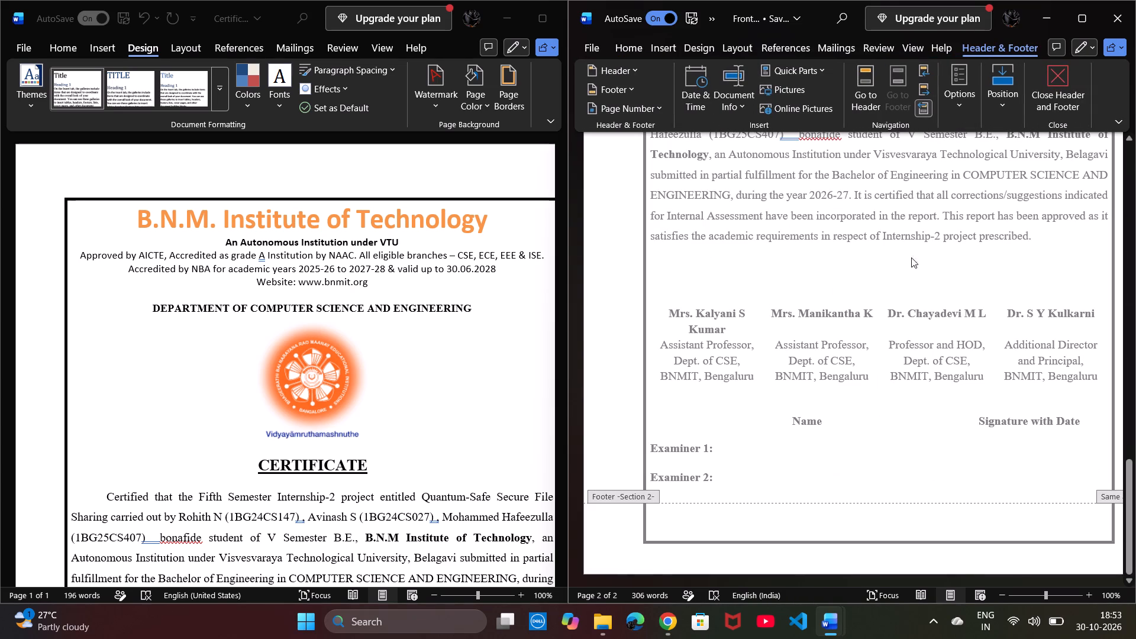
left_click(919, 113)
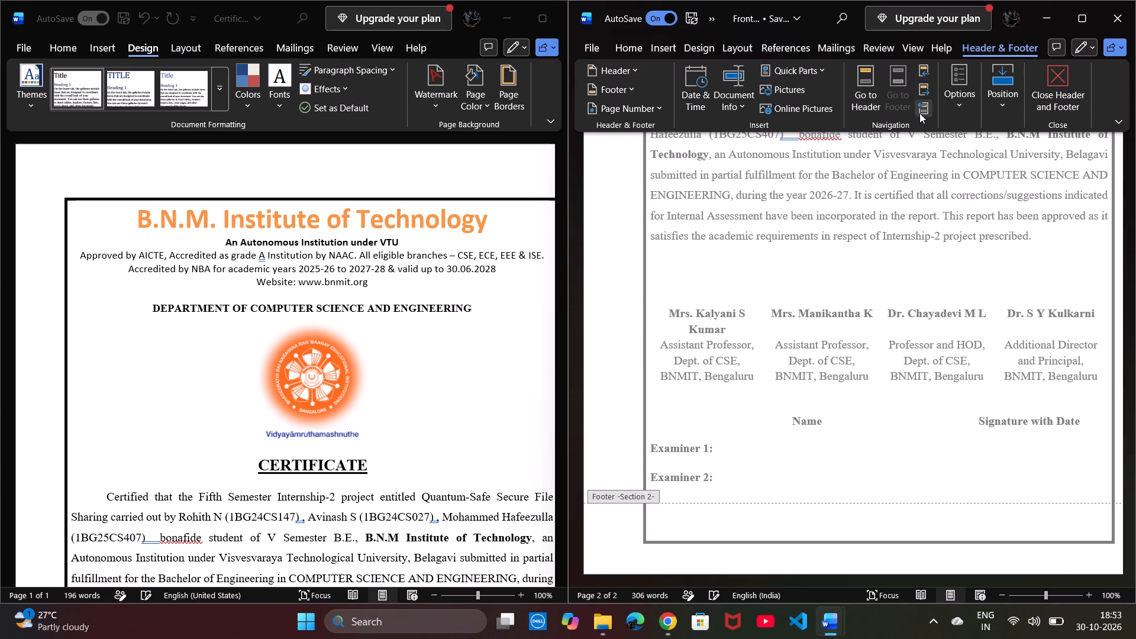
double_click(861, 205)
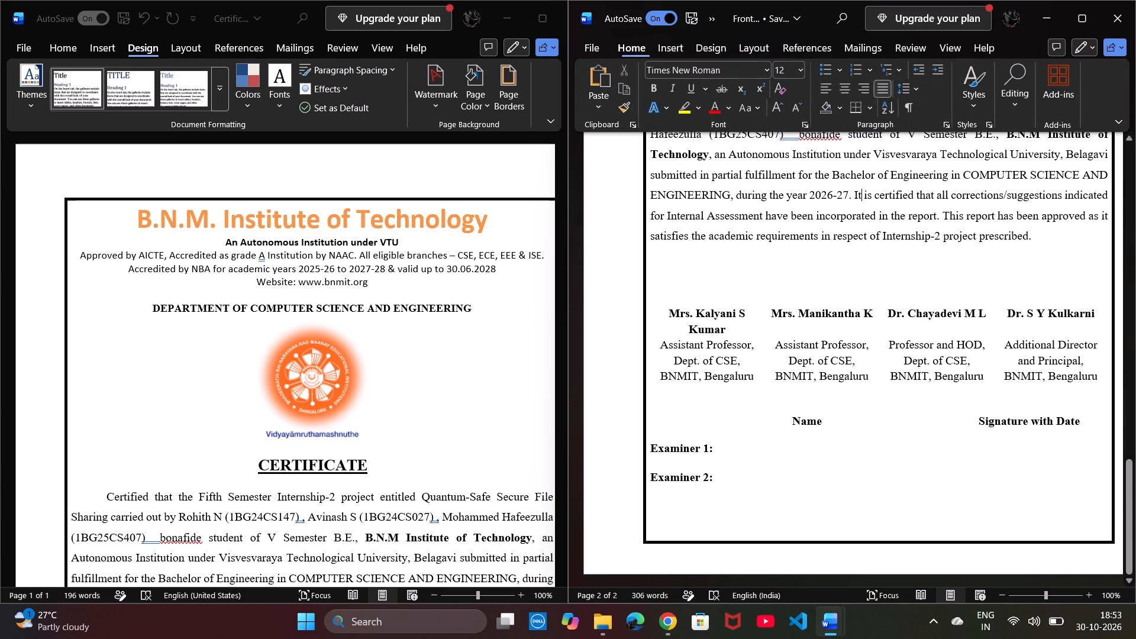
Set the front page's box page border width to 2 ¼ pt, applied to This section - First page only.
scroll(861, 205, "up", 4)
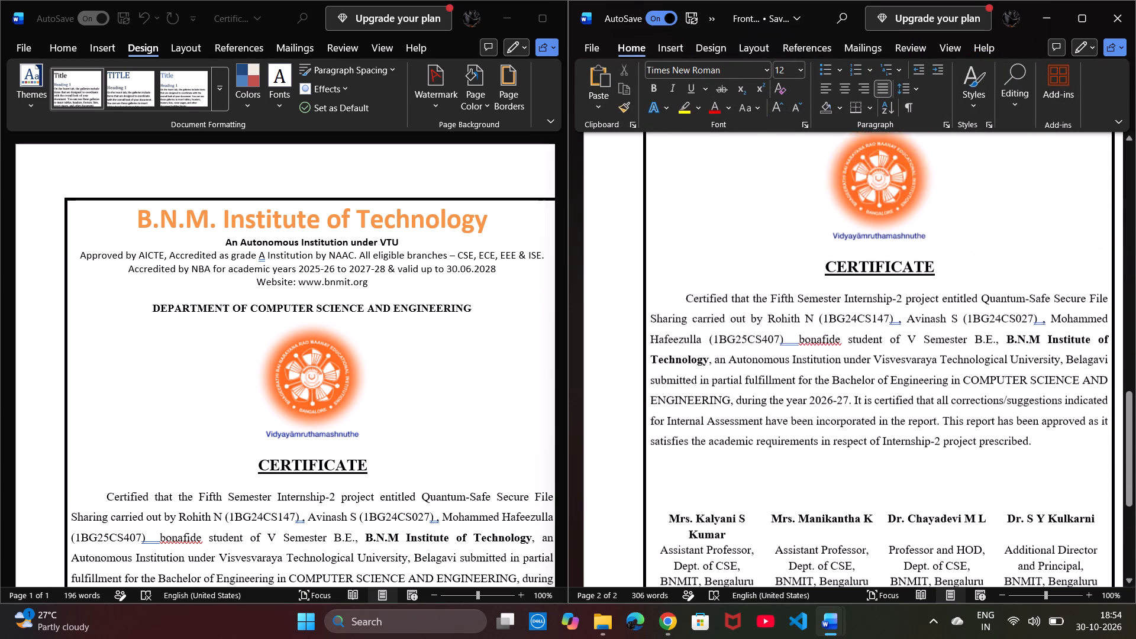
scroll(861, 205, "up", 3)
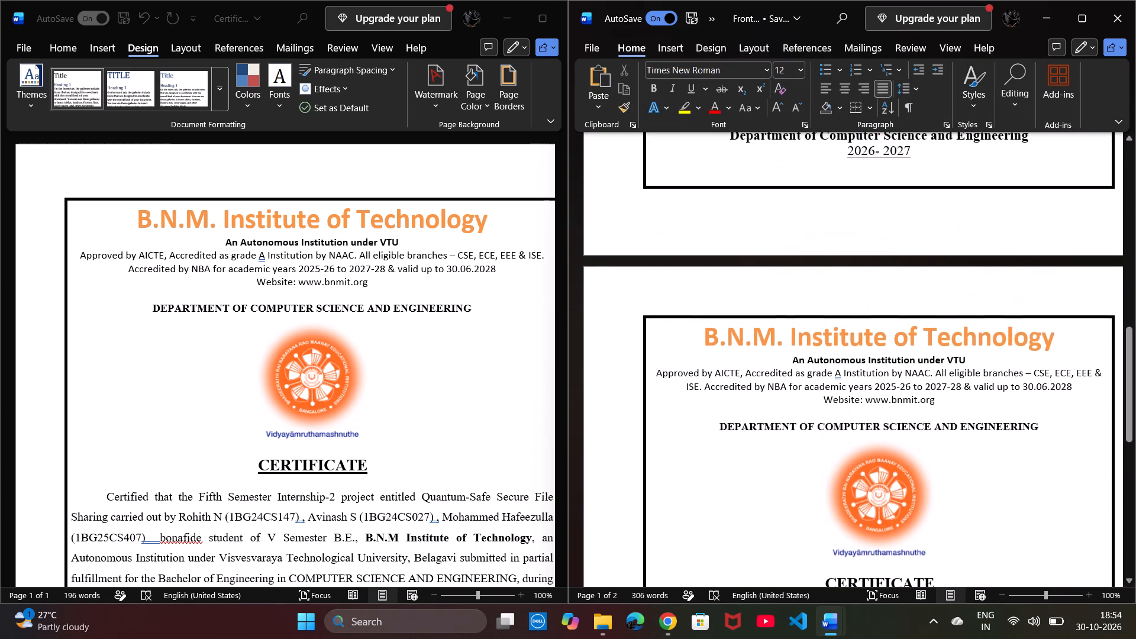
scroll(861, 205, "up", 2)
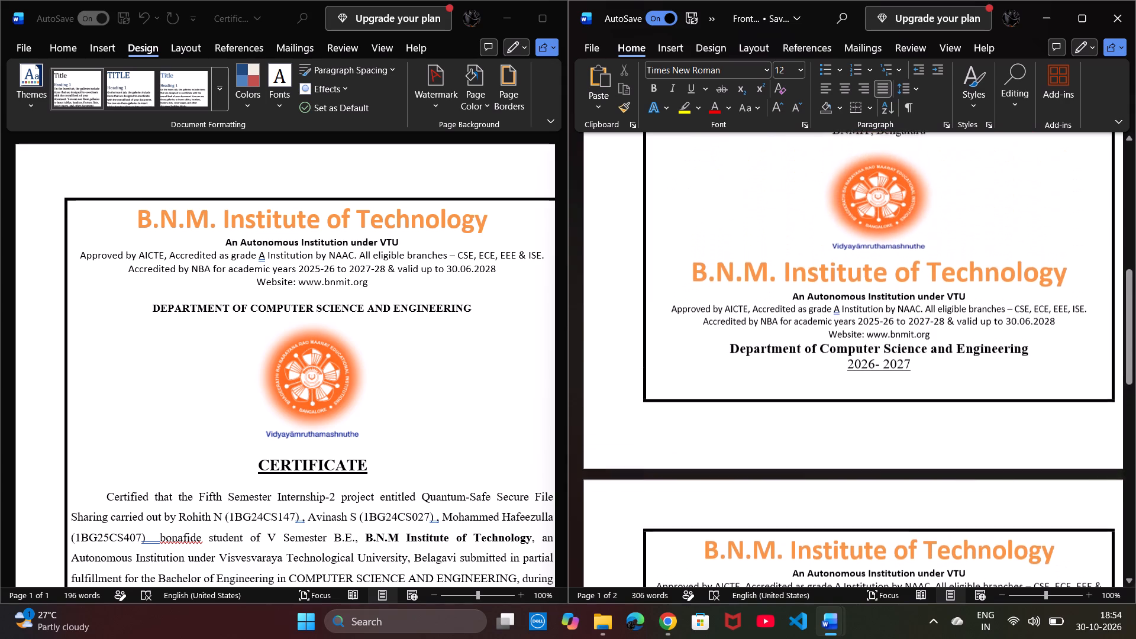
scroll(861, 205, "up", 1)
left_click(725, 260)
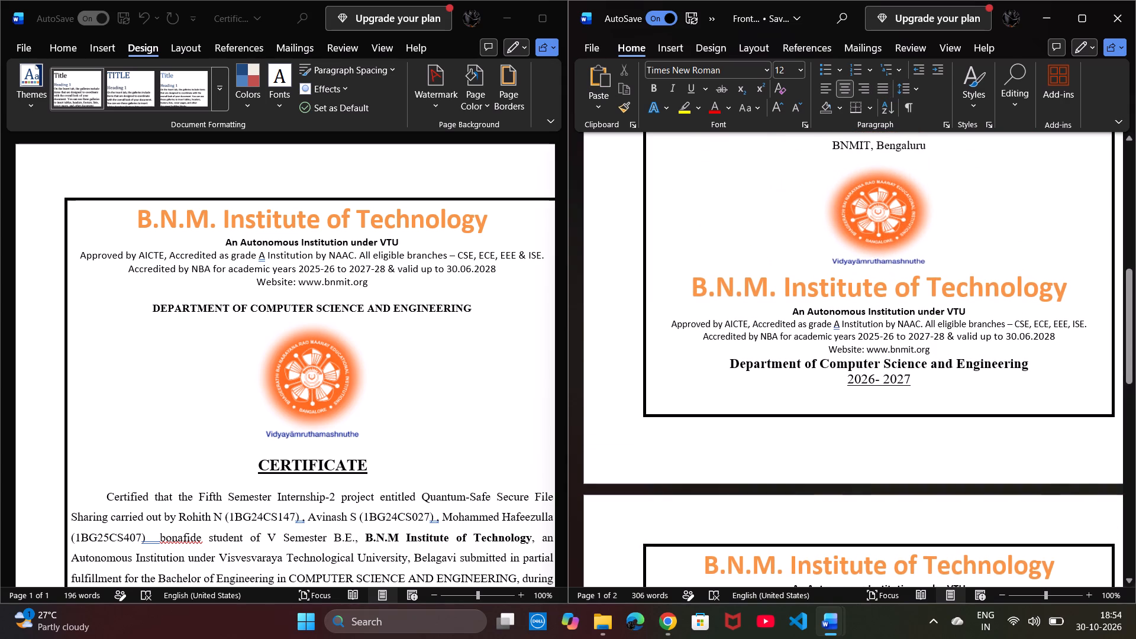
left_click(758, 50)
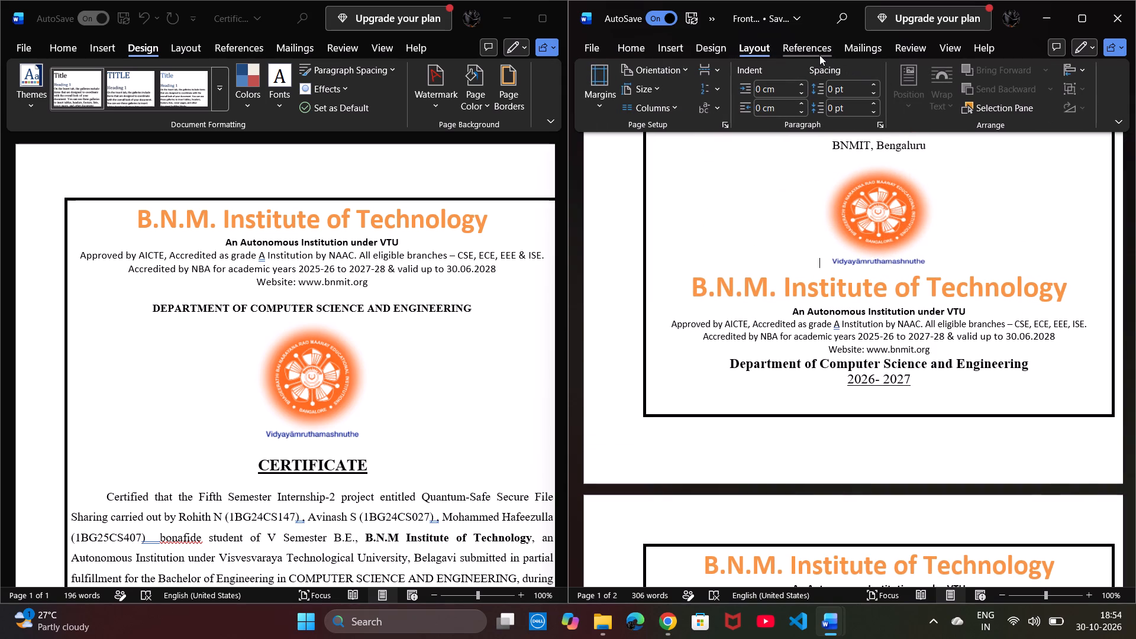
left_click(715, 46)
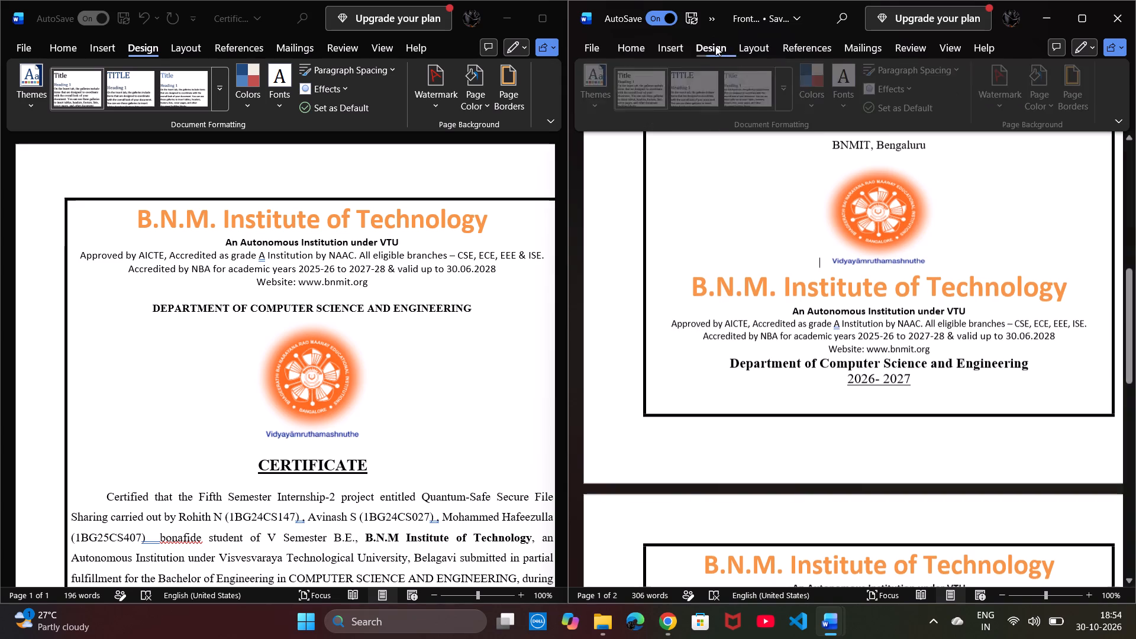
left_click(1074, 78)
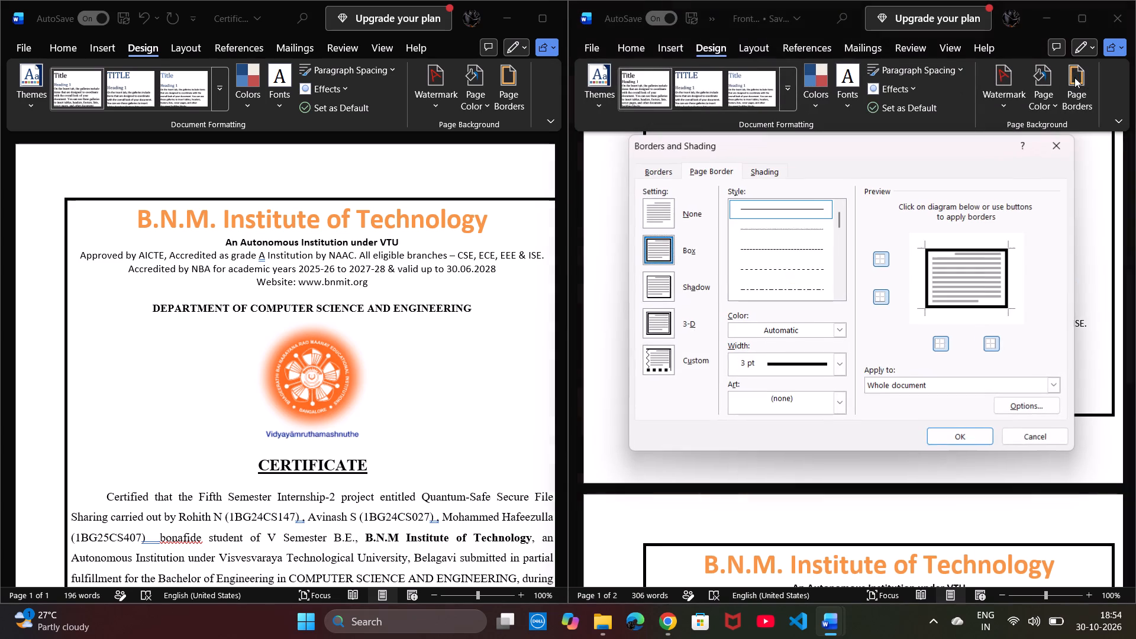
left_click(830, 356)
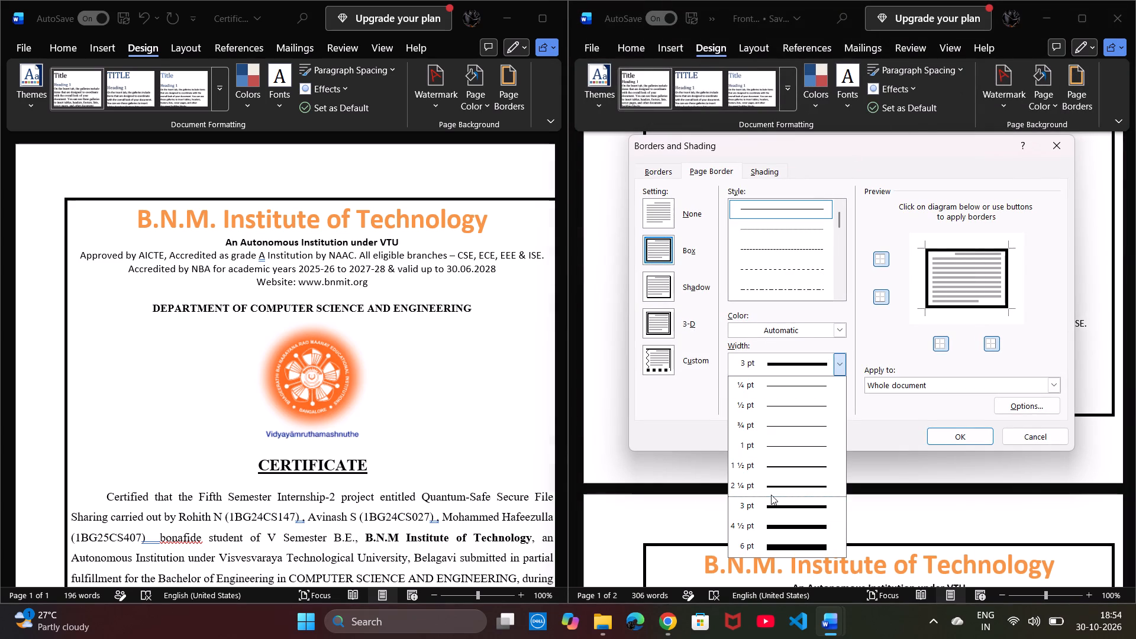
left_click(773, 486)
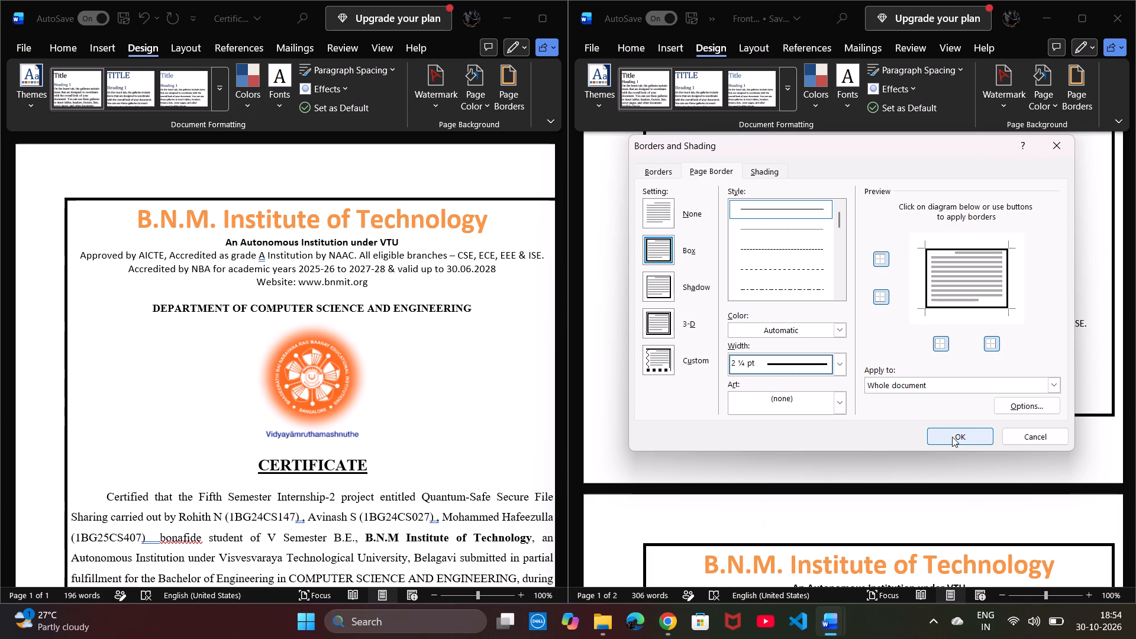
left_click(1045, 385)
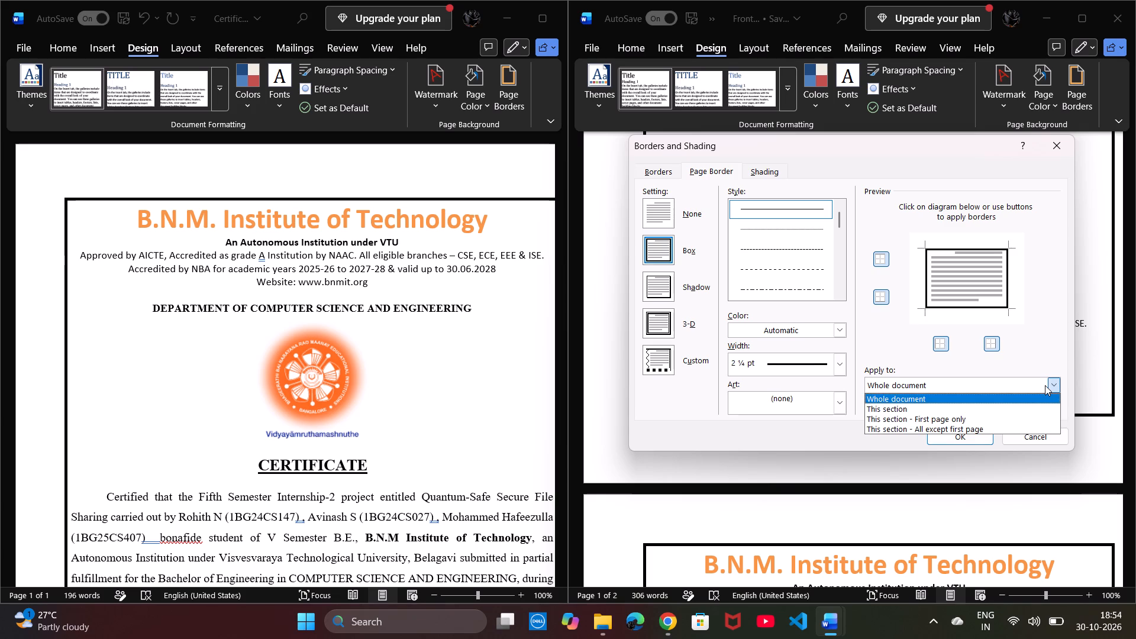
left_click(993, 415)
left_click(977, 433)
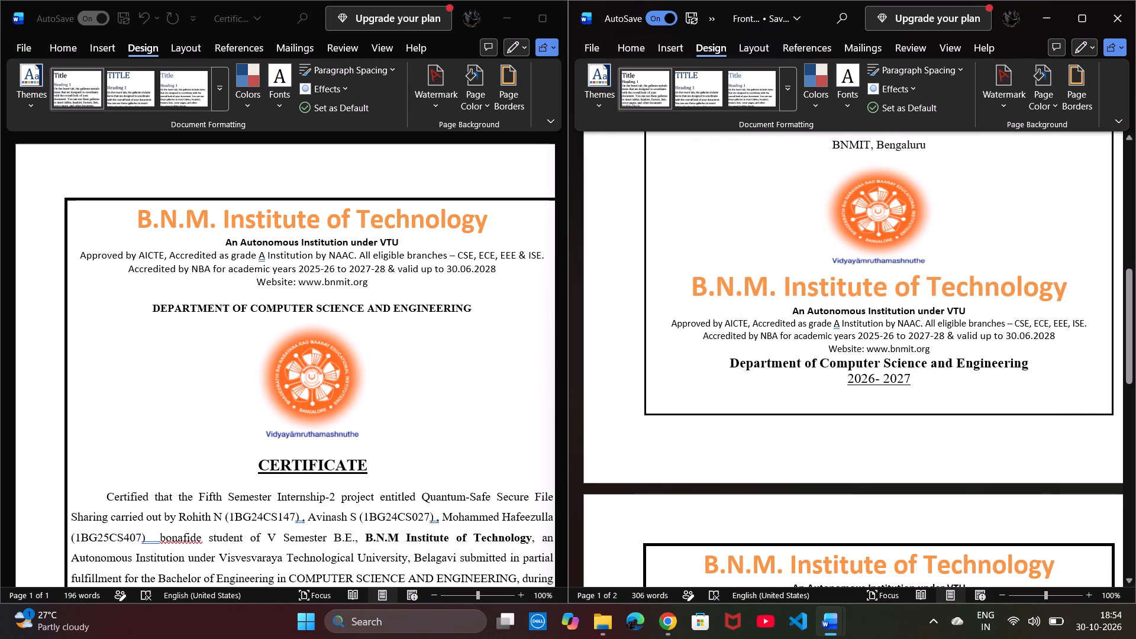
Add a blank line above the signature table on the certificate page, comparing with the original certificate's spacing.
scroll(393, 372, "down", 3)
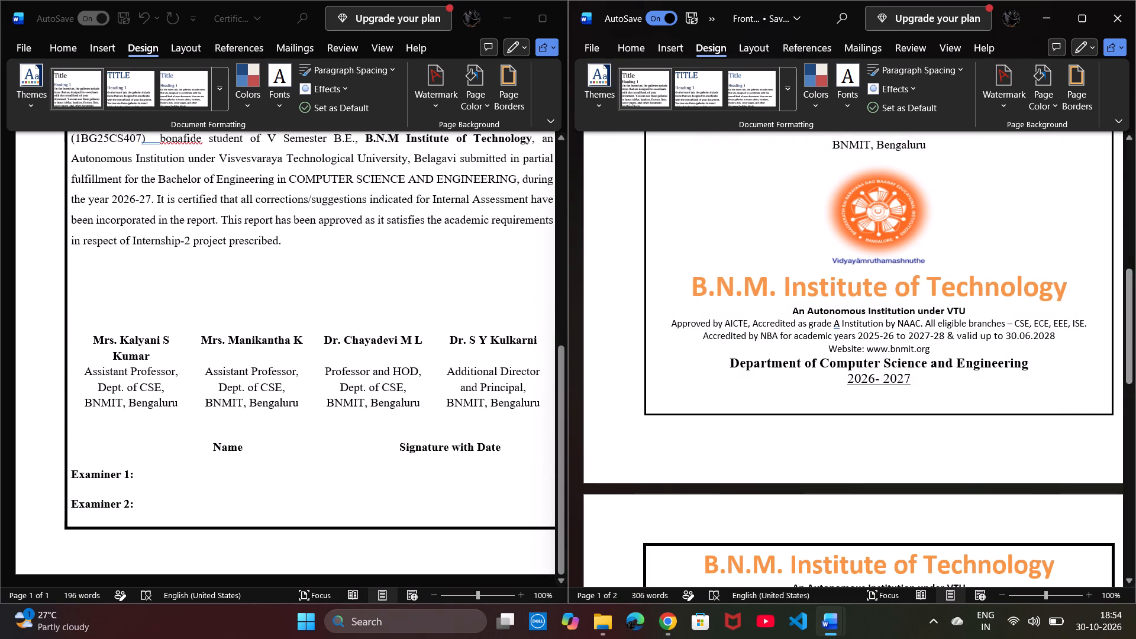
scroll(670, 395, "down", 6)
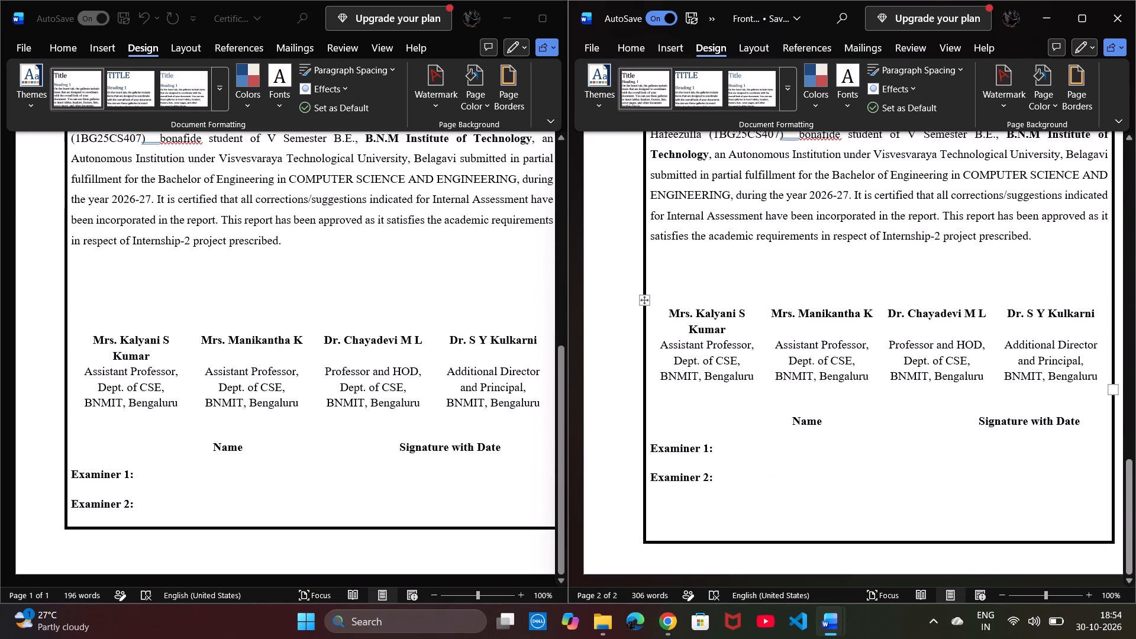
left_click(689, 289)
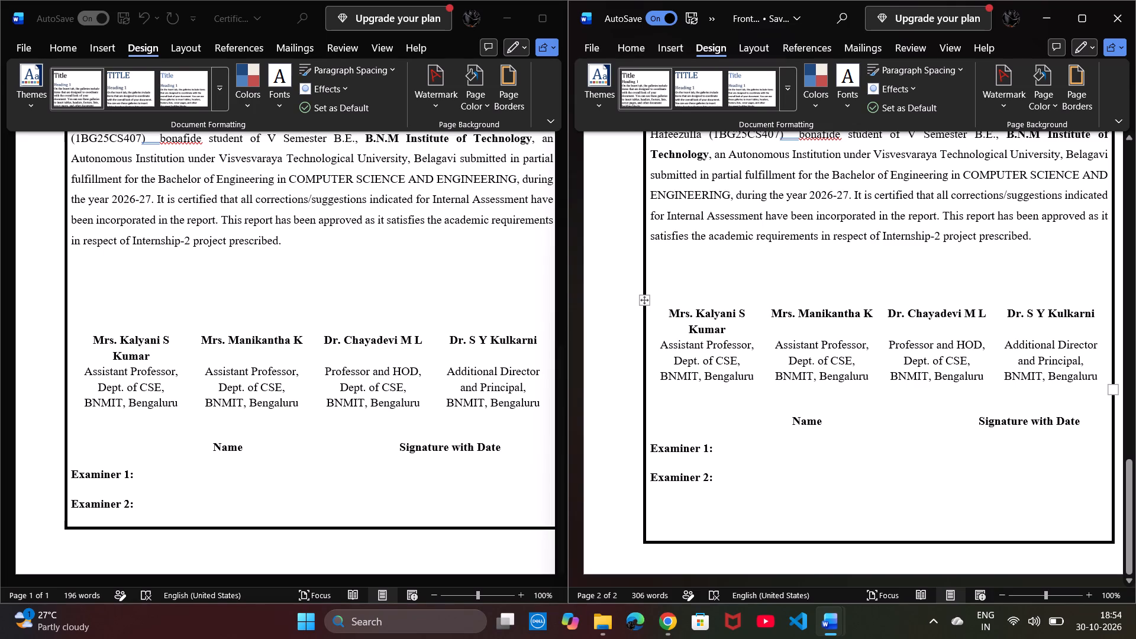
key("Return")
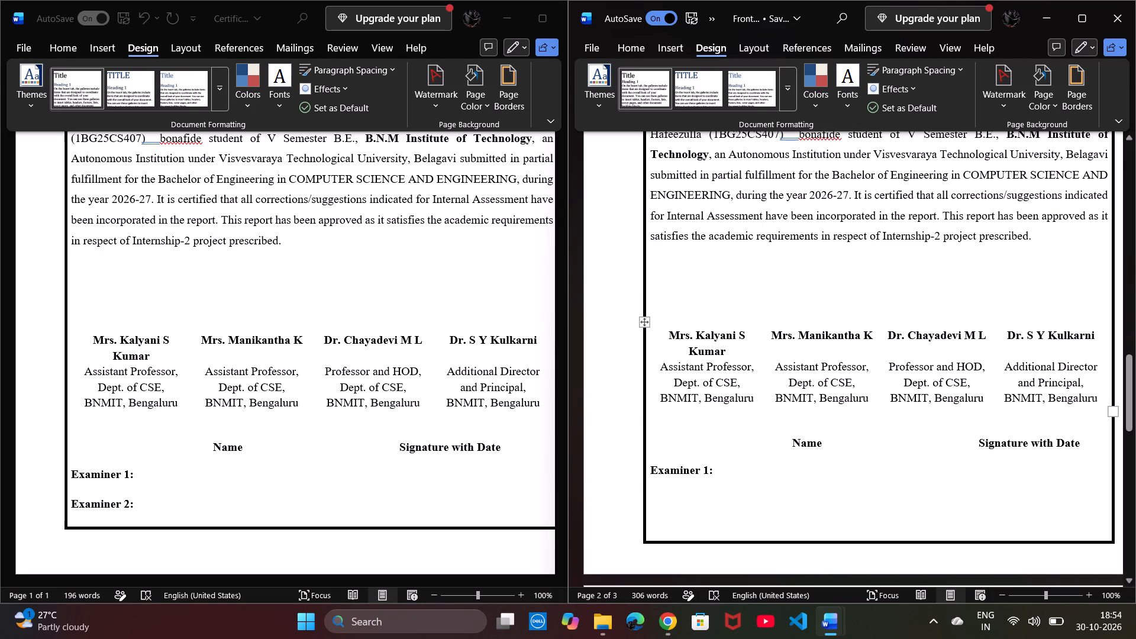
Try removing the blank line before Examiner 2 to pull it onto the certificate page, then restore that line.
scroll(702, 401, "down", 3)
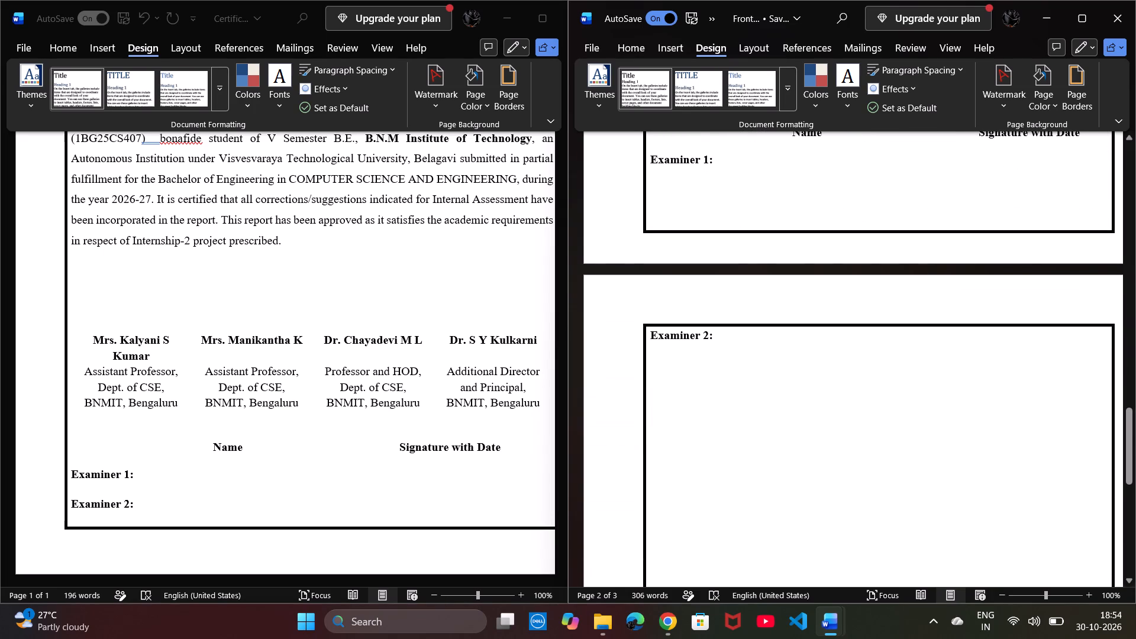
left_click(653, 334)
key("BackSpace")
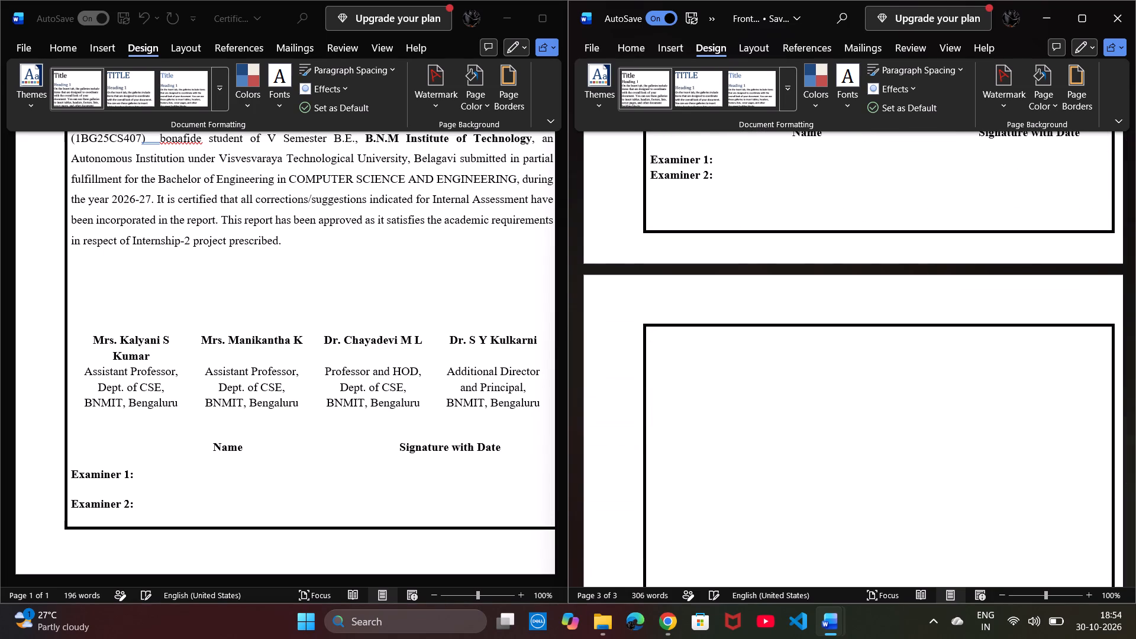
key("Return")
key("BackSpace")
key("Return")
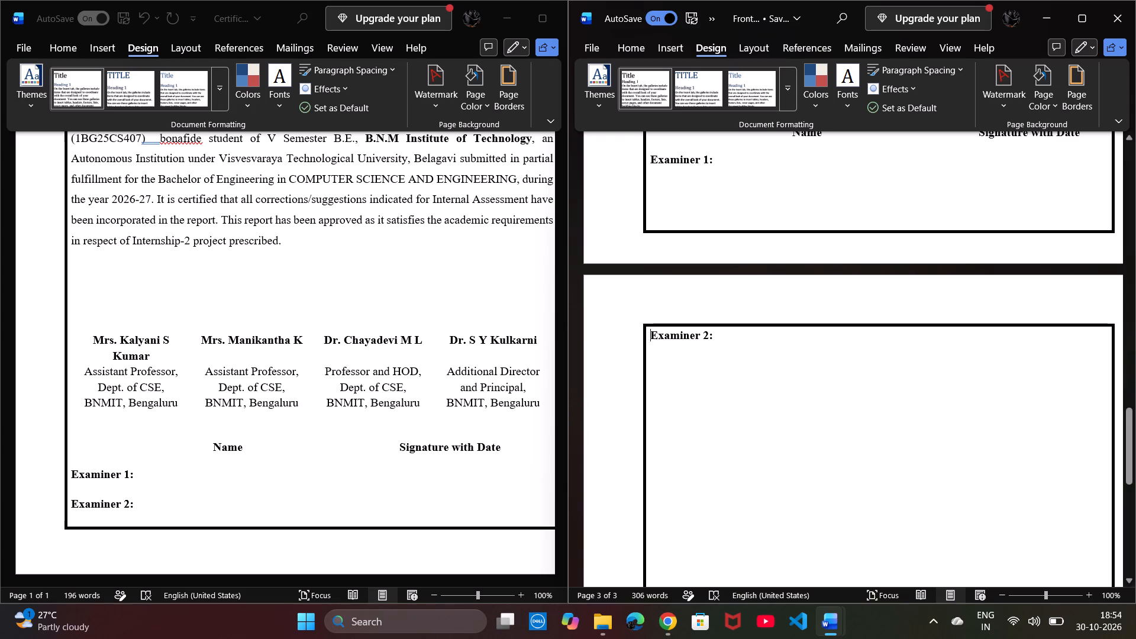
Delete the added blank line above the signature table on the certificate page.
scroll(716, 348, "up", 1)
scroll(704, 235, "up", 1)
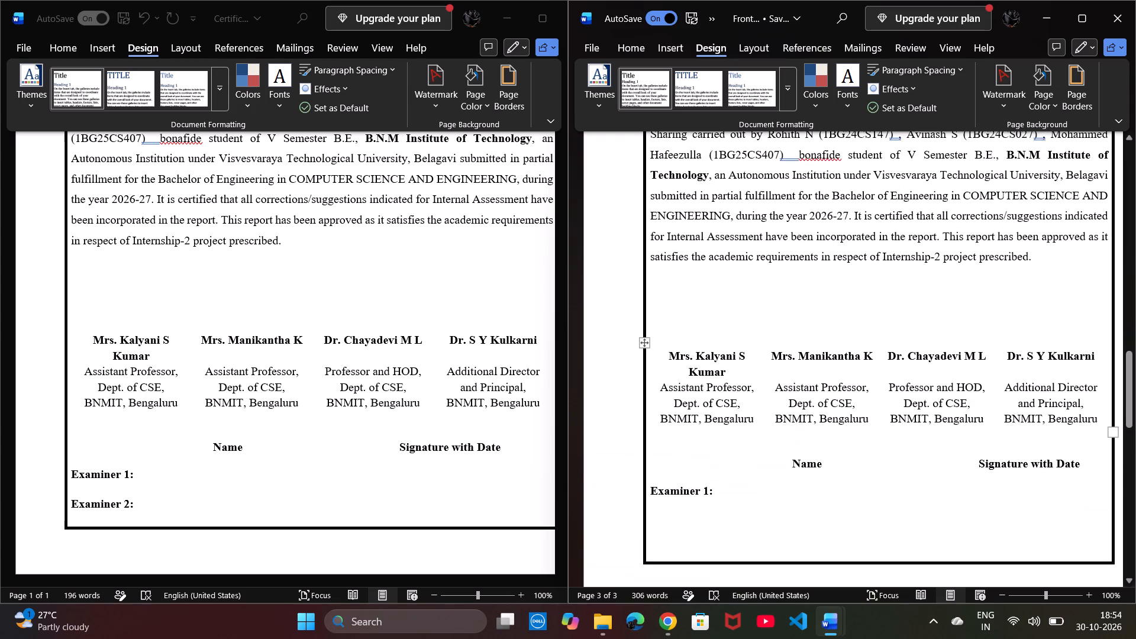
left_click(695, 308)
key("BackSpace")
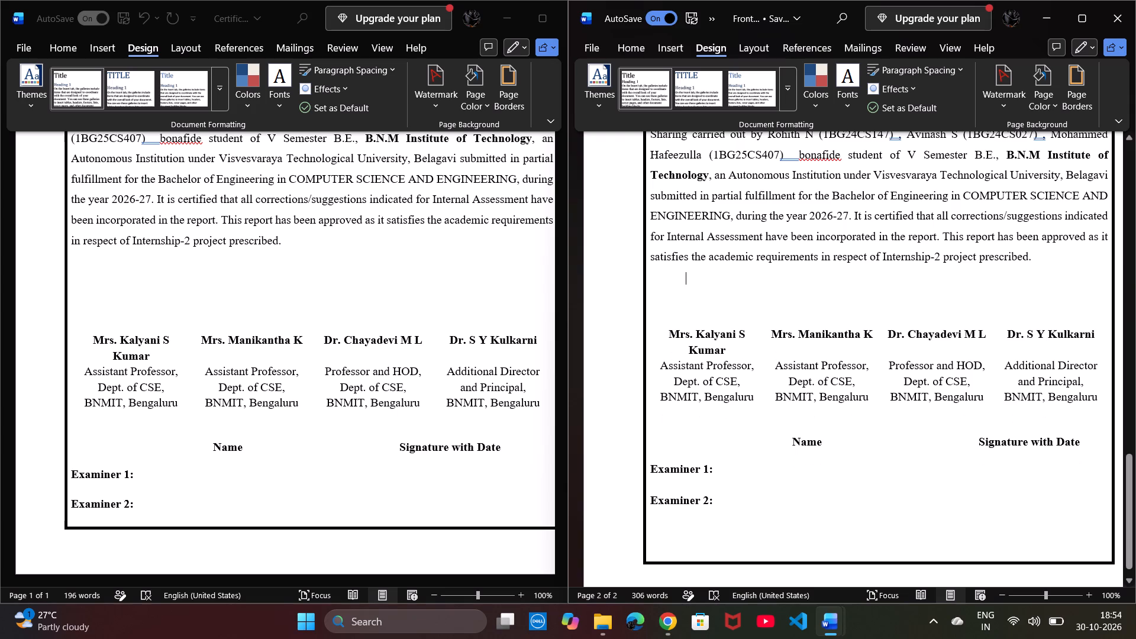
Check the certificate page from its heading to the examiner lines and save the combined document.
scroll(723, 429, "up", 3)
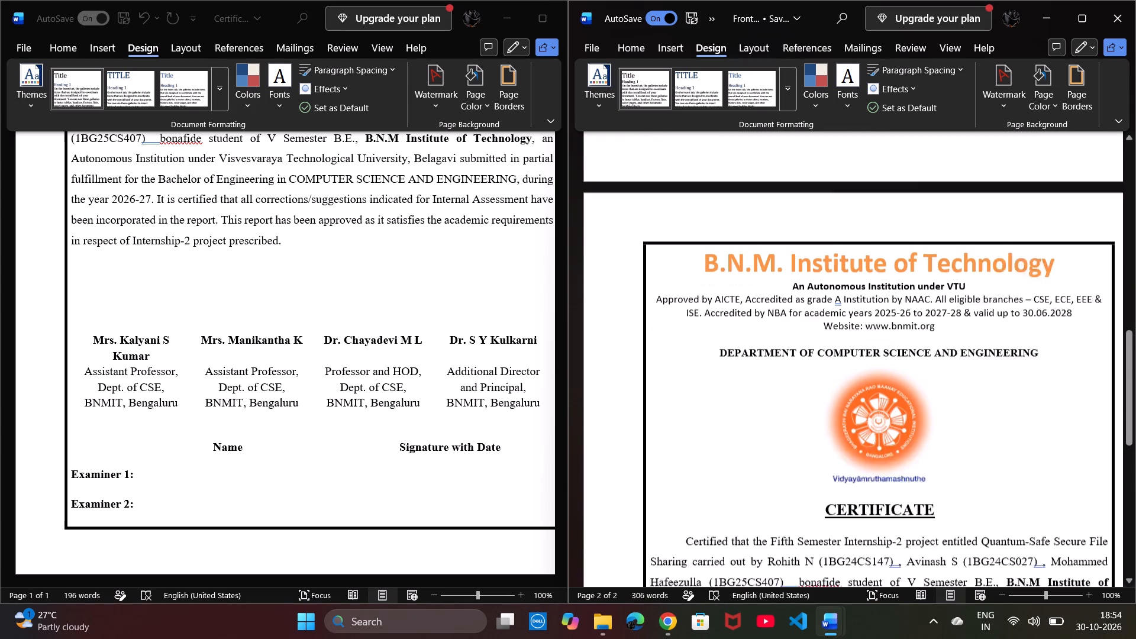
scroll(723, 429, "down", 3)
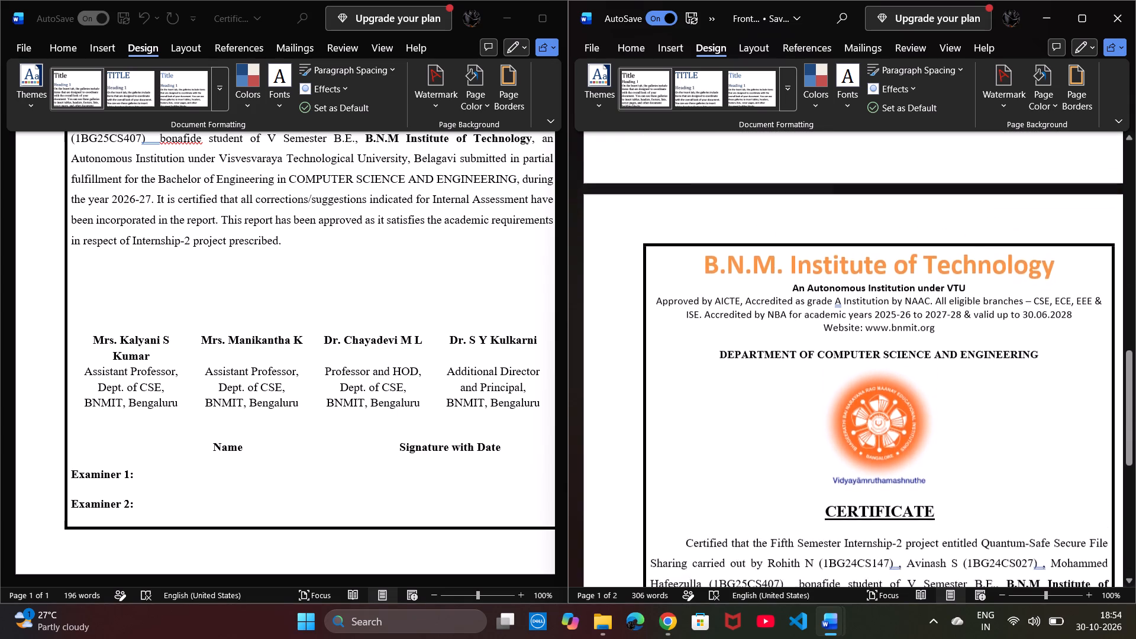
scroll(723, 429, "down", 4)
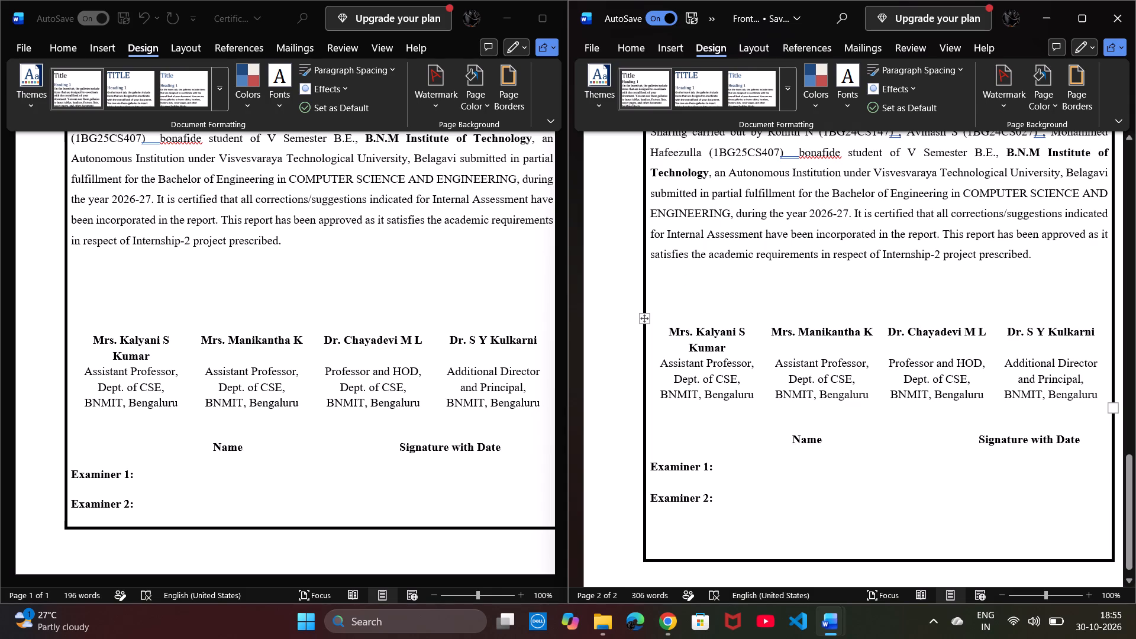
left_click(723, 429)
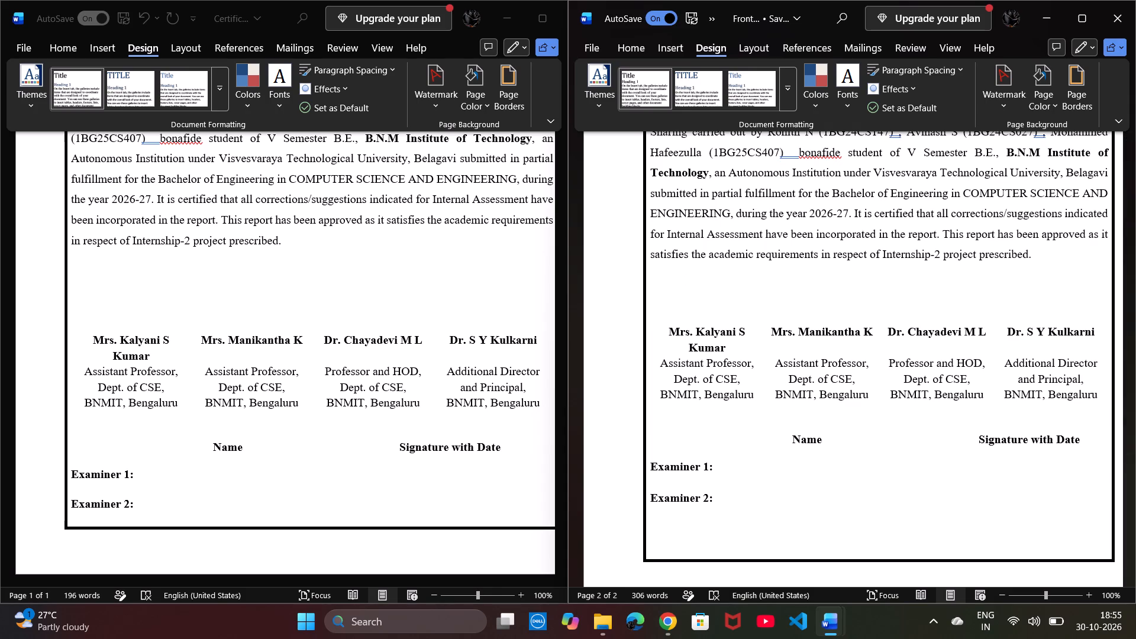
key("ctrl+s")
key("ctrl+s")
key("ctrl+s")
Close the original Certificate Page document and the int-2 folder window.
scroll(419, 336, "up", 3)
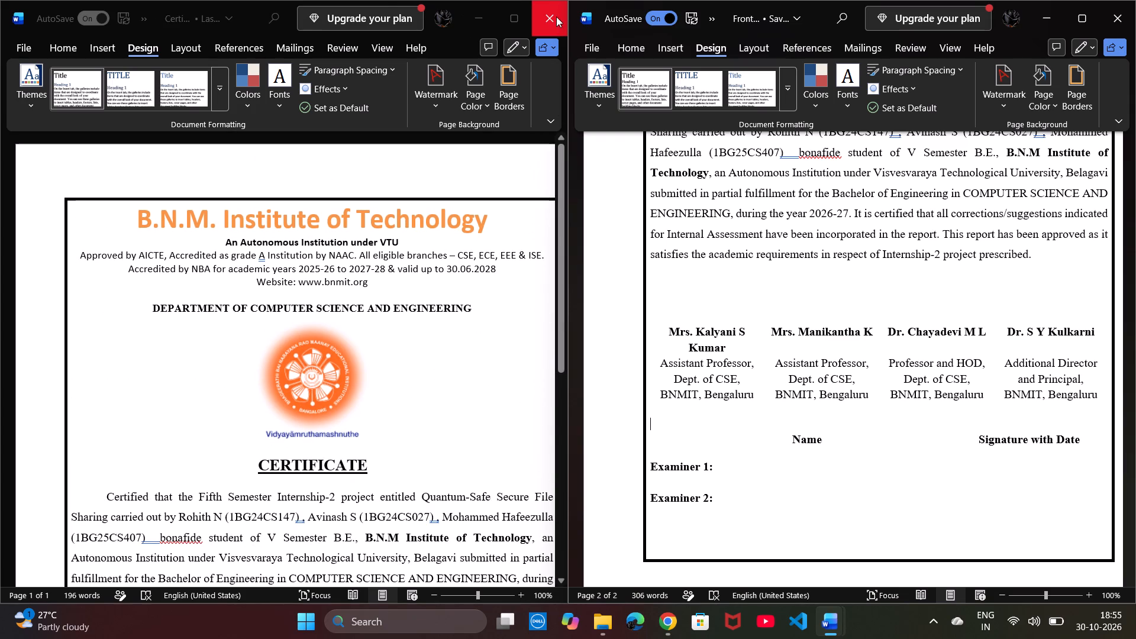
left_click(559, 16)
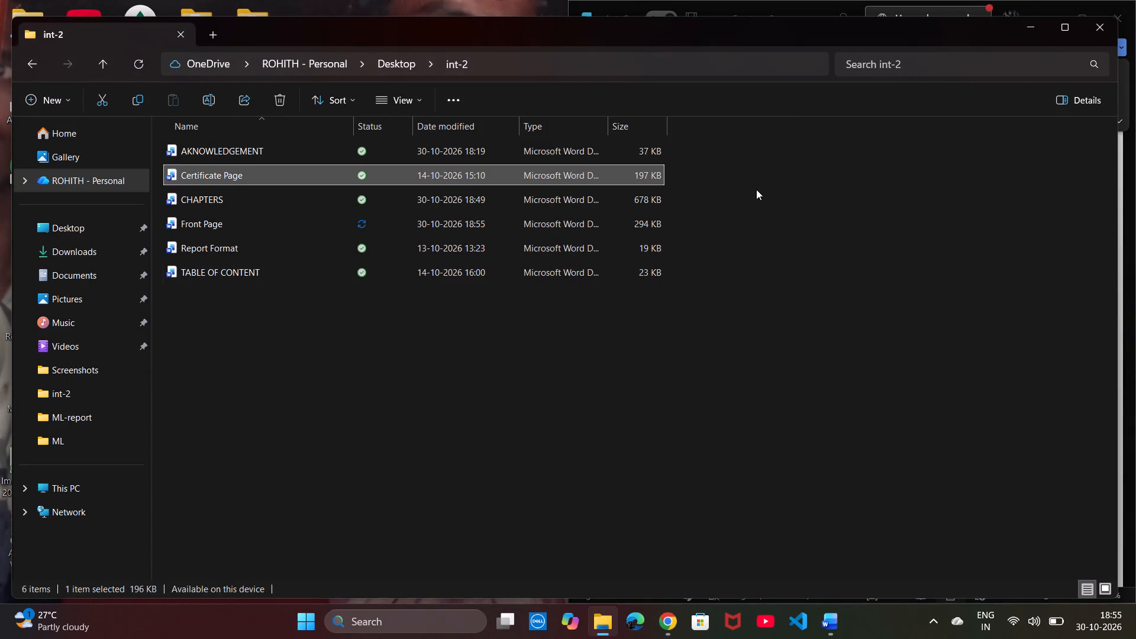
left_click(1098, 28)
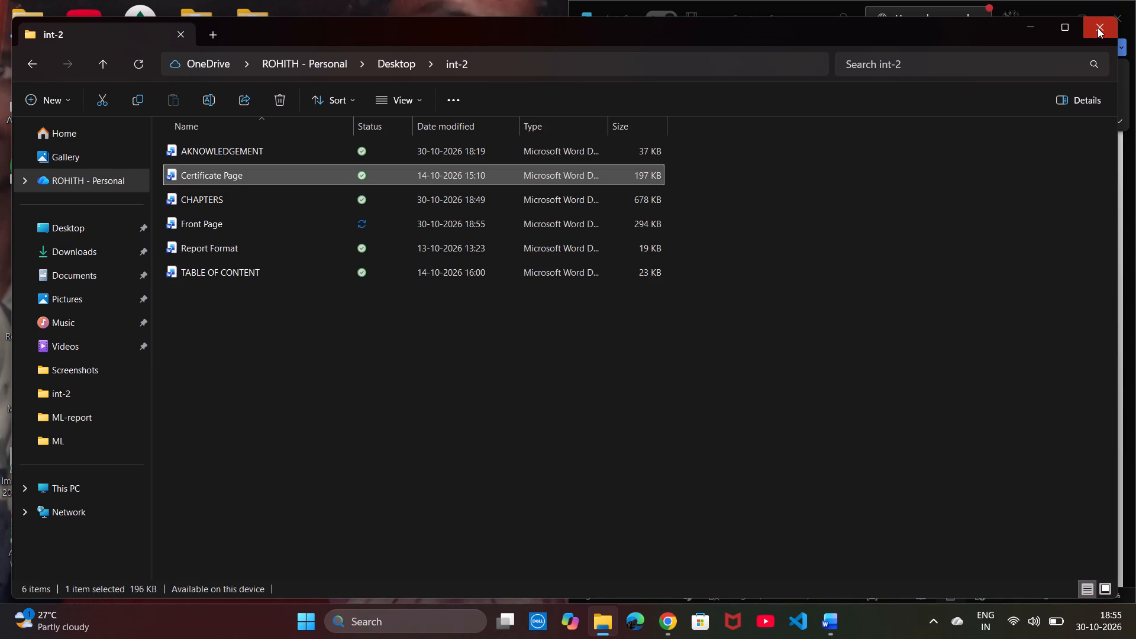
Maximize the combined Front Page document and return to its first page.
left_click(1087, 24)
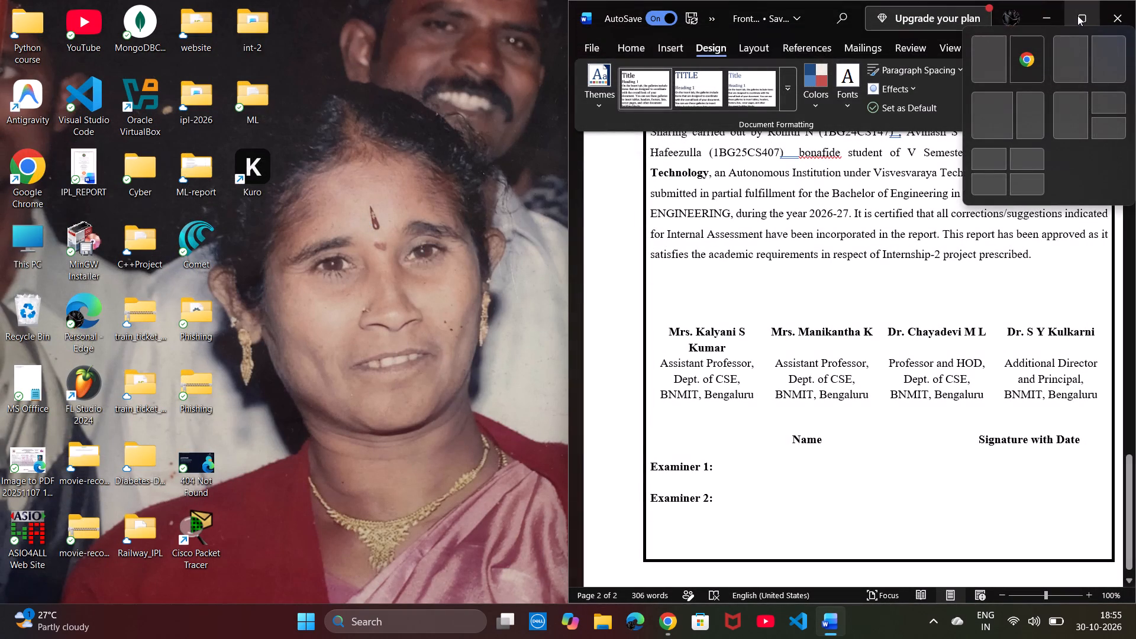
left_click(1077, 15)
scroll(540, 259, "up", 6)
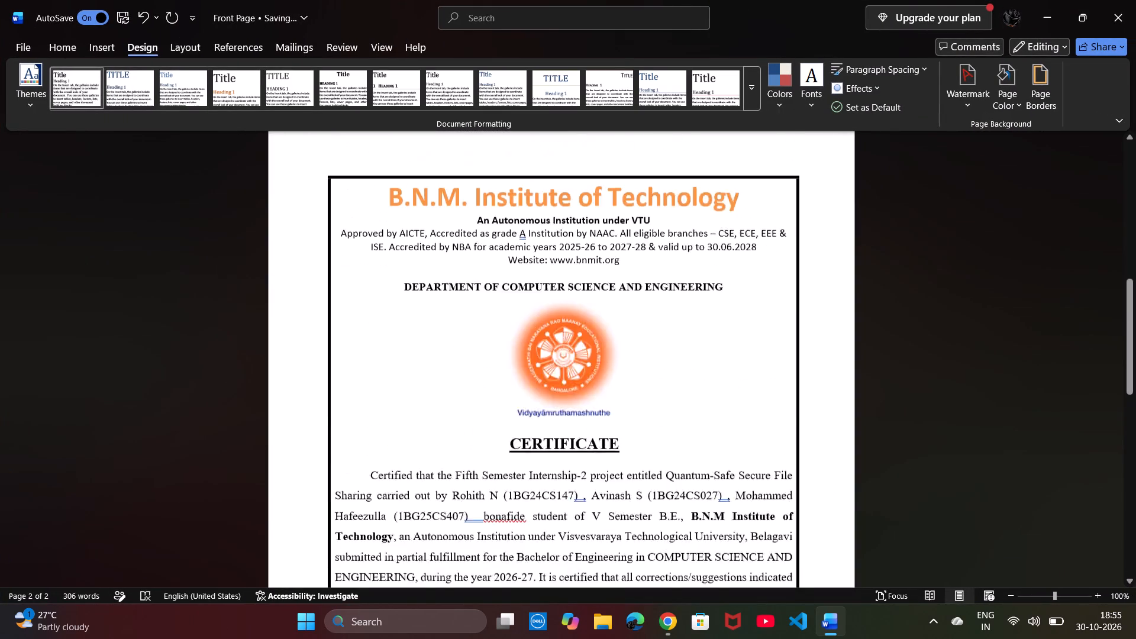
scroll(540, 259, "up", 1)
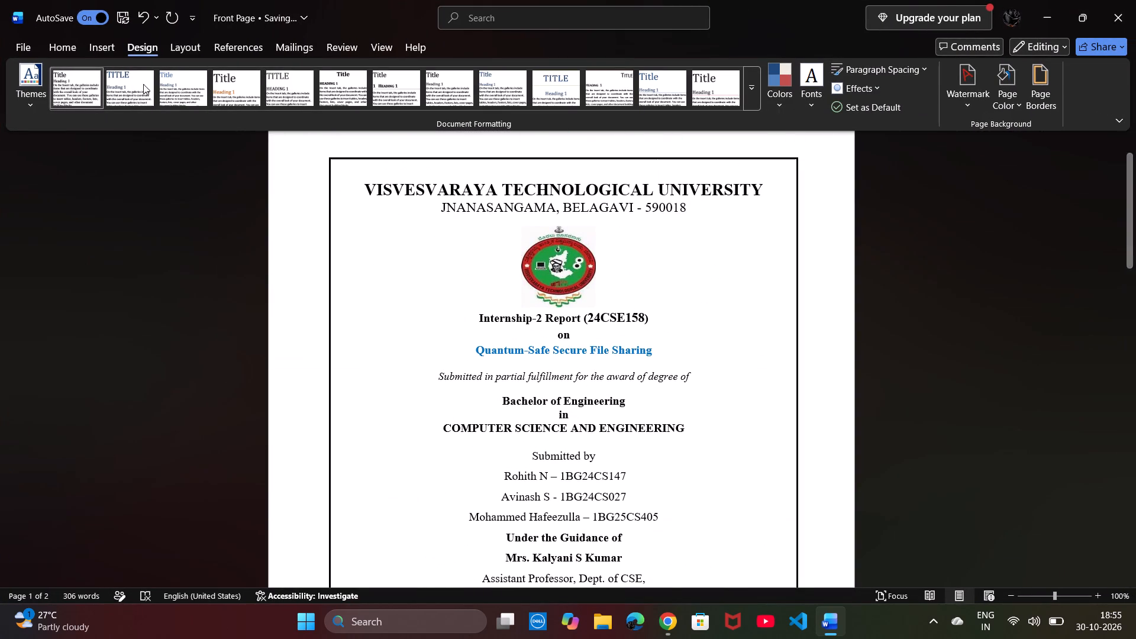
Rename the combined document from Front Page to Front_certificate, keeping it in the int-2 folder.
left_click(24, 45)
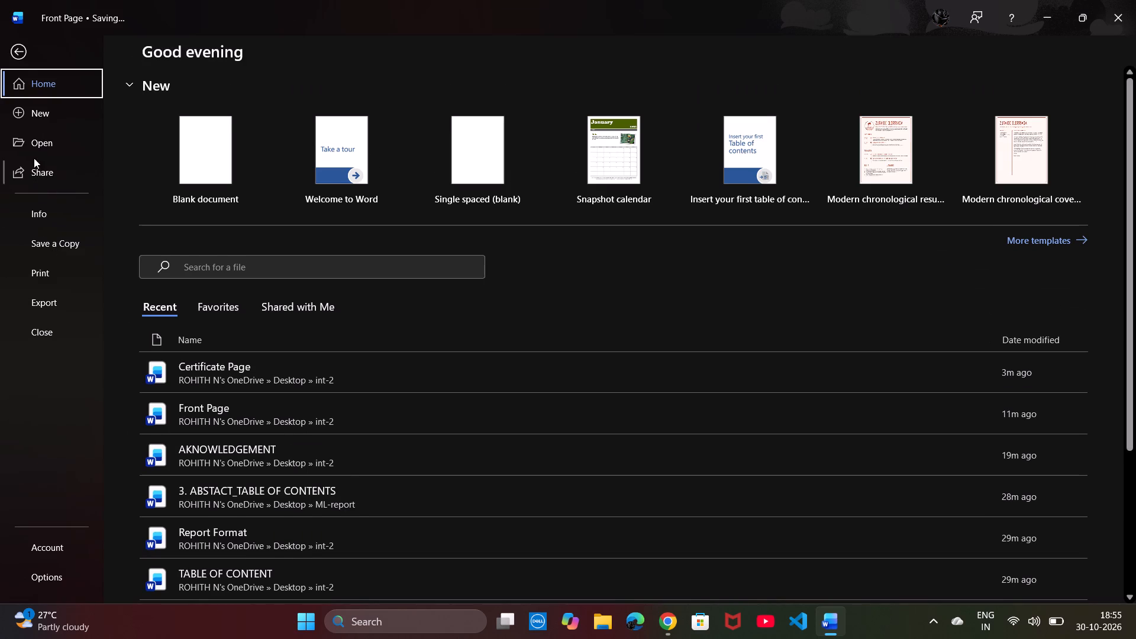
left_click(21, 53)
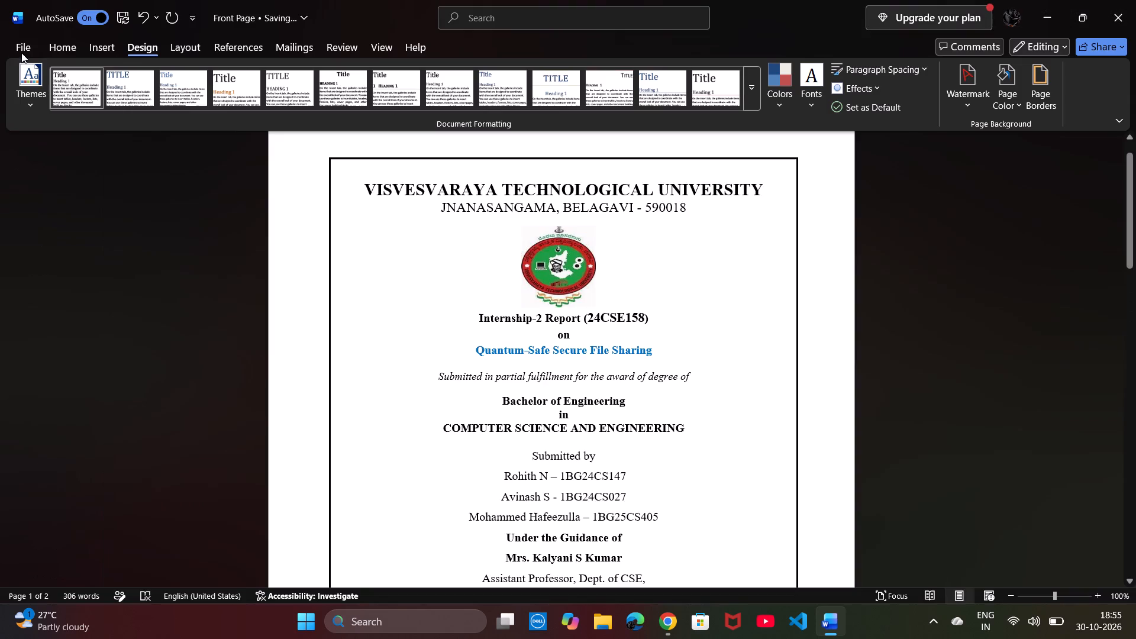
left_click(313, 8)
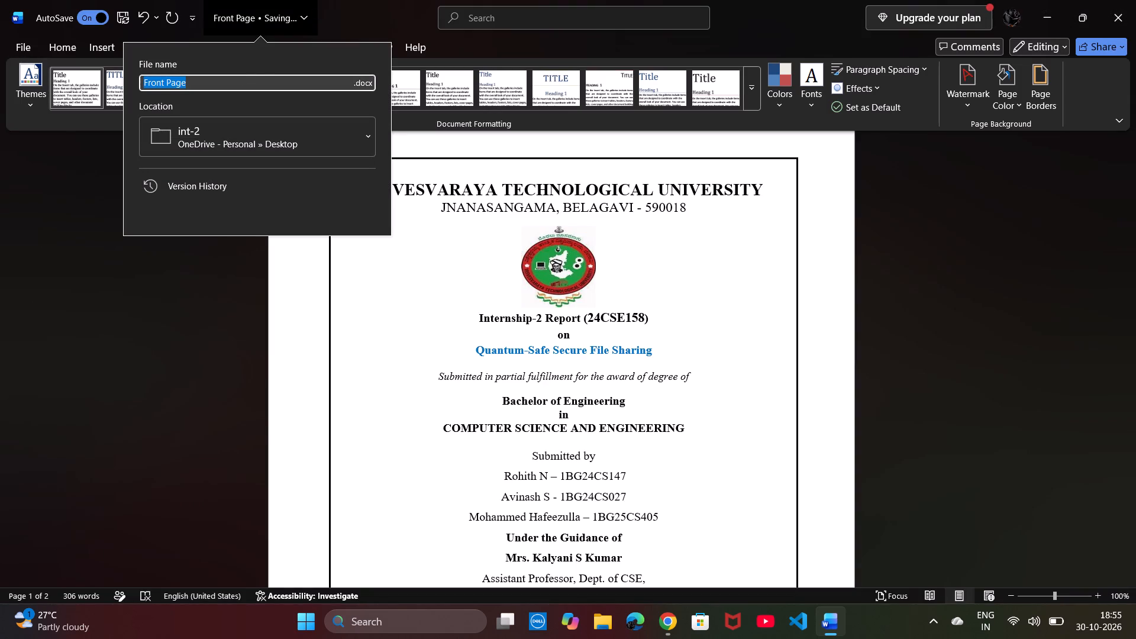
left_click(235, 86)
key("BackSpace")
key("BackSpace")
key("BackSpace")
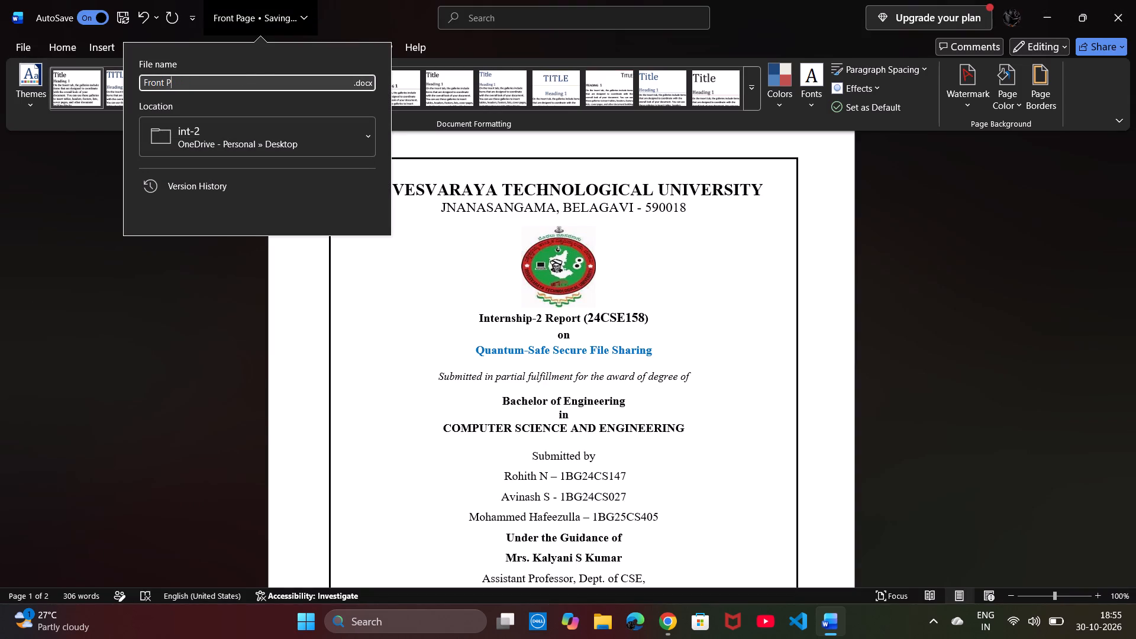
key("BackSpace")
key("BackSpace")
key("comma")
key("BackSpace")
key("shift+underscore")
type("certi")
type("ficate")
key("Return")
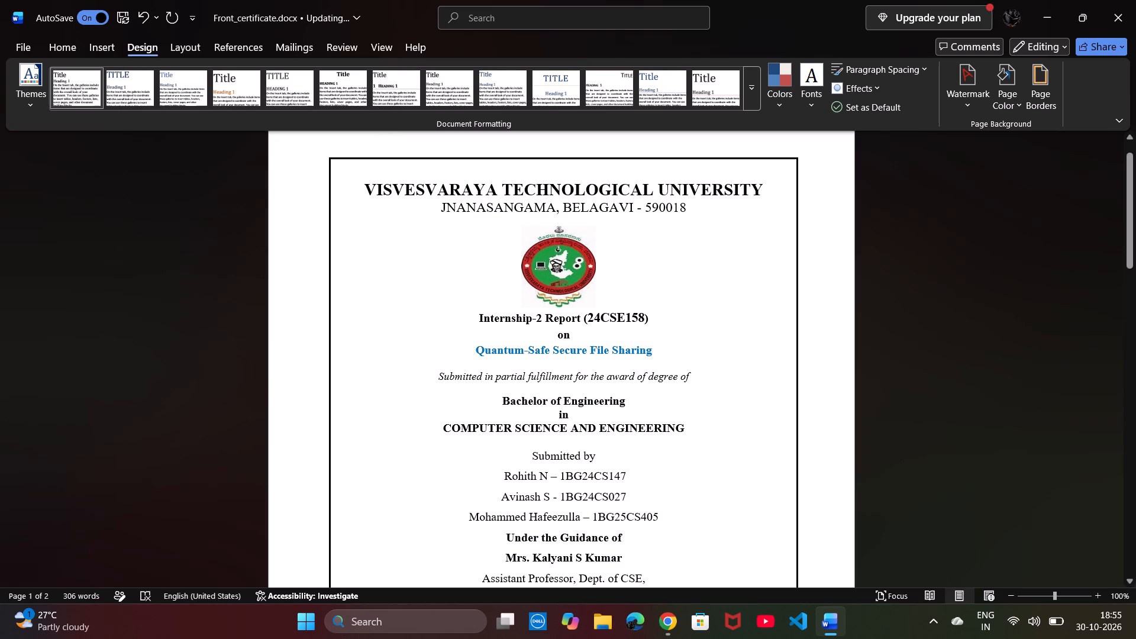
Save the renamed Front_certificate document and close it.
left_click(489, 263)
scroll(489, 263, "down", 5)
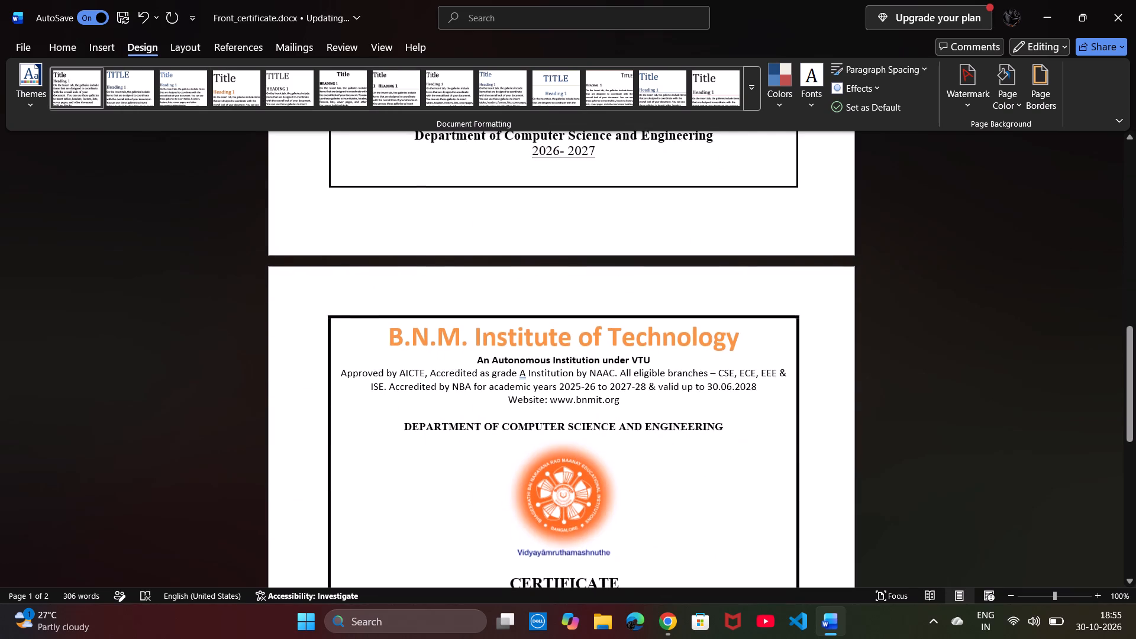
scroll(489, 263, "up", 1)
key("ctrl+s")
key("ctrl+s")
key("ctrl+s")
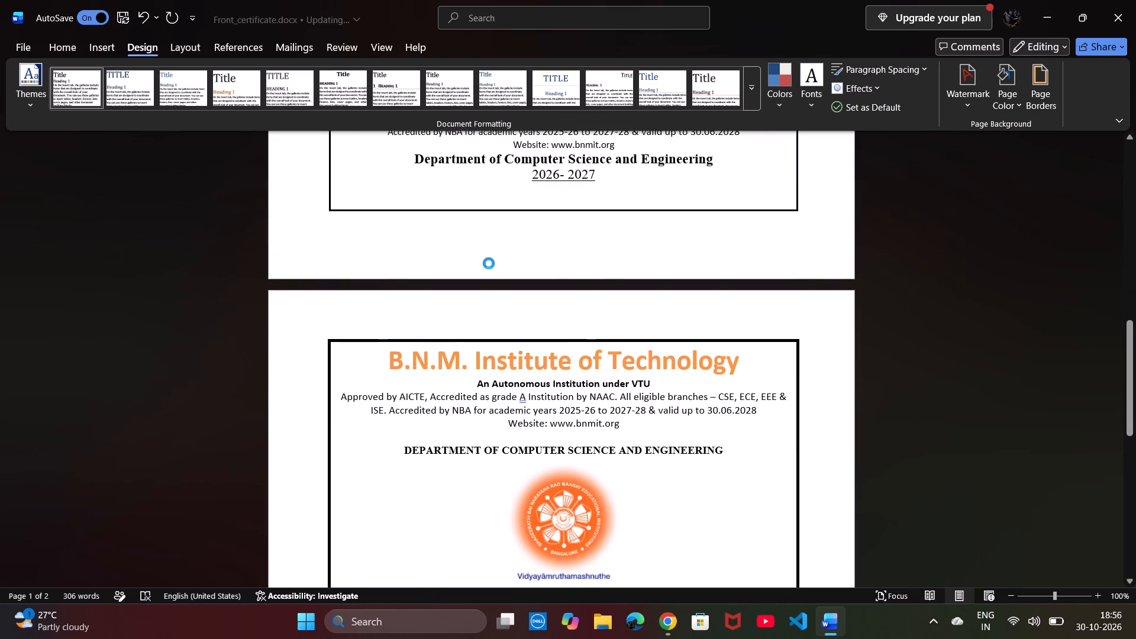
left_click(1135, 0)
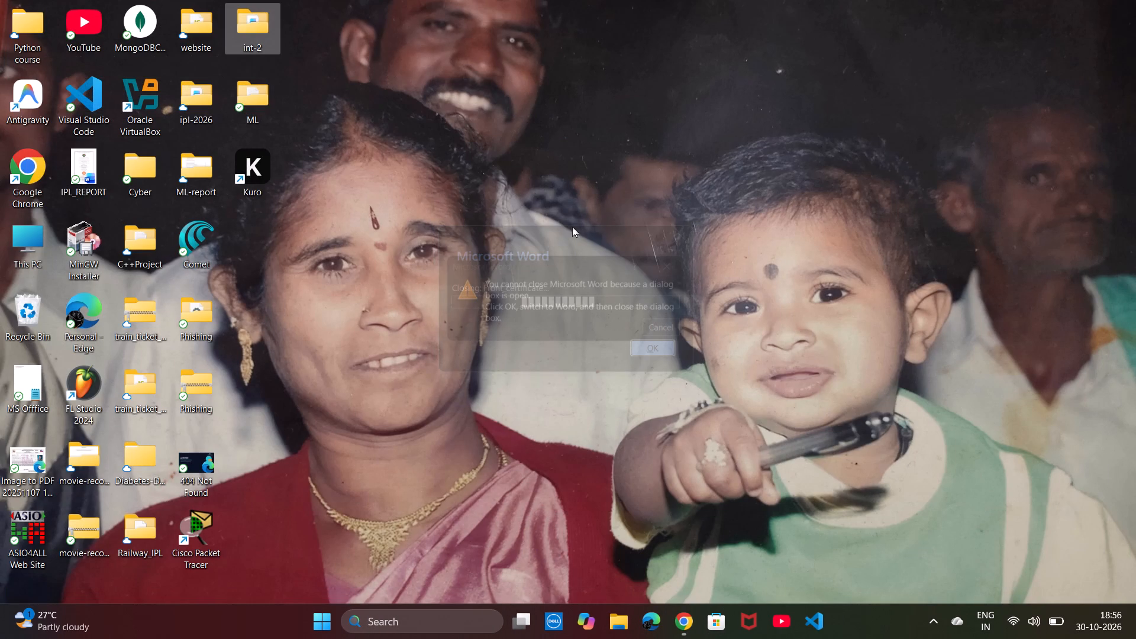
Reopen the Front_certificate document from the int-2 folder on the desktop.
double_click(272, 38)
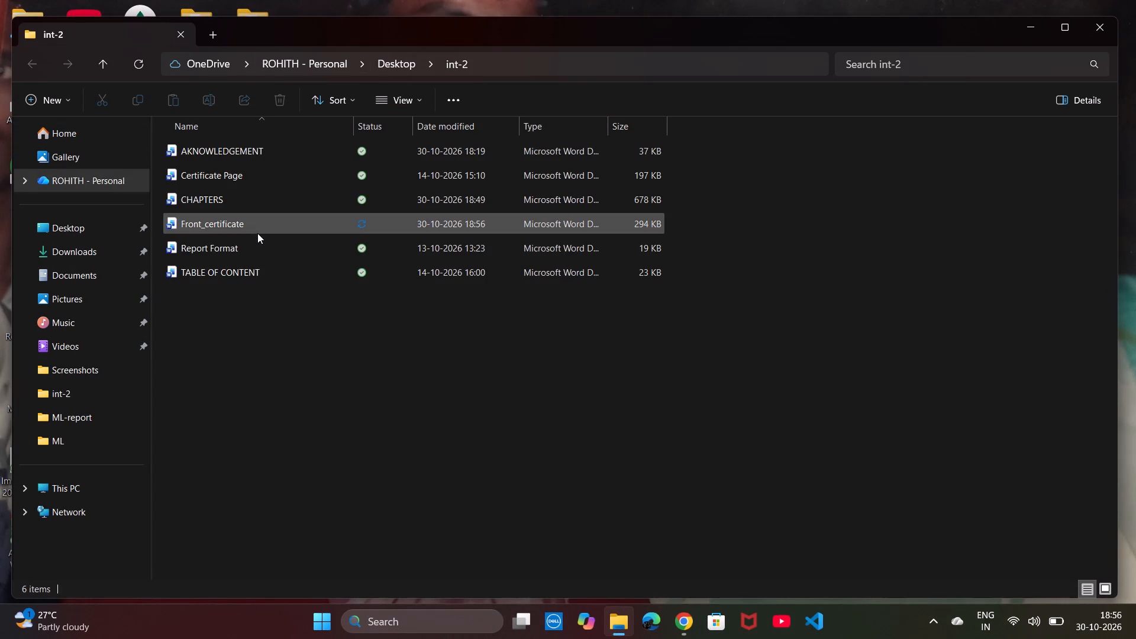
double_click(257, 233)
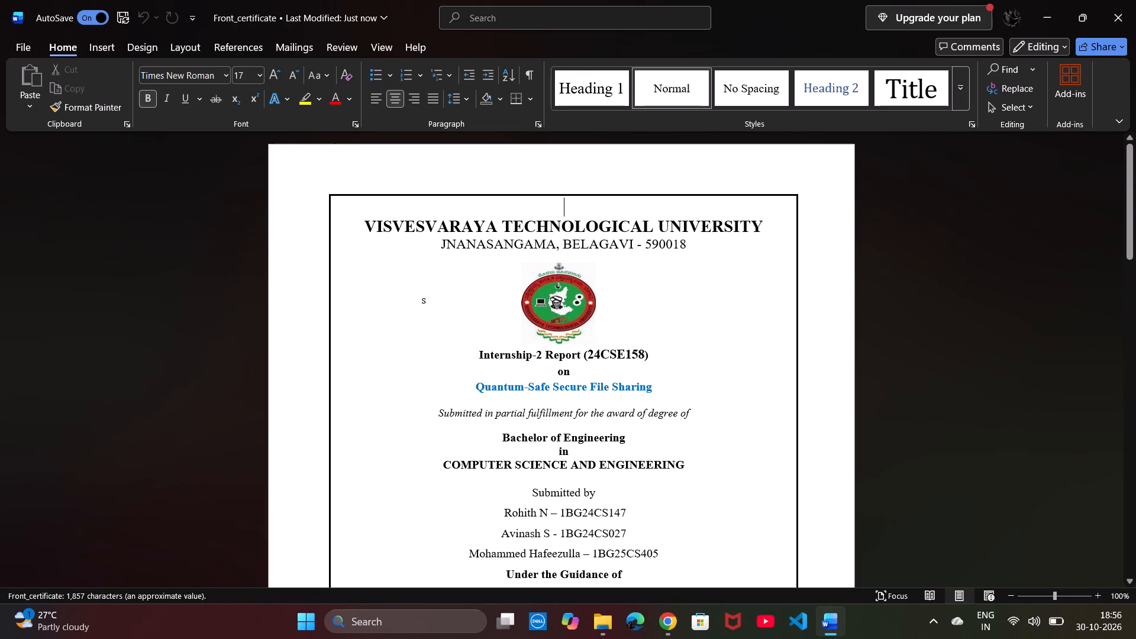
Check both pages of the combined document and delete the stray letter s beside the university emblem on the front page.
scroll(405, 353, "down", 7)
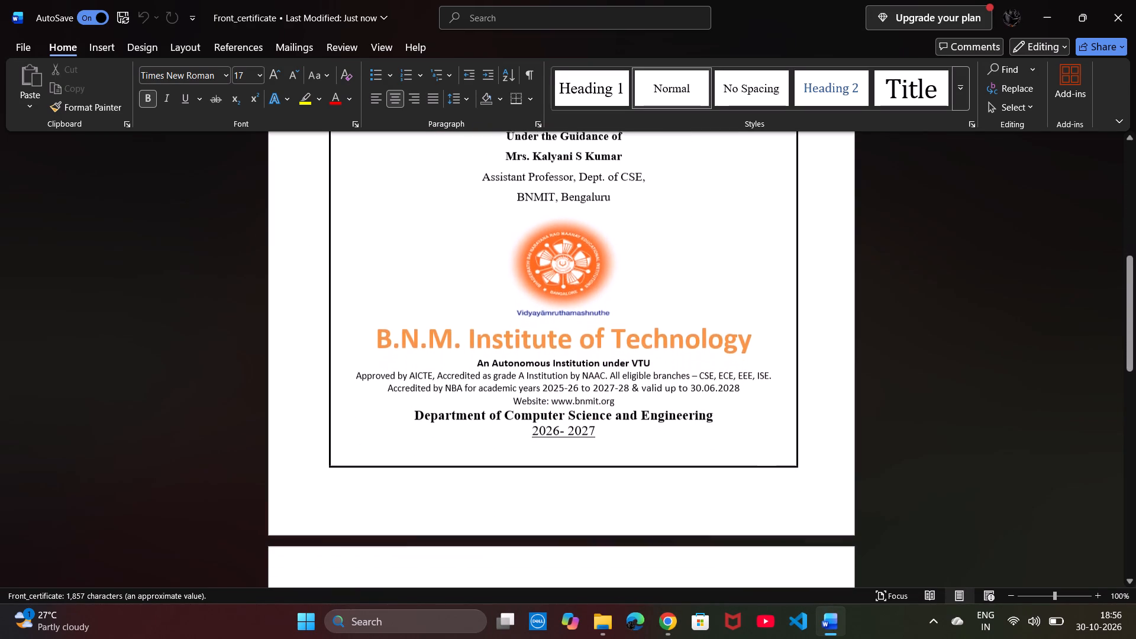
scroll(405, 353, "down", 3)
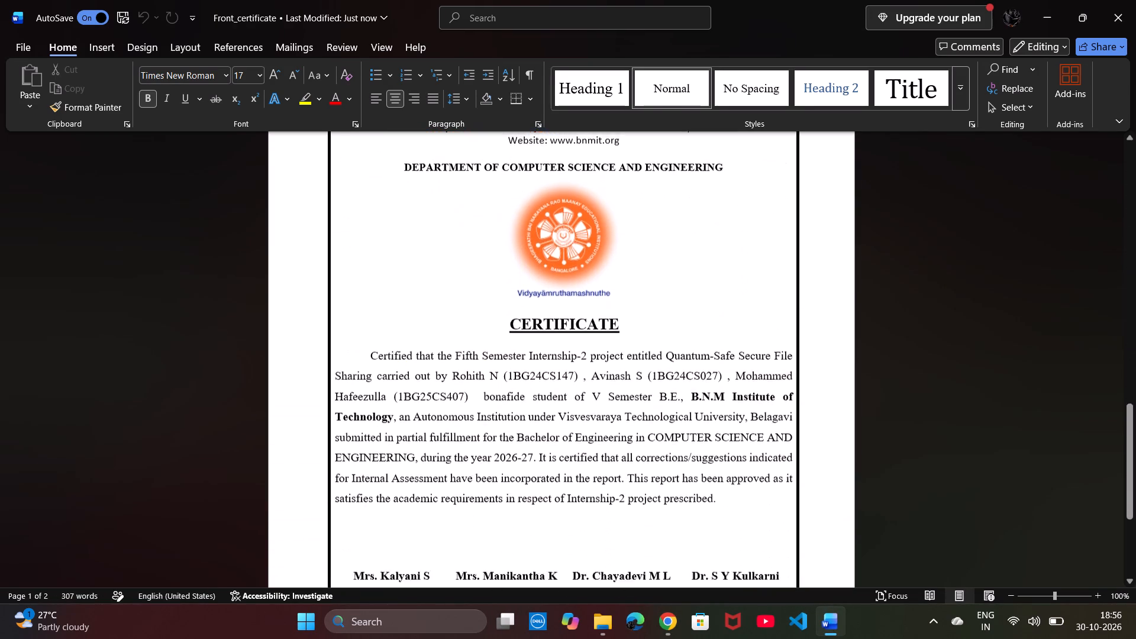
scroll(405, 353, "down", 3)
scroll(405, 353, "up", 5)
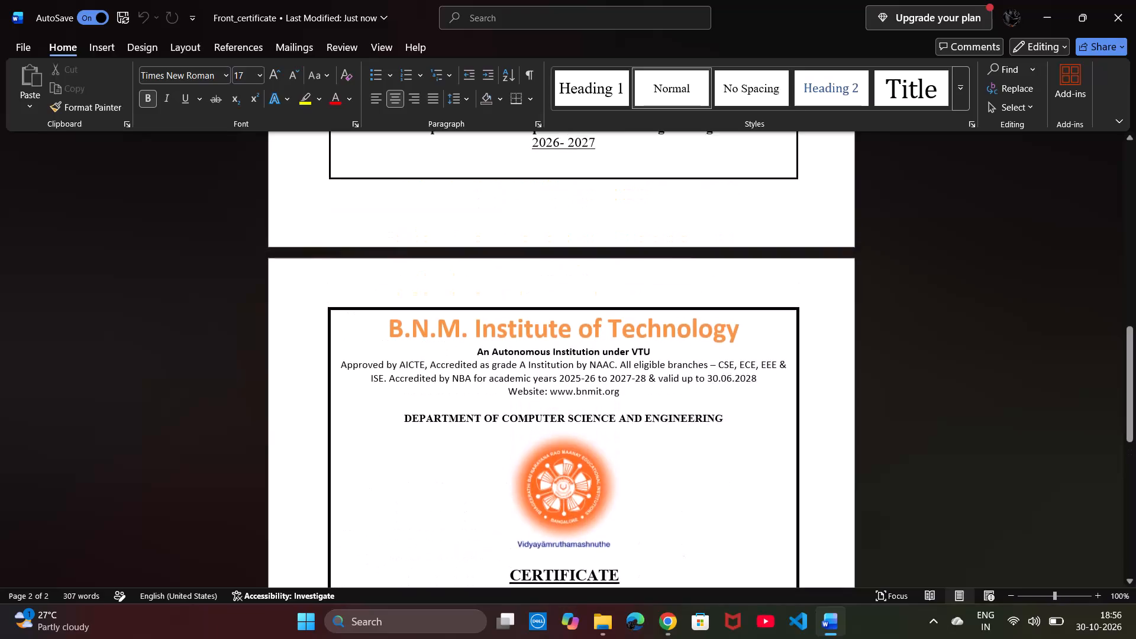
scroll(405, 353, "up", 4)
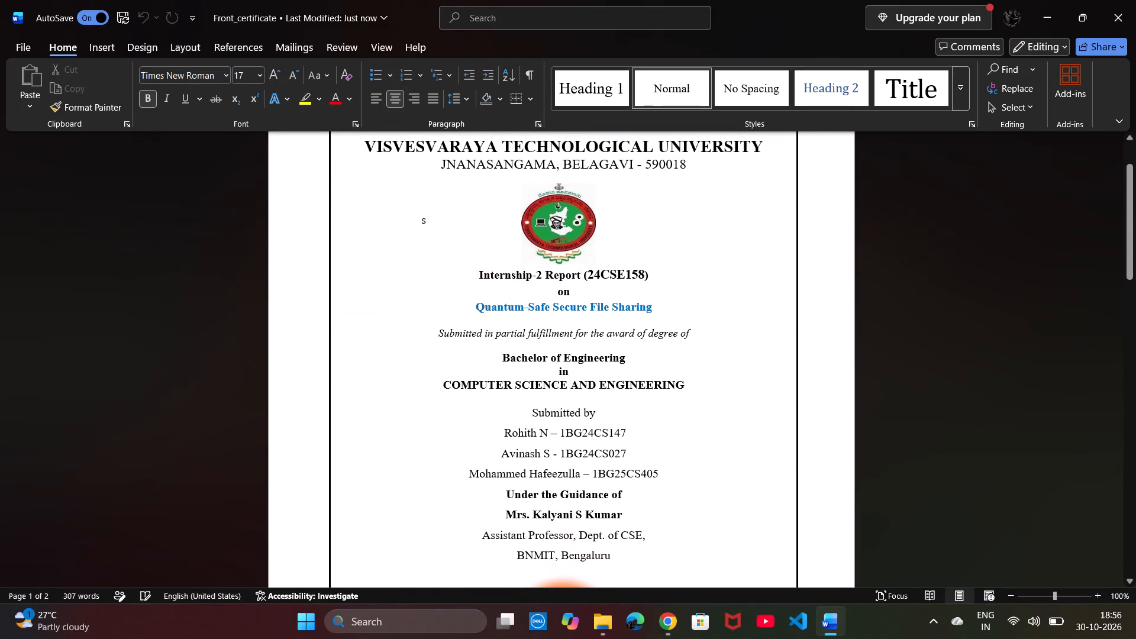
left_click(434, 225)
key("BackSpace")
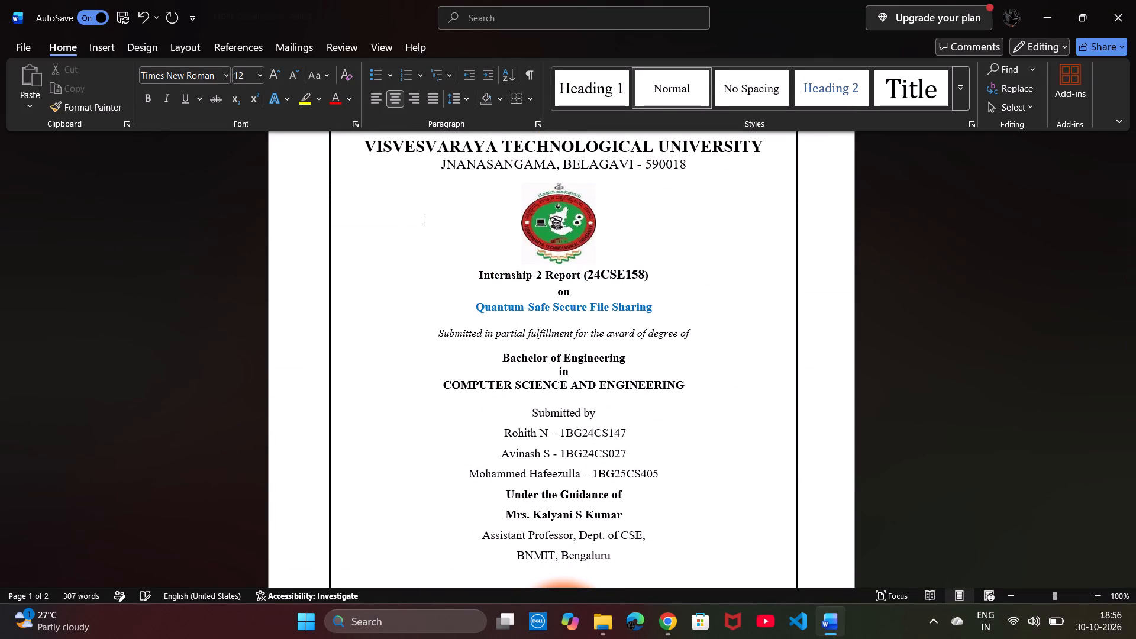
Save the corrected Front_certificate document and close it.
key("ctrl+s")
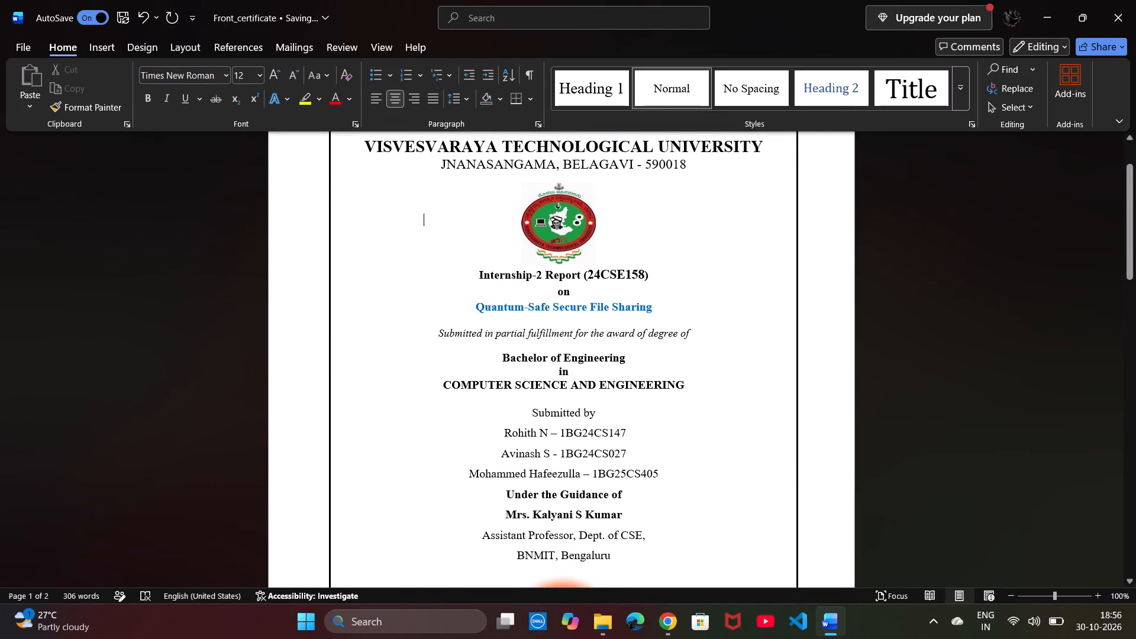
key("ctrl+s")
left_click(1135, 0)
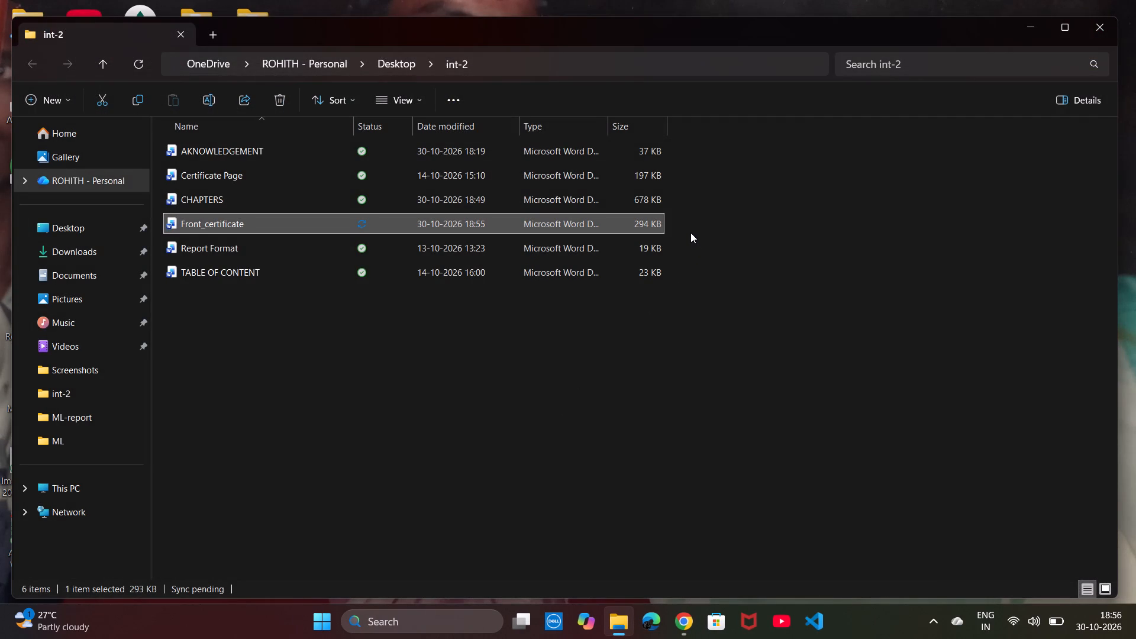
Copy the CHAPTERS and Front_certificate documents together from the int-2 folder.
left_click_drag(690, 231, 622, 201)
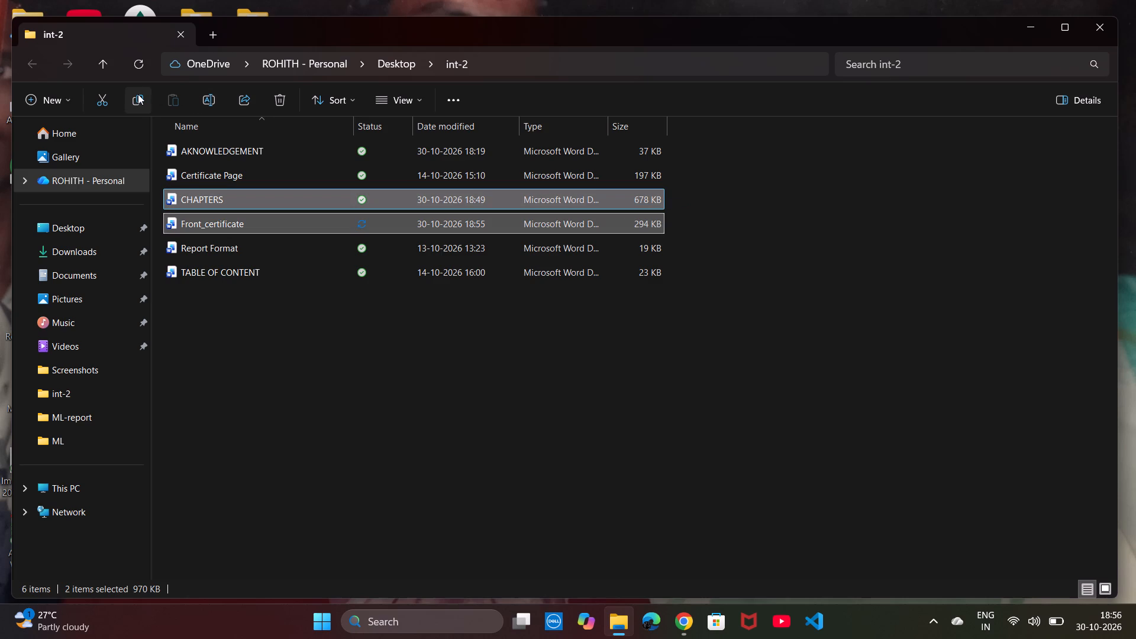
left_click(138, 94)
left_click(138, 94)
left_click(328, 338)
Rename the CHAPTERS document in the int-2 folder as content.
left_click(282, 201)
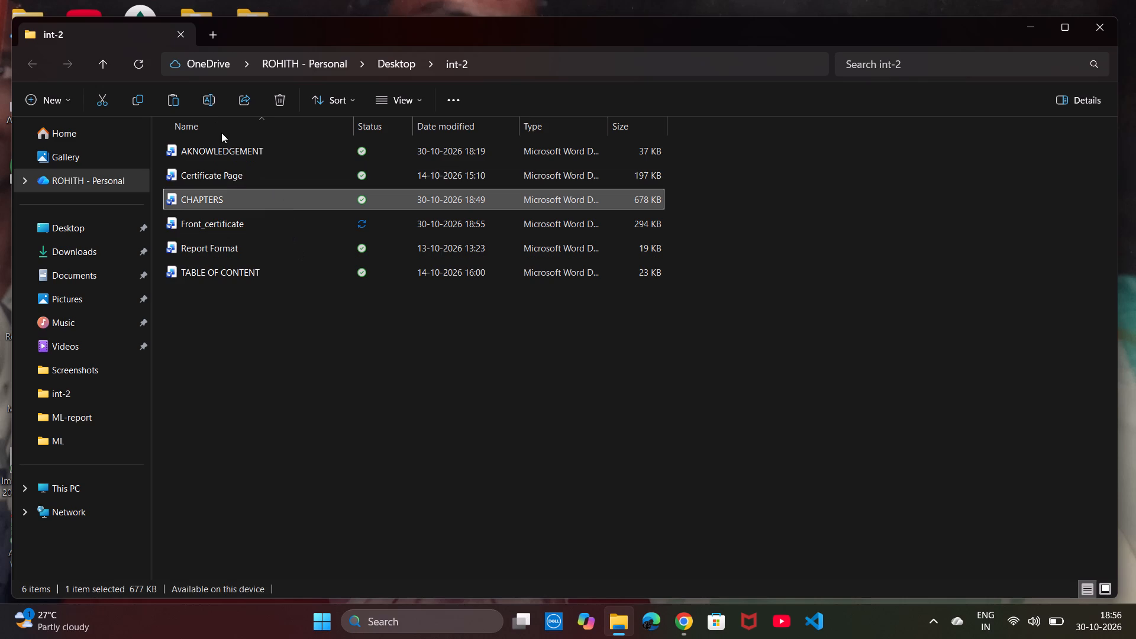
left_click(211, 104)
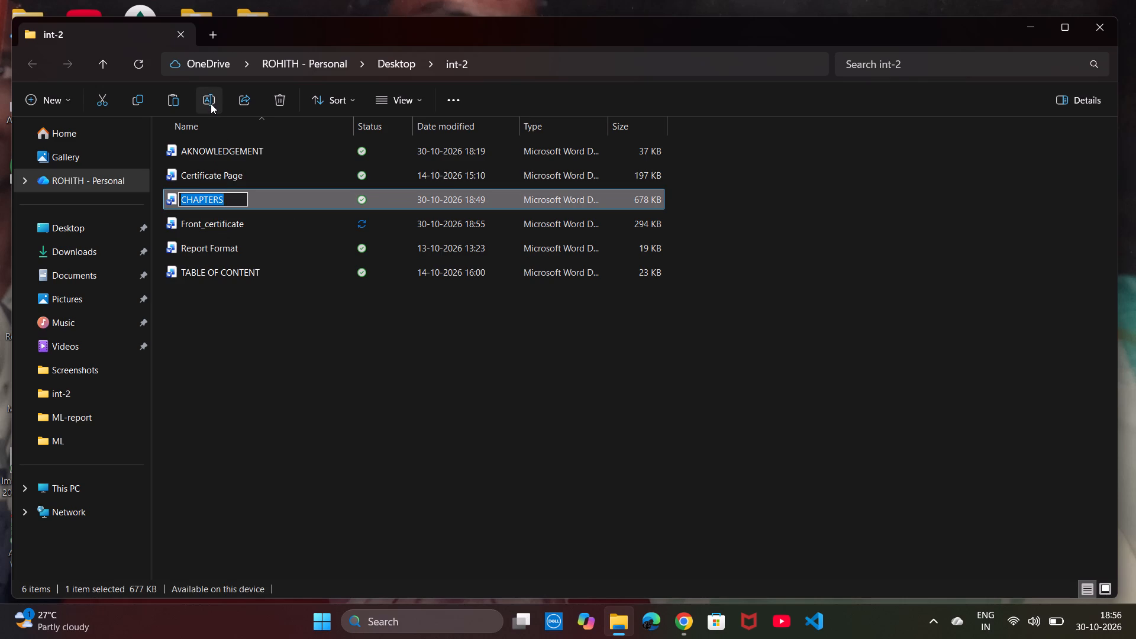
key("BackSpace")
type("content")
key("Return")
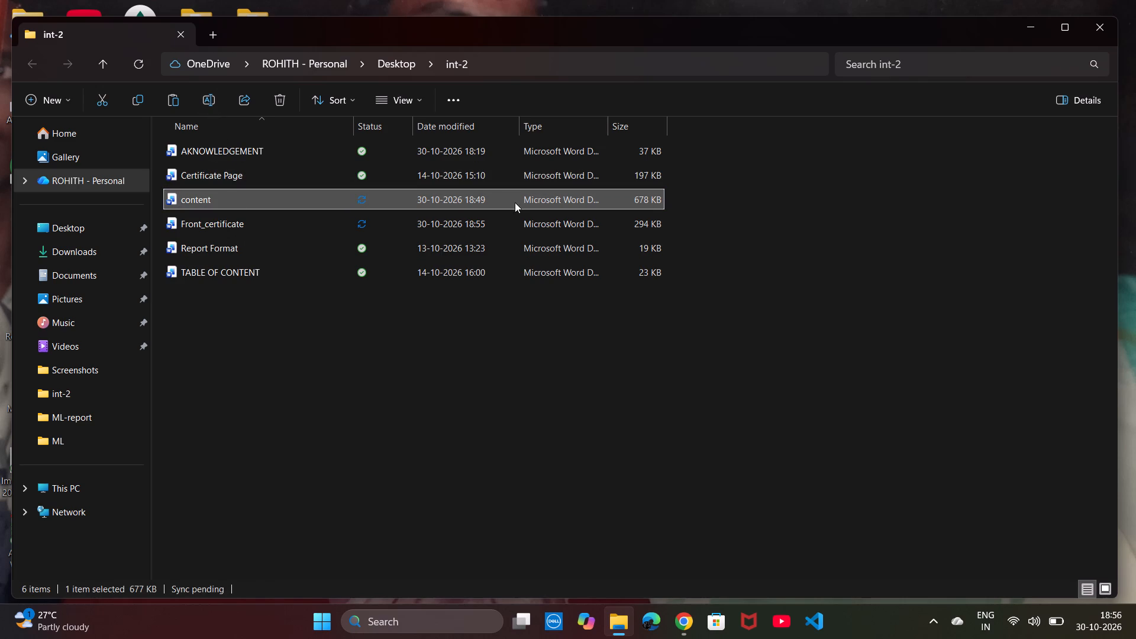
Copy the content and Front_certificate documents together and close the int-2 folder window.
left_click_drag(685, 231, 629, 216)
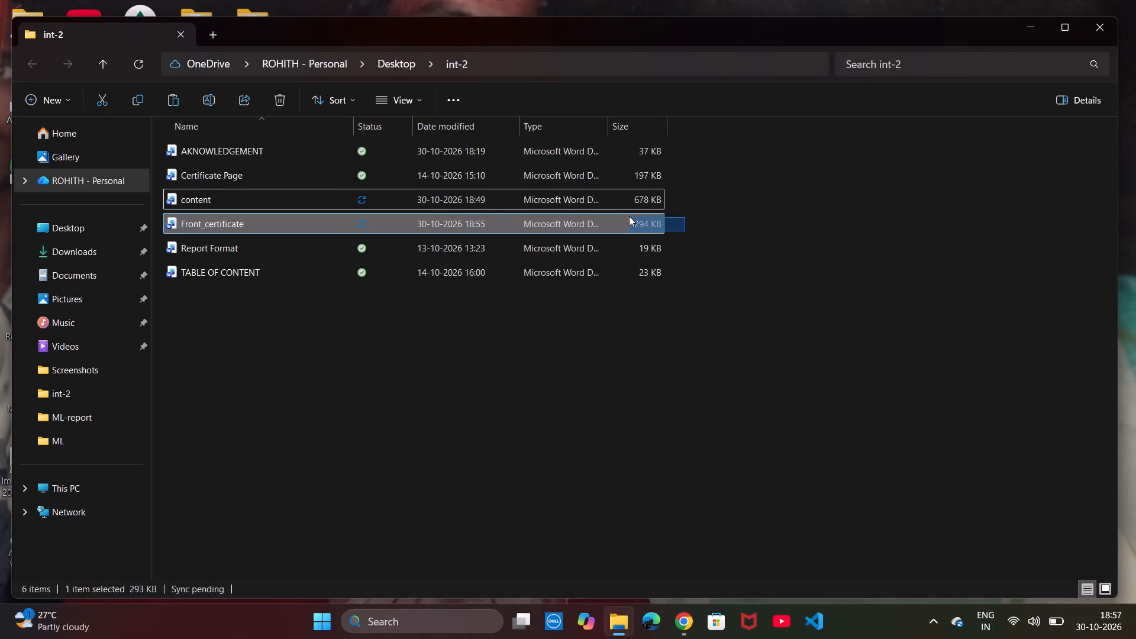
left_click_drag(629, 216, 621, 204)
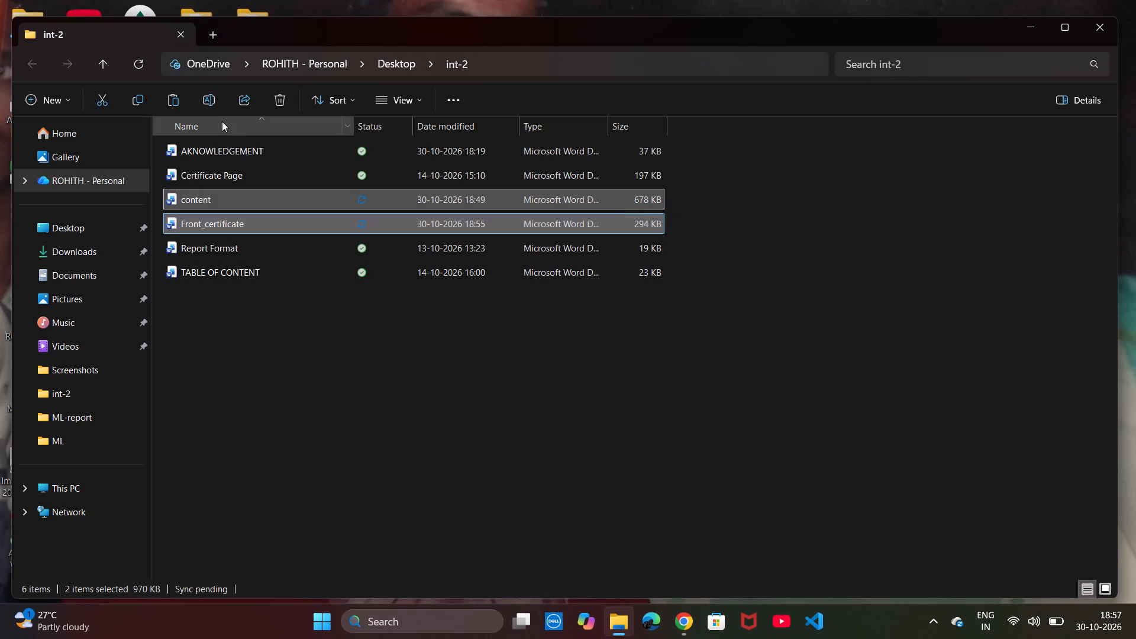
left_click(140, 96)
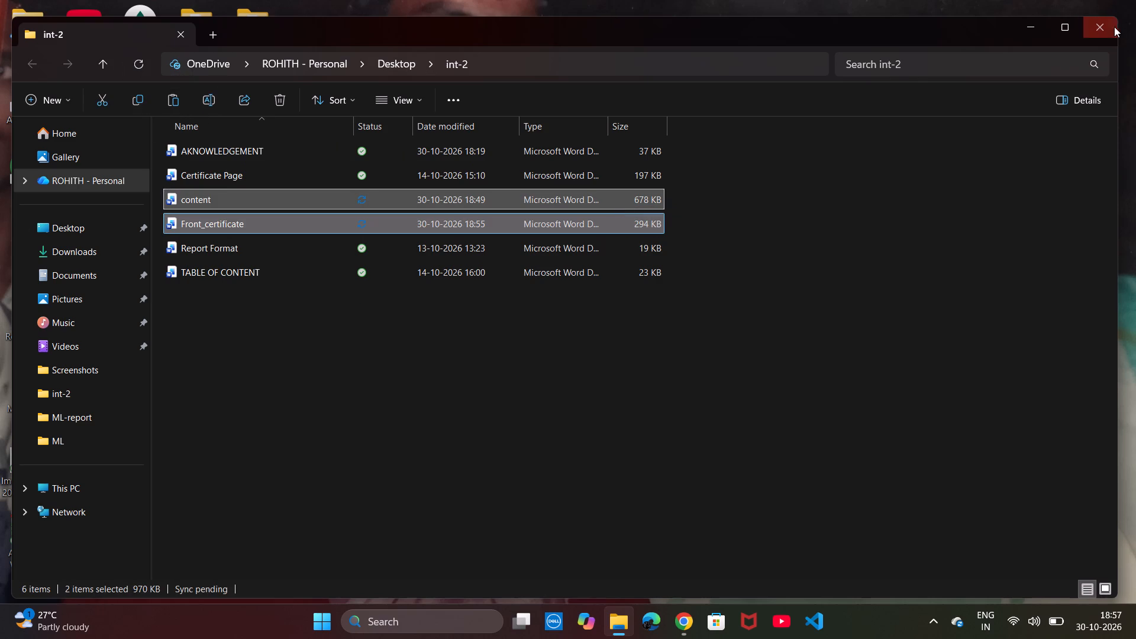
left_click(1111, 27)
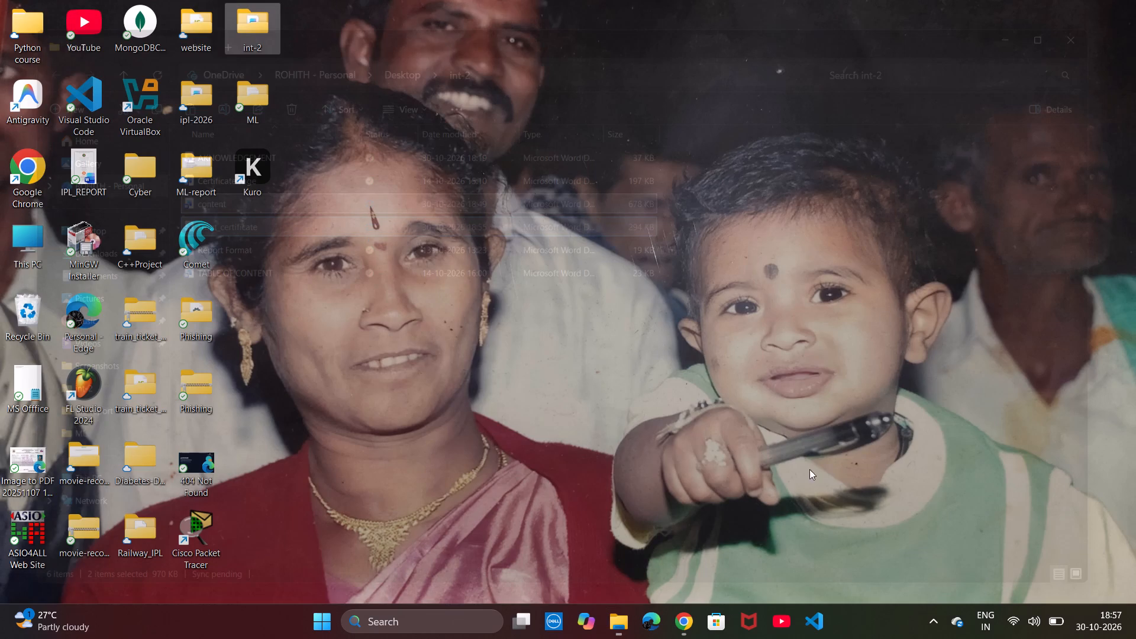
Find WhatsApp through the system search and launch it.
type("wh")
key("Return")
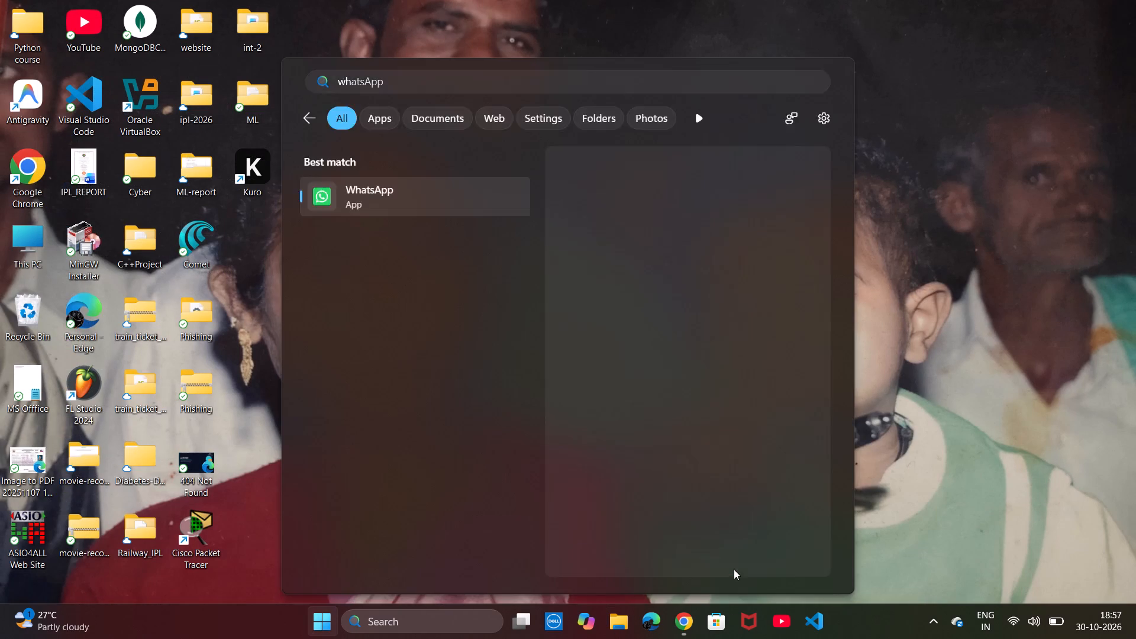